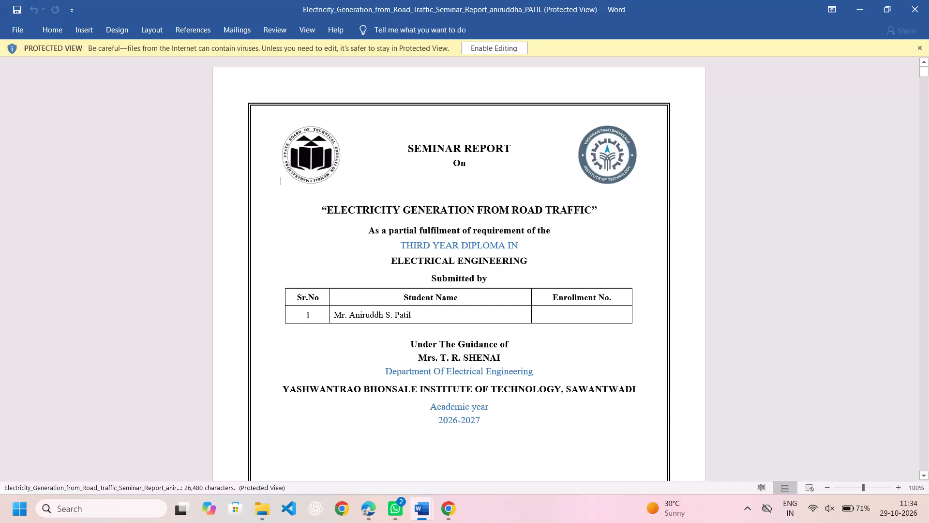
Enable editing of the protected seminar report.
{"action": "scroll", "coordinate": [347, 343], "scroll_direction": "down", "scroll_amount": 1}
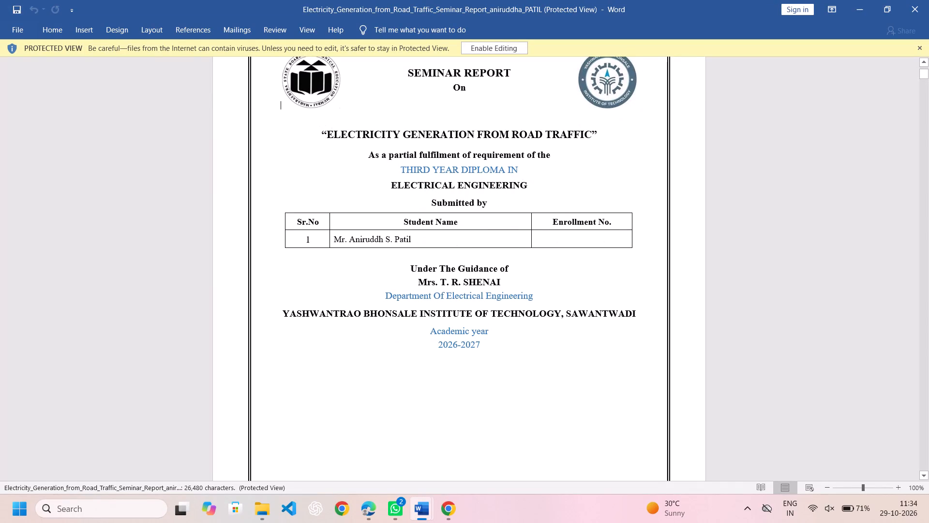
{"action": "left_click", "coordinate": [480, 50]}
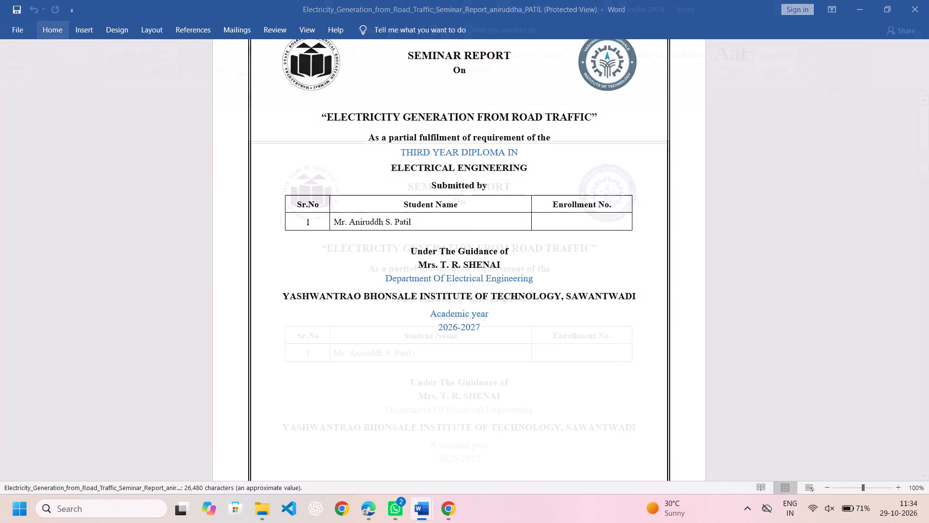
Enter the student's enrollment number in the empty Enrollment No. cell of the cover page table.
{"action": "left_click", "coordinate": [557, 220]}
{"action": "left_click", "coordinate": [546, 352]}
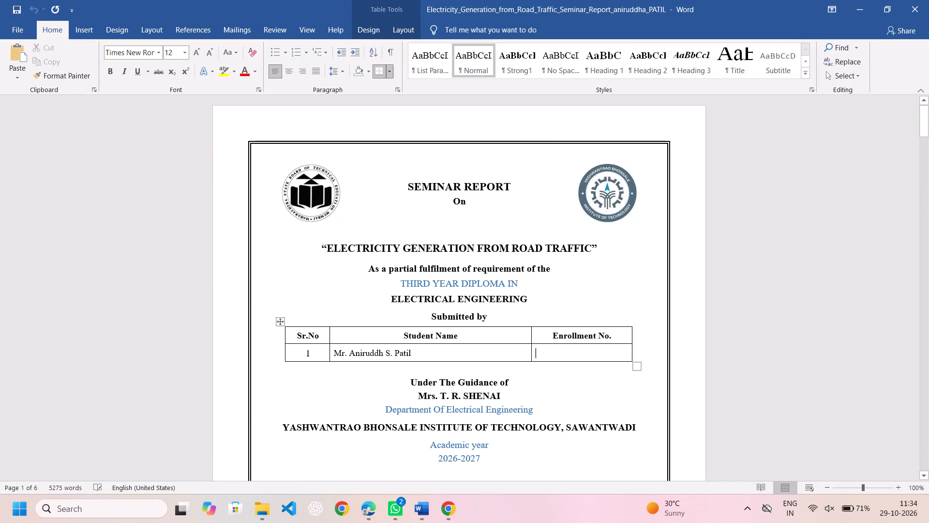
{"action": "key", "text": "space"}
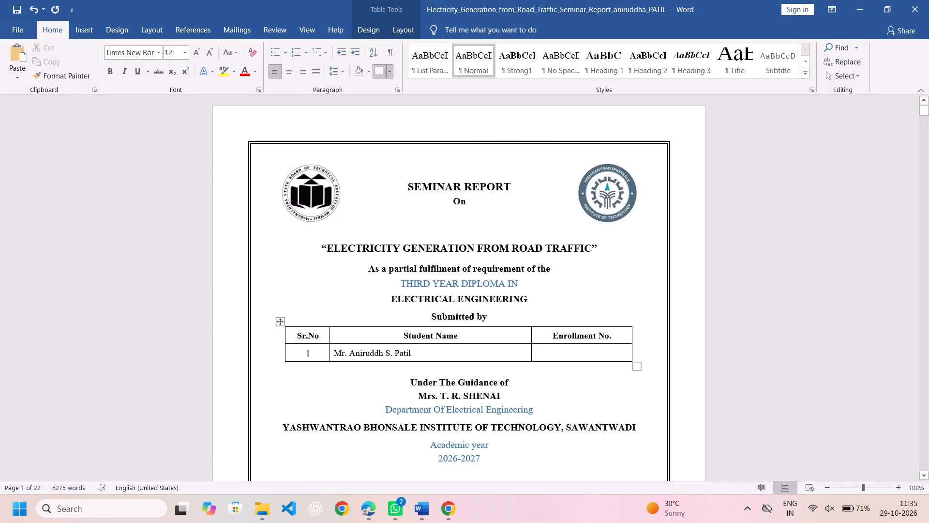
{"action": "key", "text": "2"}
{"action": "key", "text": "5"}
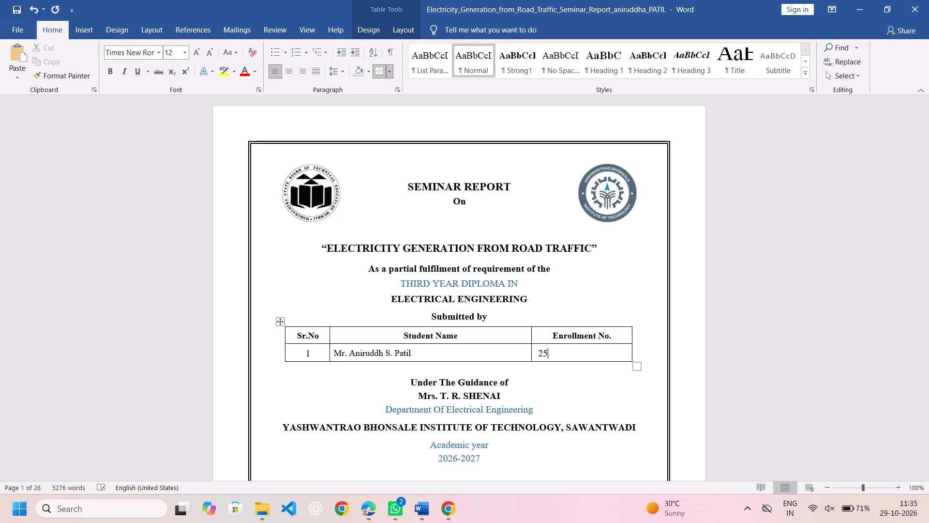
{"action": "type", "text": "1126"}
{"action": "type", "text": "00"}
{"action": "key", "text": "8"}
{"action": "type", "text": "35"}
Review the layout and details of the cover page and the certificate page.
{"action": "scroll", "coordinate": [549, 385], "scroll_direction": "down", "scroll_amount": 1}
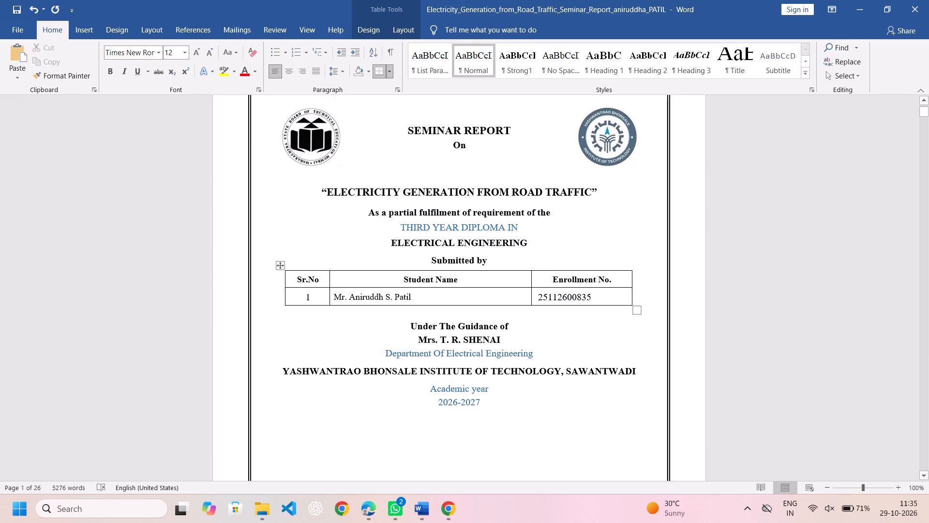
{"action": "scroll", "coordinate": [549, 385], "scroll_direction": "down", "scroll_amount": 4}
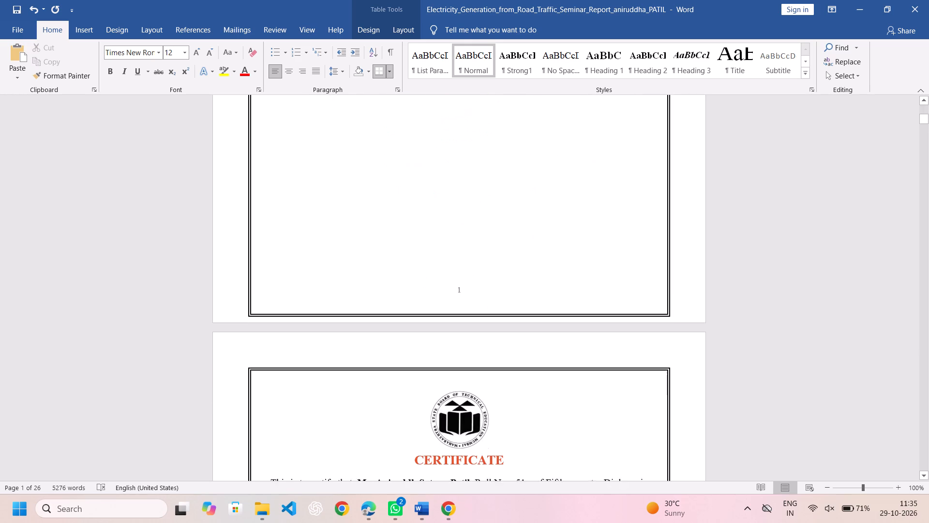
{"action": "scroll", "coordinate": [549, 385], "scroll_direction": "down", "scroll_amount": 3}
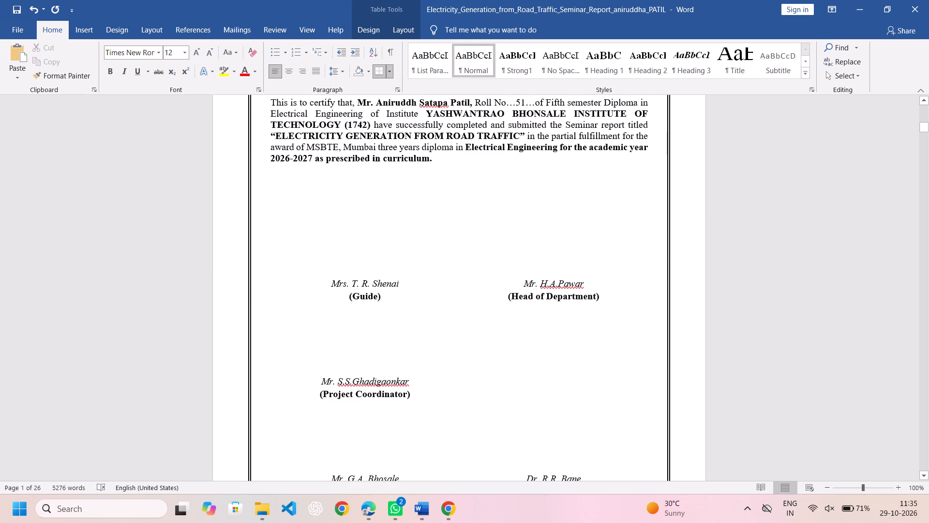
{"action": "scroll", "coordinate": [549, 385], "scroll_direction": "down", "scroll_amount": 1}
{"action": "scroll", "coordinate": [549, 385], "scroll_direction": "up", "scroll_amount": 2}
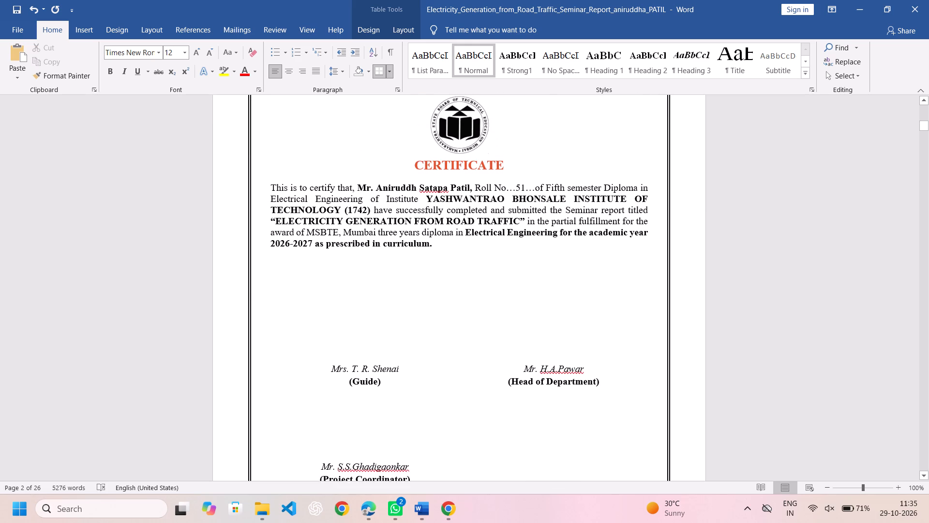
{"action": "scroll", "coordinate": [549, 385], "scroll_direction": "up", "scroll_amount": 2}
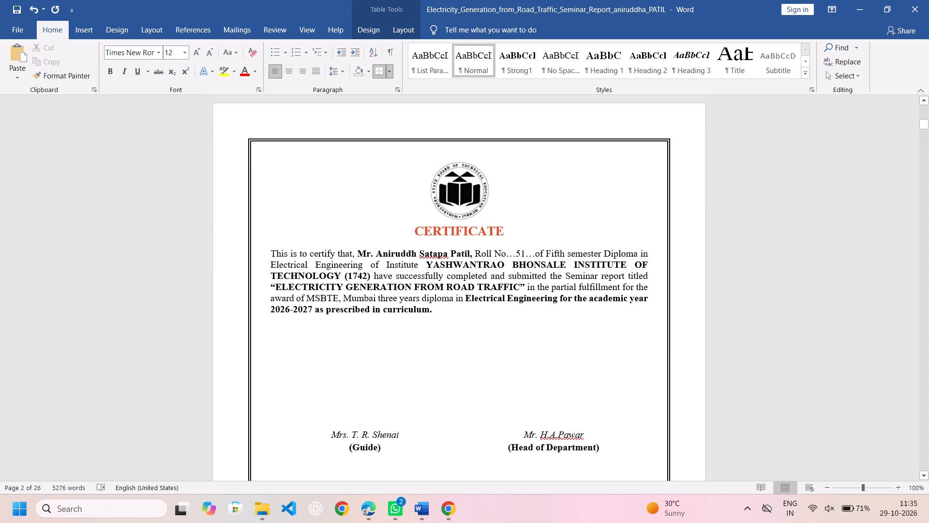
{"action": "scroll", "coordinate": [466, 200], "scroll_direction": "up", "scroll_amount": 5}
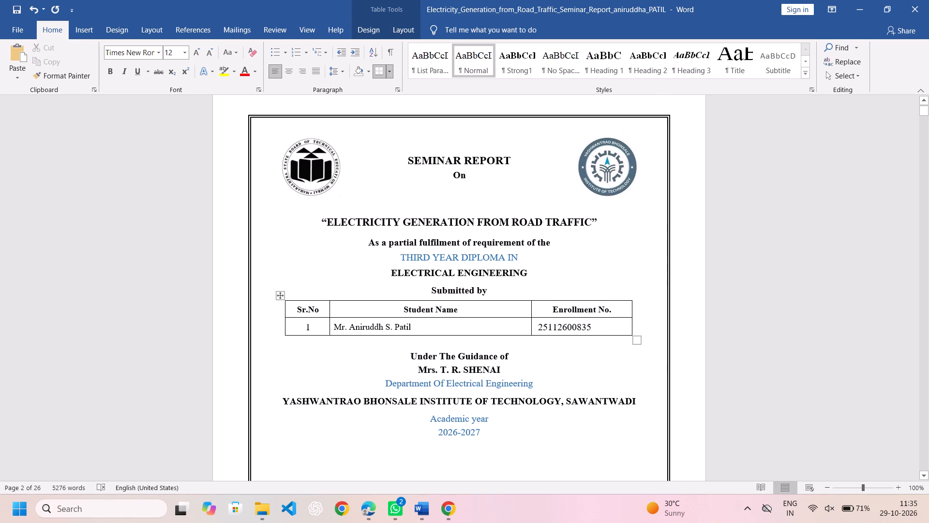
{"action": "left_click", "coordinate": [298, 148]}
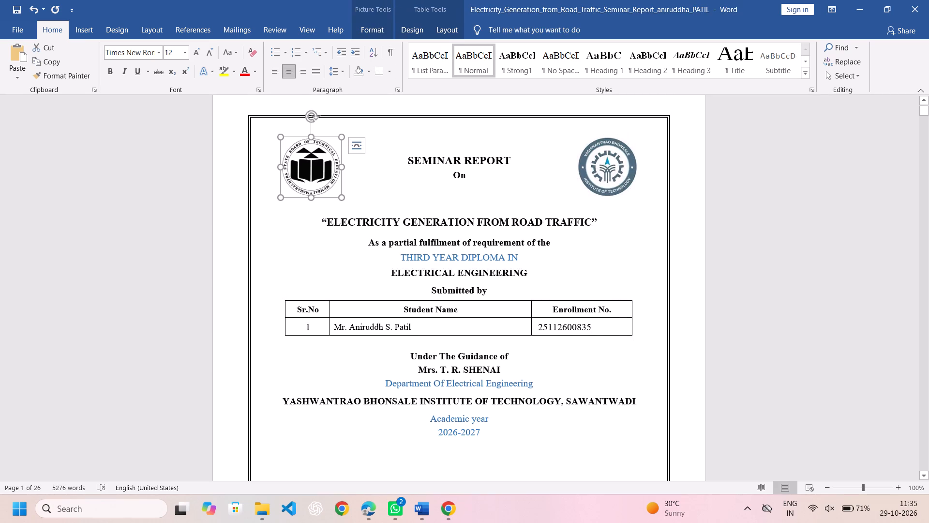
{"action": "left_click", "coordinate": [281, 233]}
Review the report's front matter from the certificate signatures and acknowledgment through the index table and the list of figures.
{"action": "scroll", "coordinate": [281, 233], "scroll_direction": "down", "scroll_amount": 3}
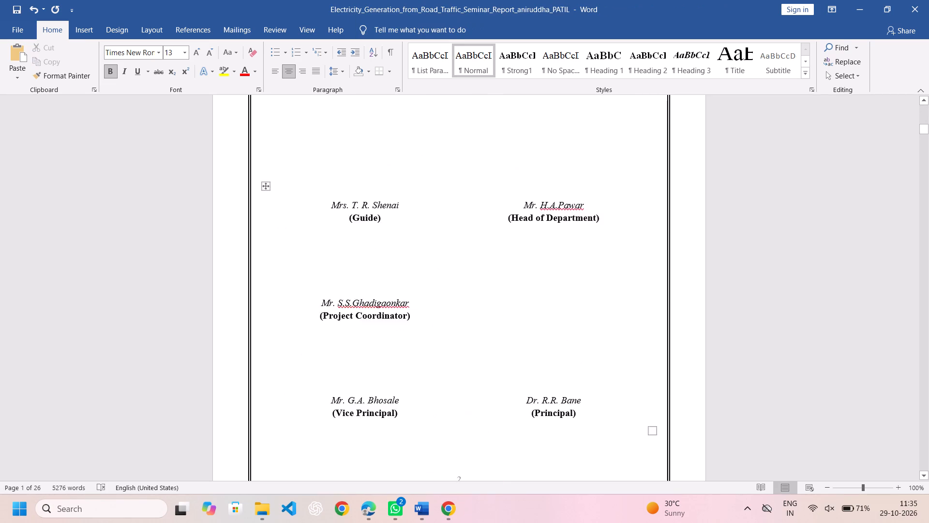
{"action": "scroll", "coordinate": [281, 233], "scroll_direction": "down", "scroll_amount": 2}
{"action": "scroll", "coordinate": [281, 233], "scroll_direction": "up", "scroll_amount": 1}
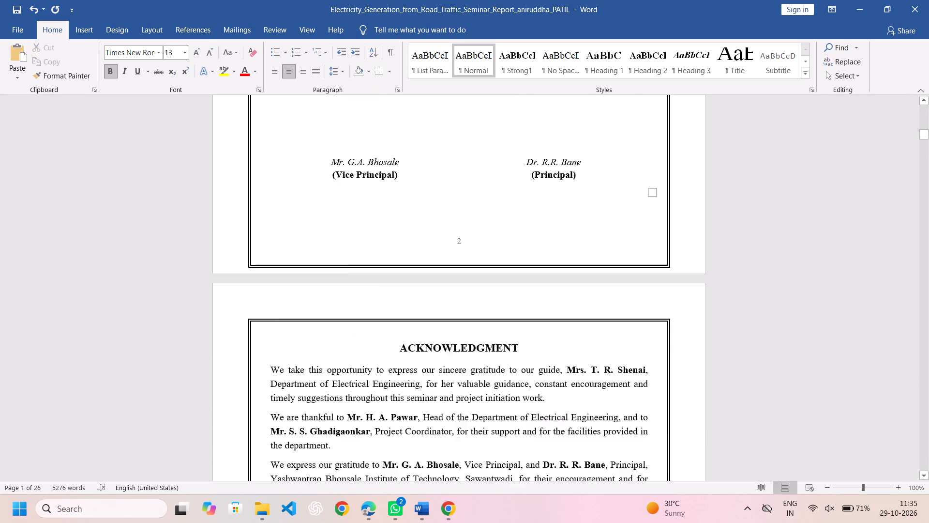
{"action": "scroll", "coordinate": [281, 233], "scroll_direction": "up", "scroll_amount": 1}
{"action": "scroll", "coordinate": [281, 233], "scroll_direction": "down", "scroll_amount": 10}
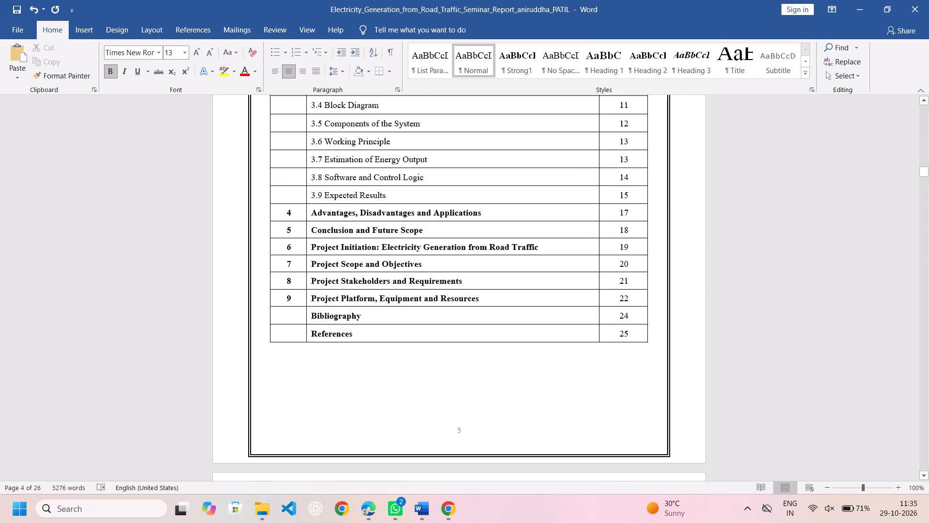
{"action": "scroll", "coordinate": [281, 233], "scroll_direction": "up", "scroll_amount": 2}
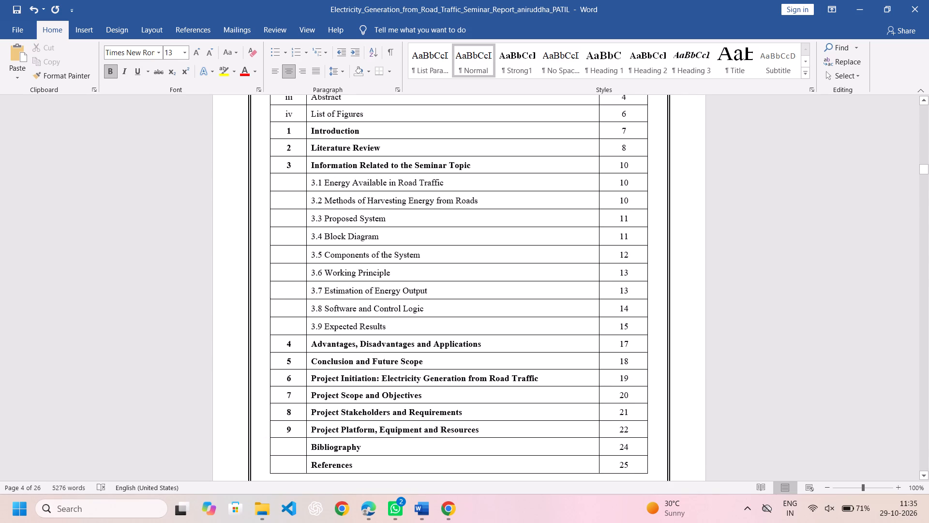
{"action": "scroll", "coordinate": [281, 233], "scroll_direction": "up", "scroll_amount": 1}
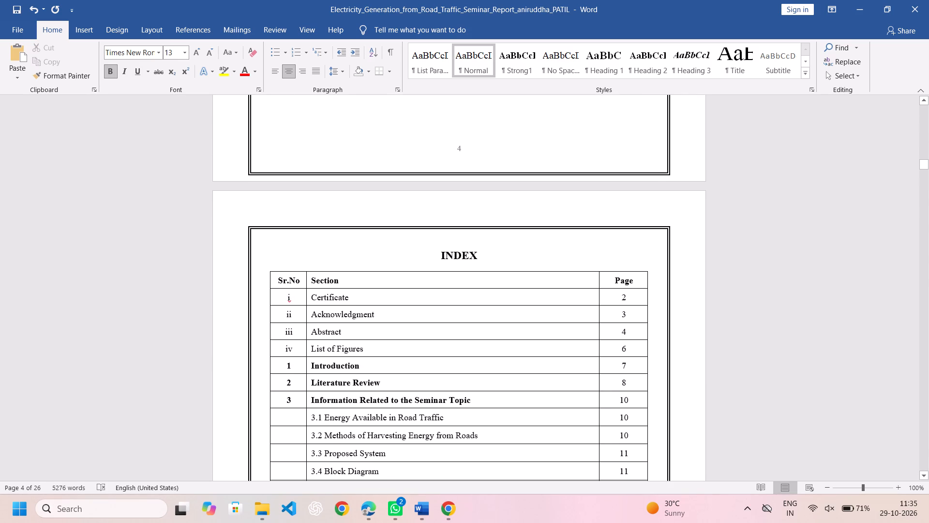
{"action": "scroll", "coordinate": [281, 233], "scroll_direction": "up", "scroll_amount": 1}
{"action": "scroll", "coordinate": [281, 233], "scroll_direction": "down", "scroll_amount": 1}
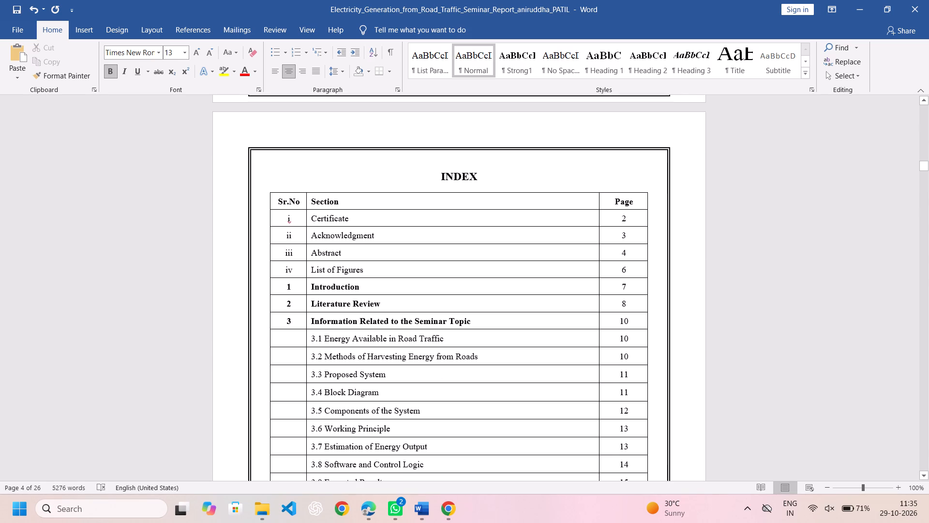
{"action": "scroll", "coordinate": [281, 233], "scroll_direction": "down", "scroll_amount": 3}
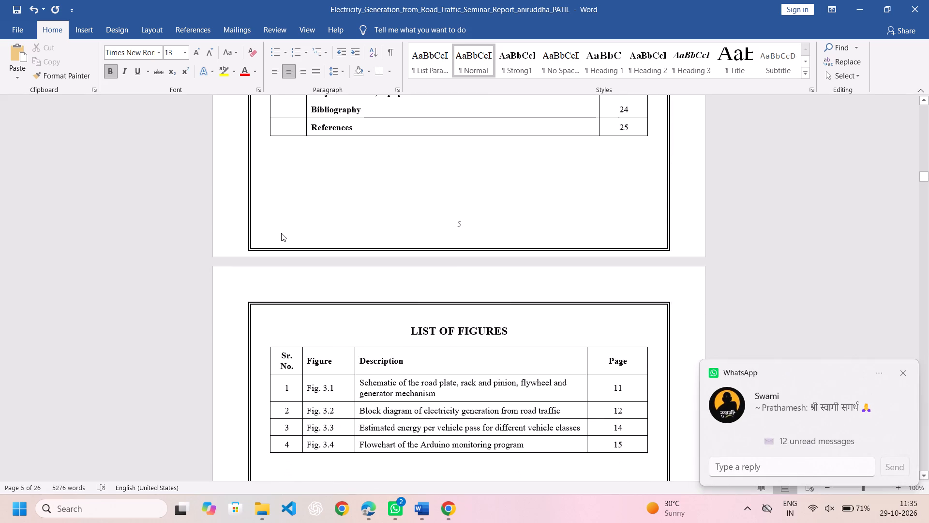
{"action": "left_click", "coordinate": [466, 226]}
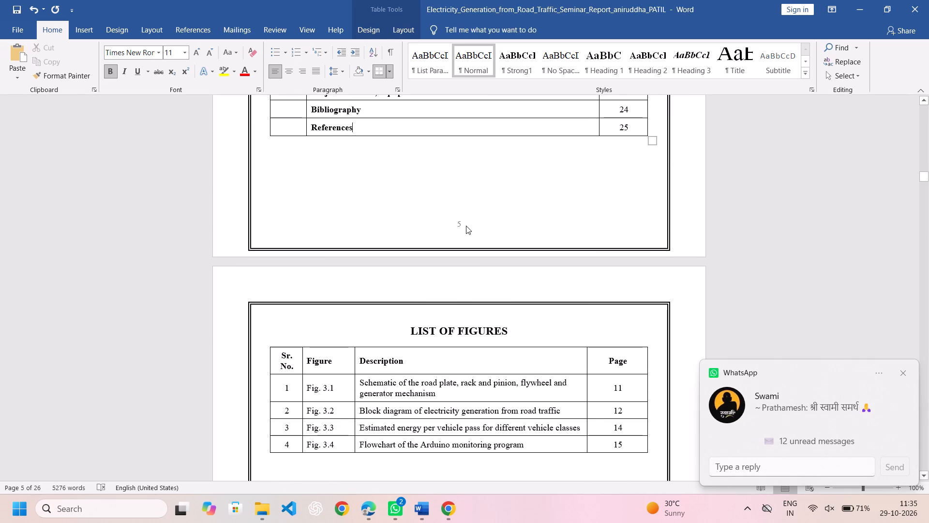
Review the text and page layout of the Introduction chapter, sections 1.1 to 1.3, and the pages right after it.
{"action": "scroll", "coordinate": [398, 265], "scroll_direction": "down", "scroll_amount": 2}
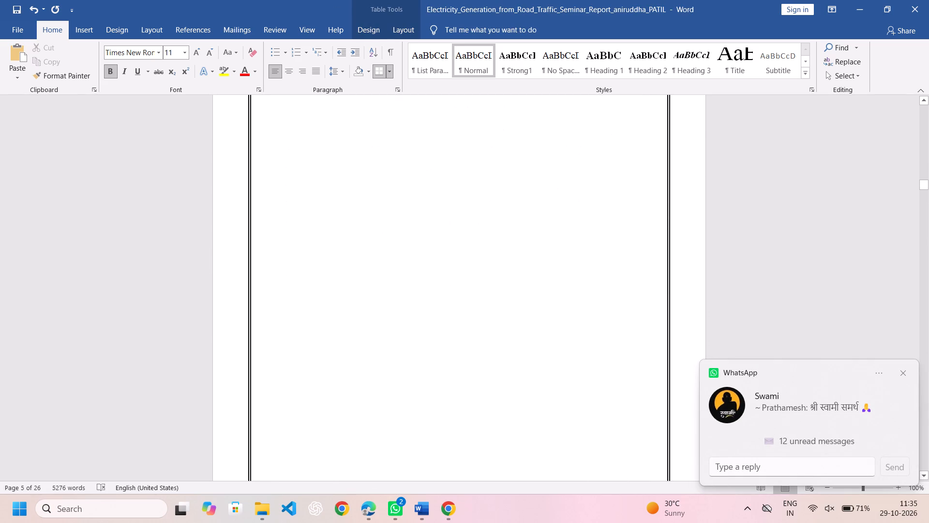
{"action": "scroll", "coordinate": [398, 265], "scroll_direction": "down", "scroll_amount": 3}
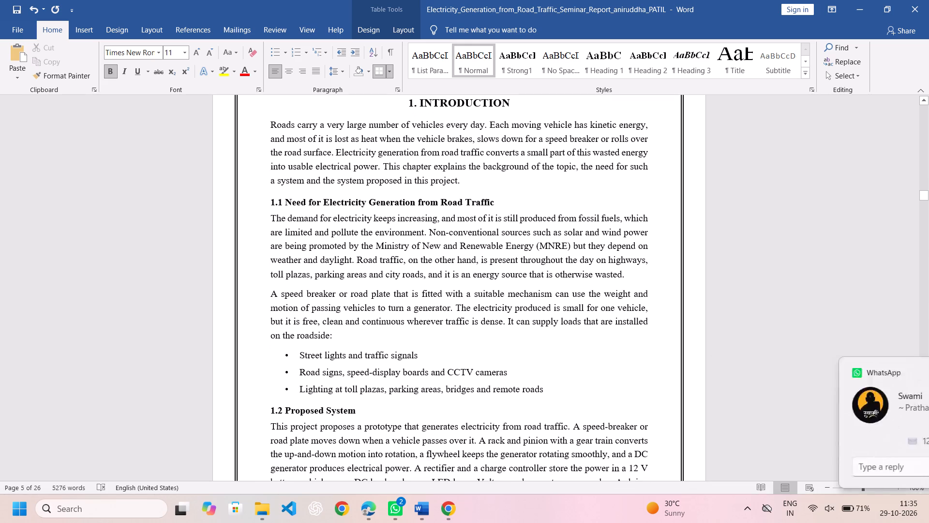
{"action": "scroll", "coordinate": [398, 265], "scroll_direction": "up", "scroll_amount": 2}
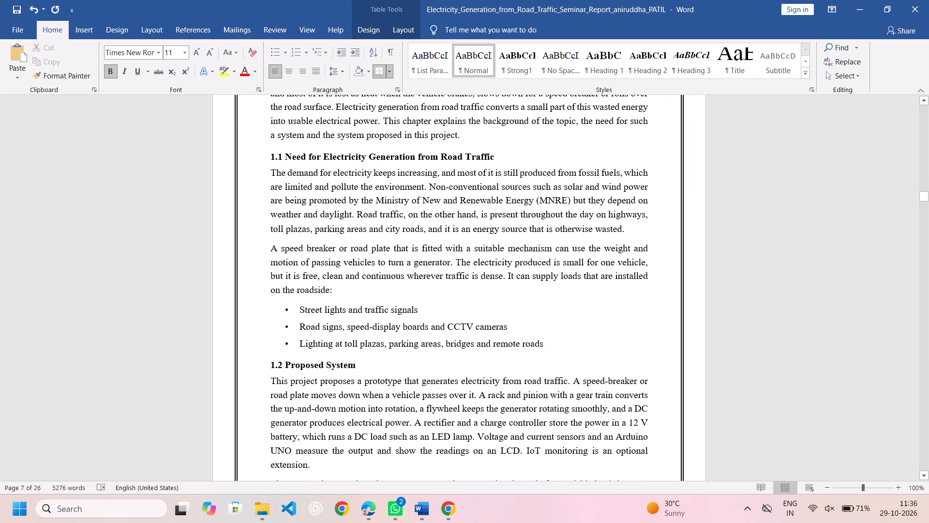
{"action": "scroll", "coordinate": [398, 265], "scroll_direction": "up", "scroll_amount": 1}
{"action": "scroll", "coordinate": [398, 265], "scroll_direction": "down", "scroll_amount": 2}
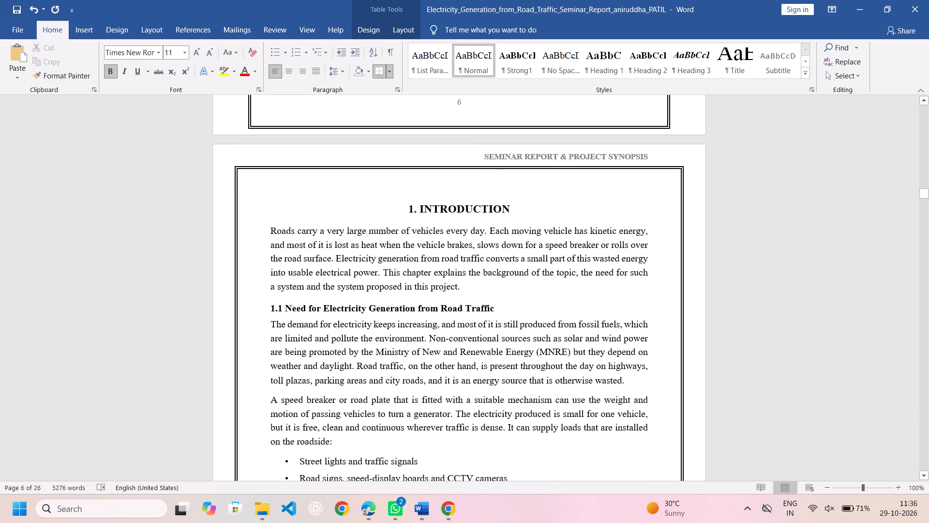
{"action": "scroll", "coordinate": [398, 265], "scroll_direction": "down", "scroll_amount": 4}
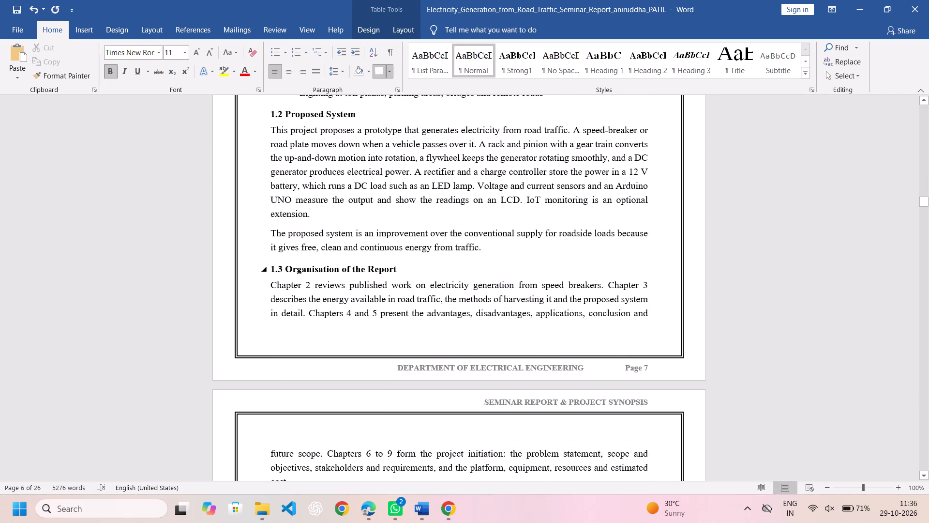
{"action": "scroll", "coordinate": [398, 265], "scroll_direction": "down", "scroll_amount": 4}
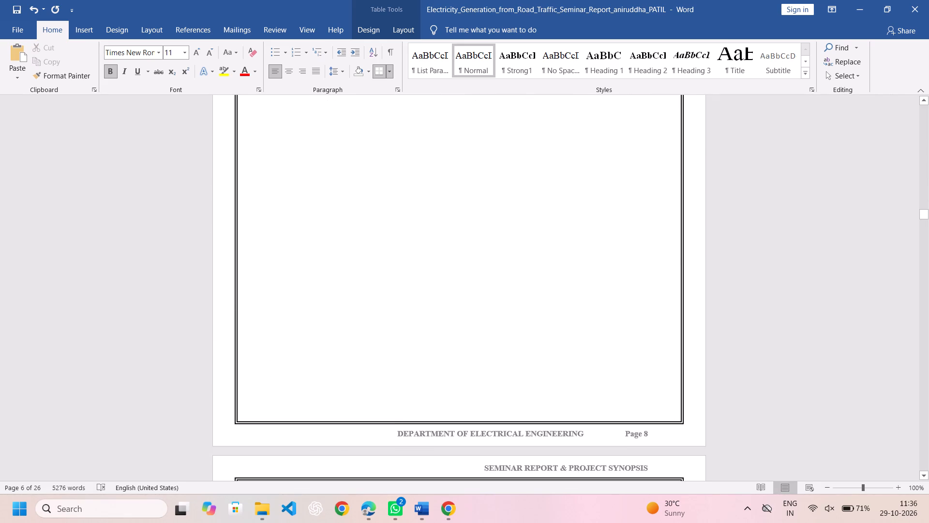
{"action": "scroll", "coordinate": [398, 265], "scroll_direction": "down", "scroll_amount": 2}
{"action": "scroll", "coordinate": [398, 265], "scroll_direction": "up", "scroll_amount": 4}
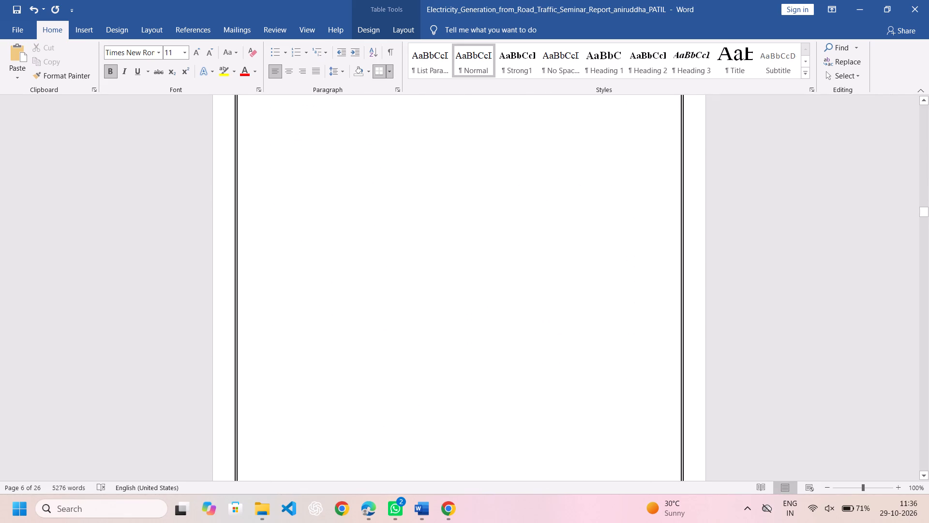
{"action": "scroll", "coordinate": [398, 265], "scroll_direction": "up", "scroll_amount": 2}
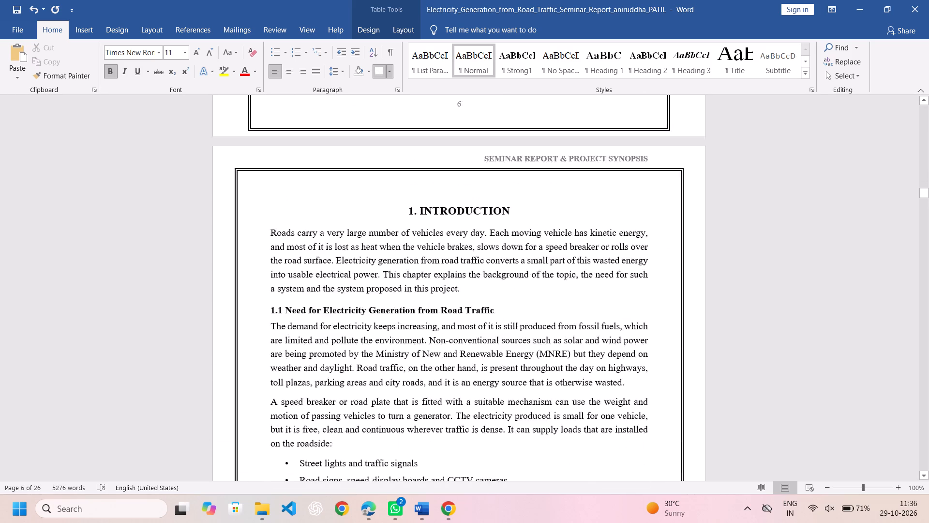
{"action": "scroll", "coordinate": [398, 265], "scroll_direction": "up", "scroll_amount": 1}
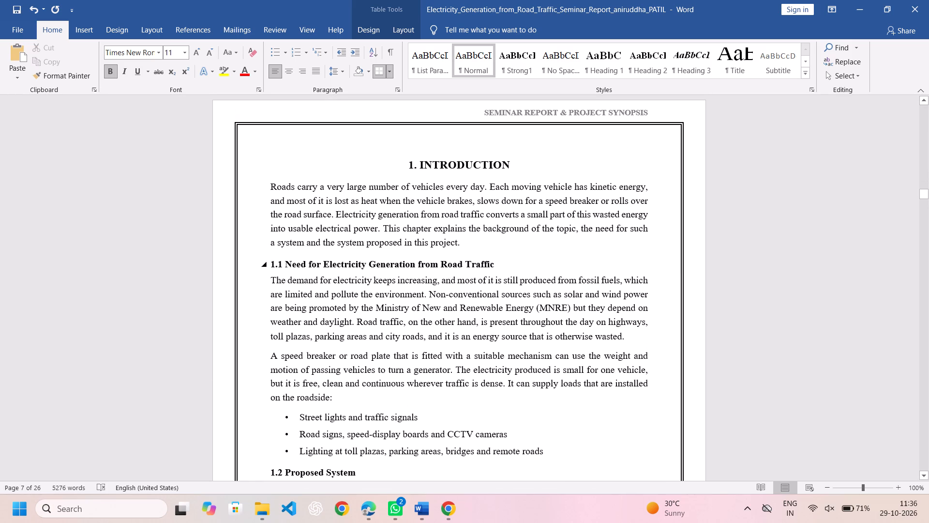
{"action": "scroll", "coordinate": [398, 265], "scroll_direction": "up", "scroll_amount": 1}
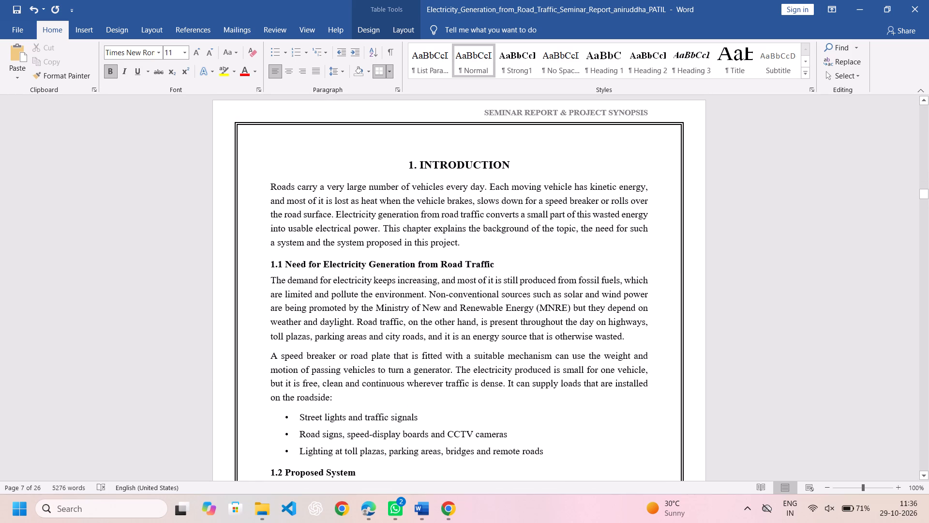
Indent the first line of the opening paragraph under "1. INTRODUCTION" by one tab stop.
{"action": "left_click", "coordinate": [266, 187]}
{"action": "key", "text": "Tab"}
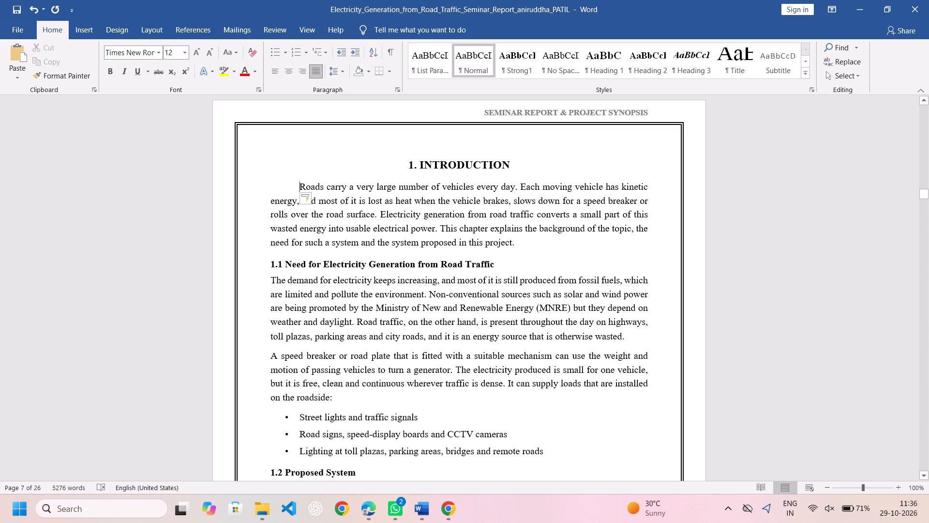
{"action": "key", "text": "Tab"}
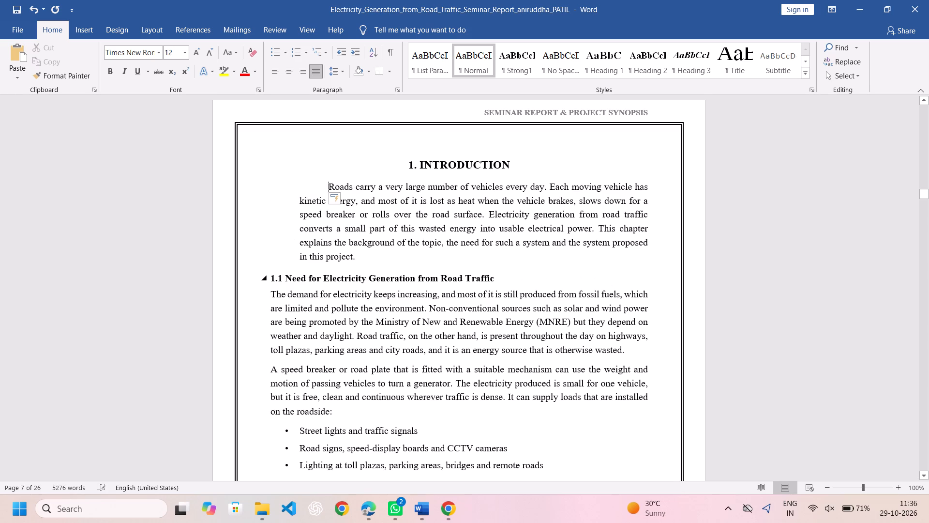
{"action": "key", "text": "BackSpace"}
{"action": "key", "text": "BackSpace"}
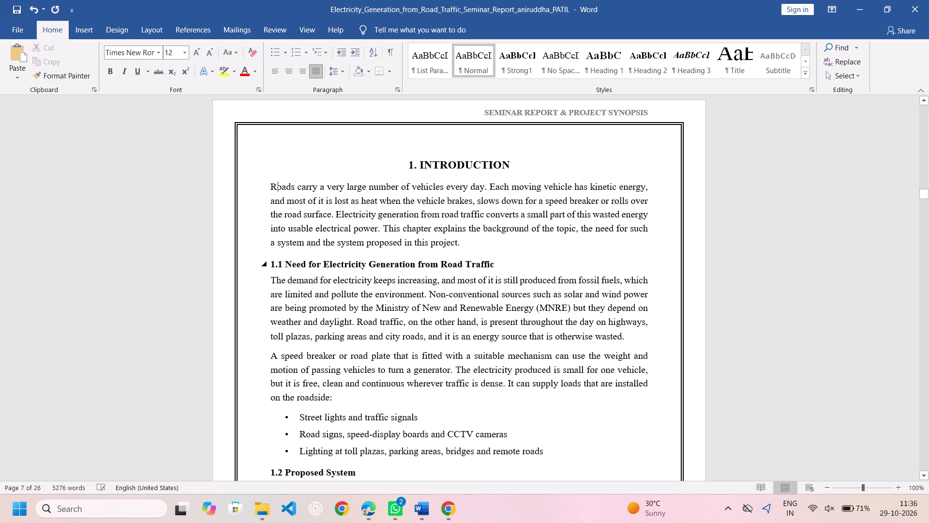
{"action": "key", "text": "Tab"}
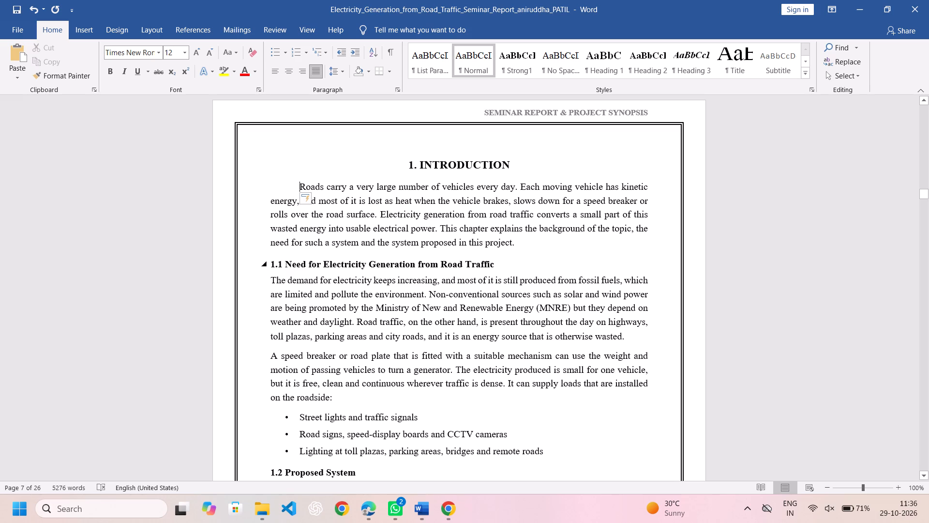
Indent the first line of both body paragraphs in section 1.1 Need for Electricity Generation from Road Traffic.
{"action": "left_click", "coordinate": [269, 281]}
{"action": "key", "text": "Tab"}
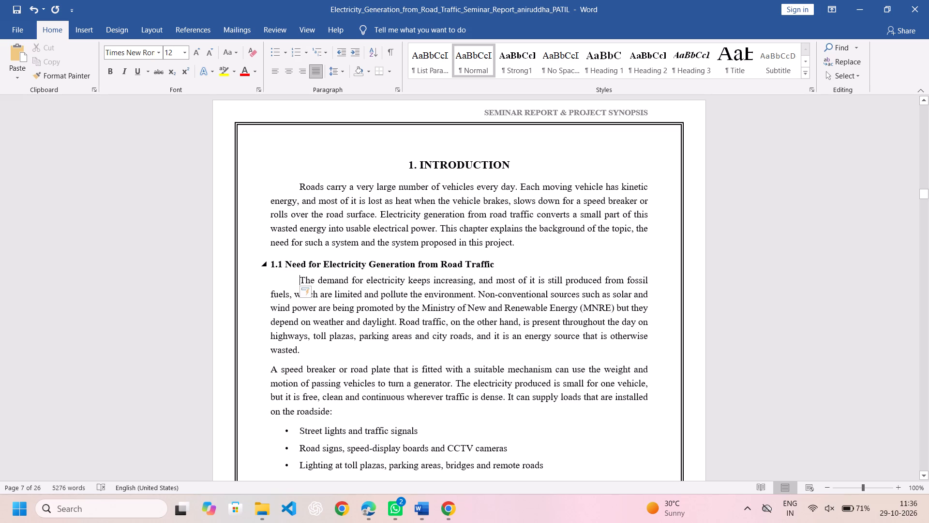
{"action": "left_click", "coordinate": [268, 370]}
{"action": "key", "text": "Tab"}
Indent the first line of the opening paragraphs in sections 1.2 Proposed System and 1.3 Organisation of the Report.
{"action": "scroll", "coordinate": [268, 370], "scroll_direction": "down", "scroll_amount": 1}
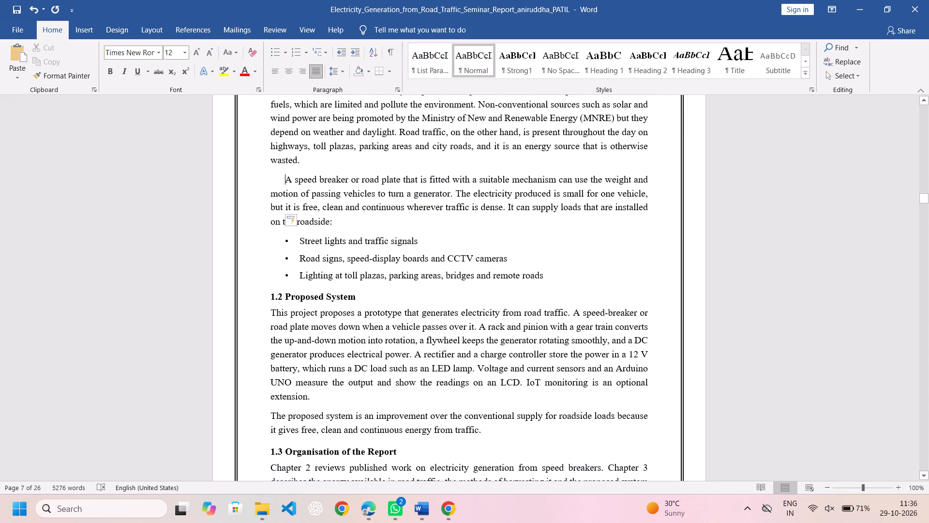
{"action": "left_click", "coordinate": [270, 312]}
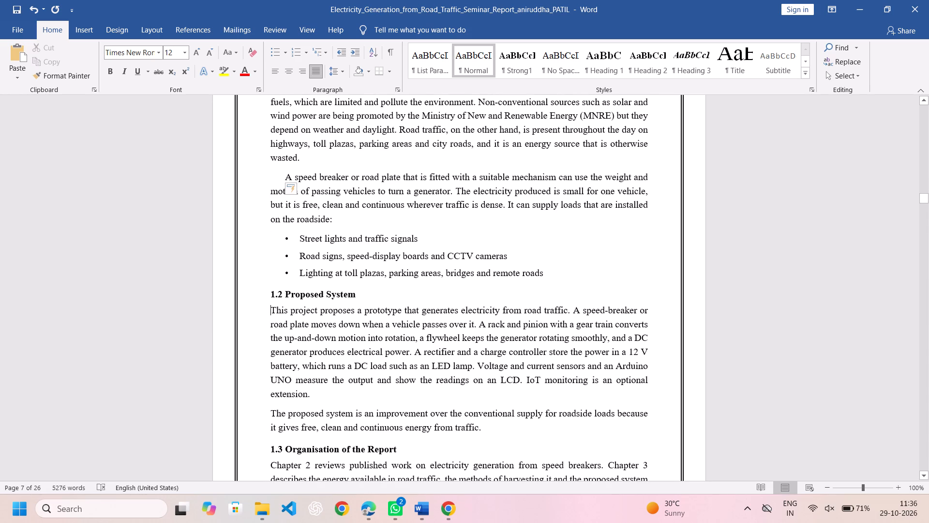
{"action": "key", "text": "Tab"}
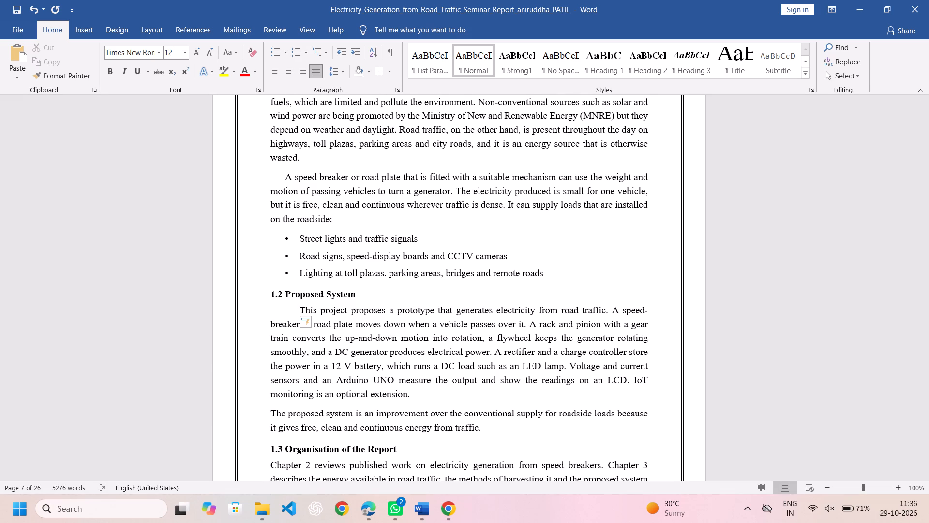
{"action": "scroll", "coordinate": [270, 321], "scroll_direction": "down", "scroll_amount": 3}
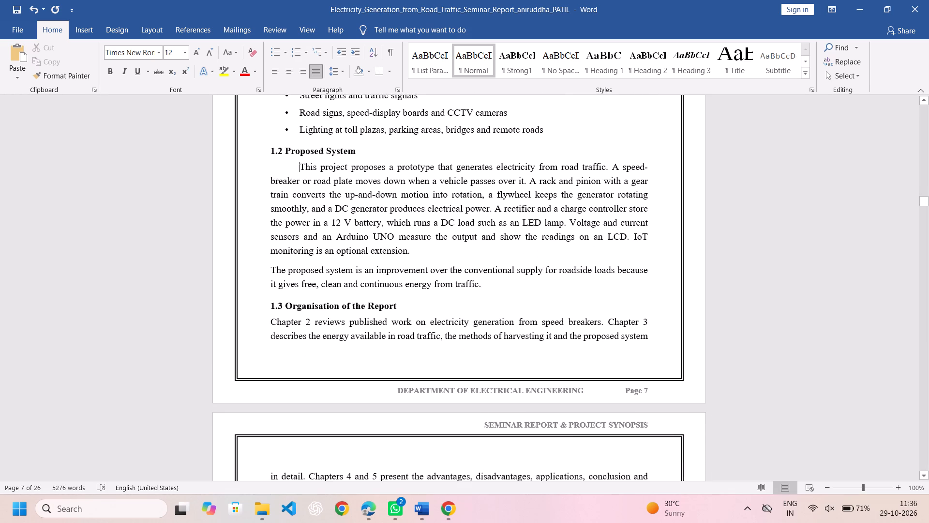
{"action": "scroll", "coordinate": [270, 321], "scroll_direction": "down", "scroll_amount": 1}
{"action": "left_click", "coordinate": [267, 309]}
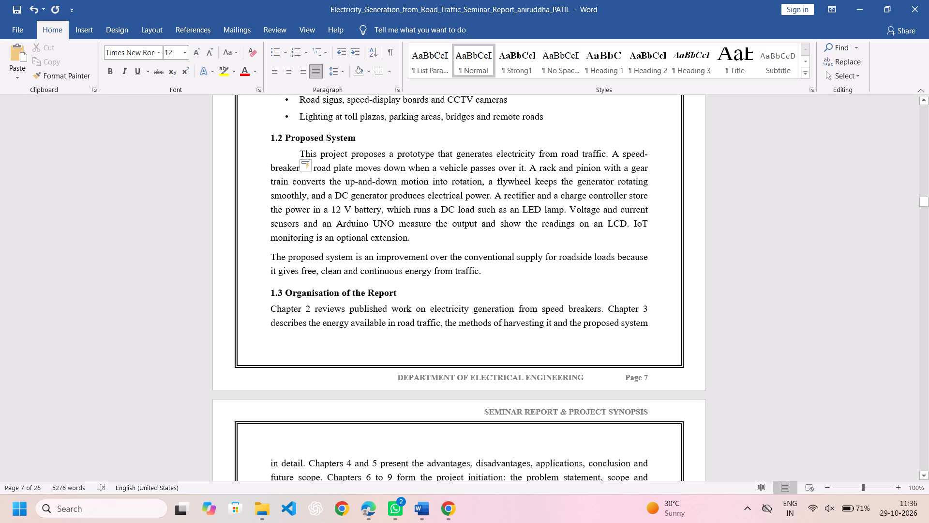
{"action": "key", "text": "Tab"}
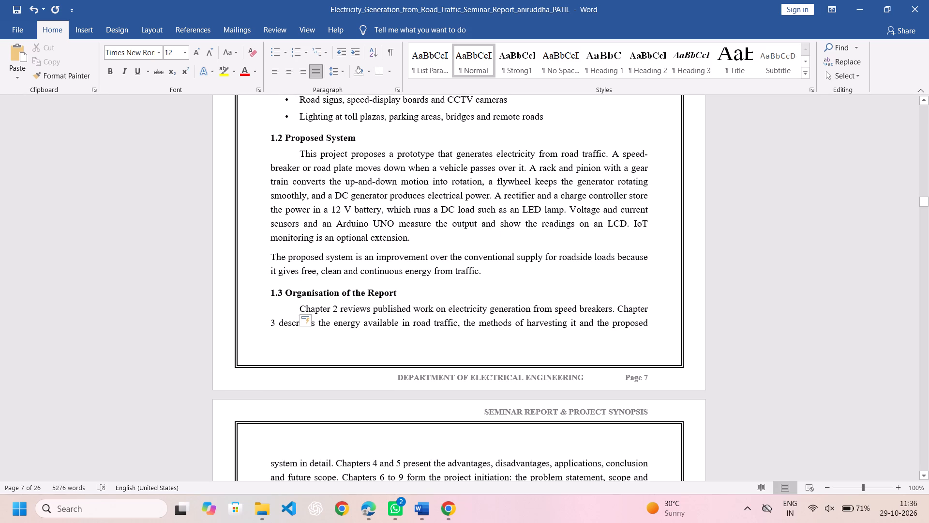
Join the paragraph starting "The proposed system is an improvement" to the end of the preceding paragraph in section 1.2.
{"action": "left_click", "coordinate": [266, 258]}
{"action": "key", "text": "BackSpace"}
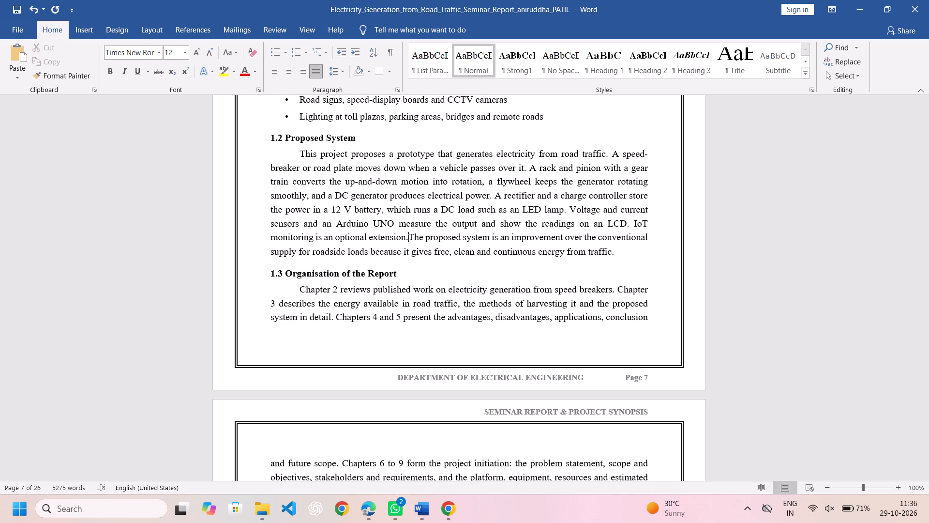
Add new lines after the last sentence of section 1.2 to push the 1.3 Organisation of the Report heading onto page 8.
{"action": "scroll", "coordinate": [266, 258], "scroll_direction": "down", "scroll_amount": 1}
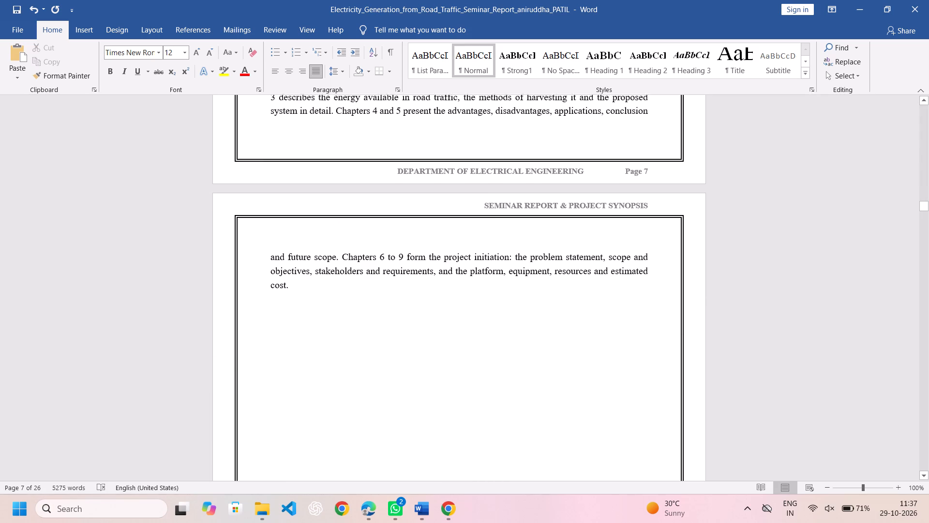
{"action": "scroll", "coordinate": [266, 258], "scroll_direction": "down", "scroll_amount": 1}
{"action": "scroll", "coordinate": [266, 258], "scroll_direction": "up", "scroll_amount": 1}
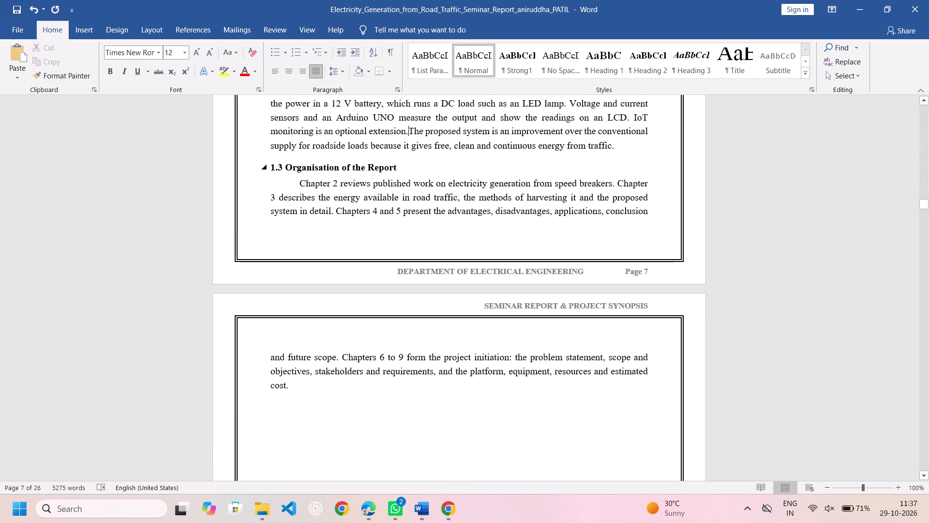
{"action": "left_click", "coordinate": [406, 156]}
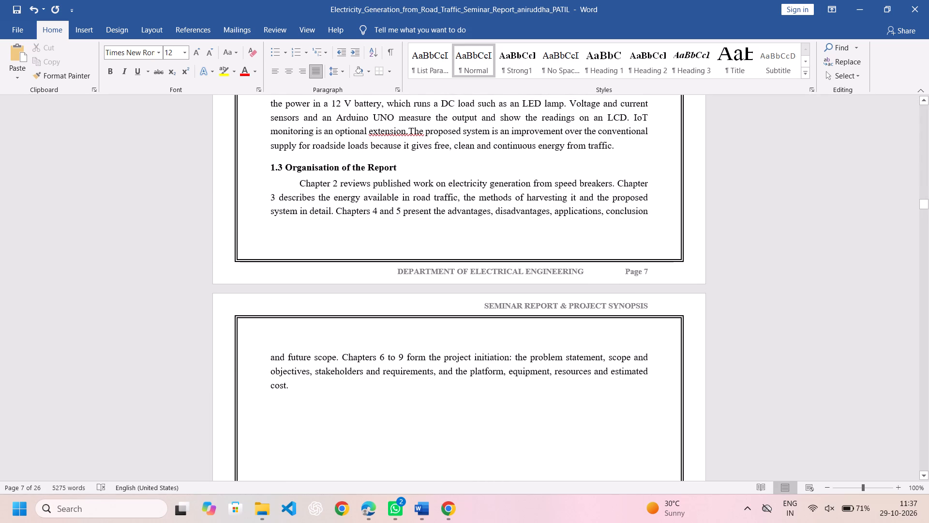
{"action": "left_click", "coordinate": [388, 156]}
{"action": "left_click", "coordinate": [624, 147]}
{"action": "key", "text": "Return"}
{"action": "key", "text": "backslash"}
{"action": "key", "text": "Return"}
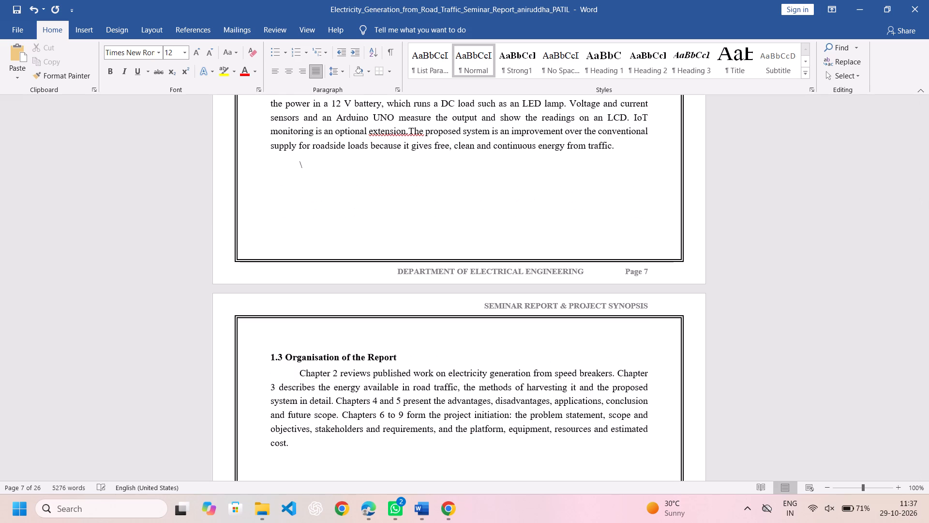
Replace the opening word "A" of the 2. LITERATURE REVIEW introduction with a first-line indent, and indent the first paragraph of section 2.1.
{"action": "scroll", "coordinate": [624, 147], "scroll_direction": "down", "scroll_amount": 5}
{"action": "scroll", "coordinate": [624, 147], "scroll_direction": "up", "scroll_amount": 1}
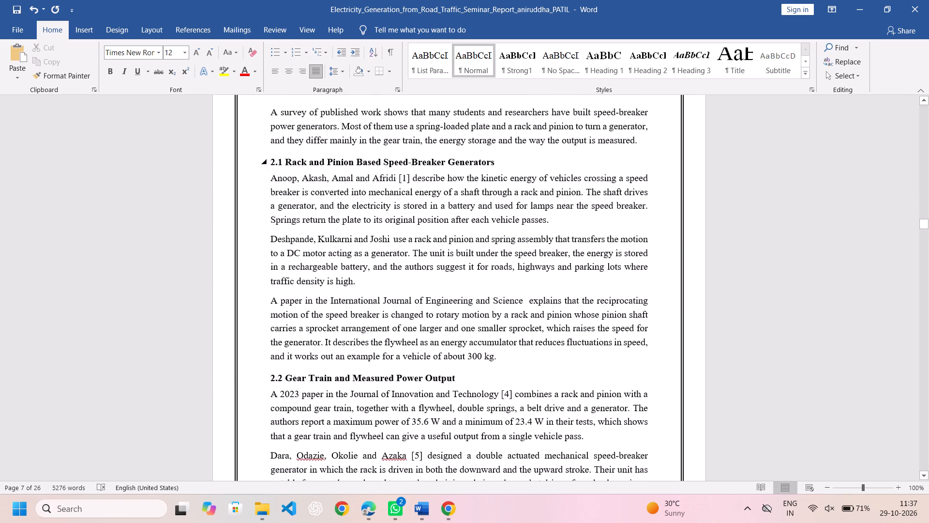
{"action": "scroll", "coordinate": [624, 147], "scroll_direction": "up", "scroll_amount": 3}
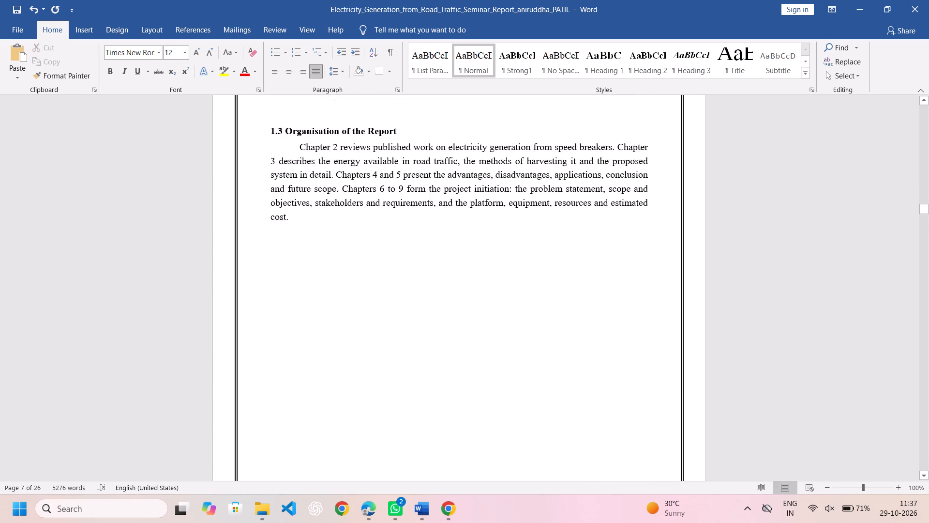
{"action": "scroll", "coordinate": [624, 147], "scroll_direction": "up", "scroll_amount": 1}
{"action": "scroll", "coordinate": [624, 147], "scroll_direction": "down", "scroll_amount": 6}
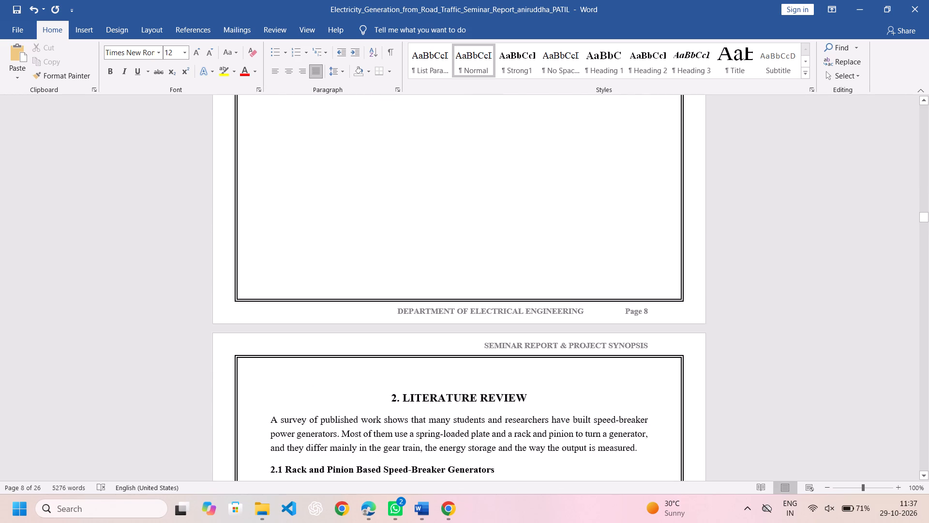
{"action": "scroll", "coordinate": [624, 147], "scroll_direction": "down", "scroll_amount": 1}
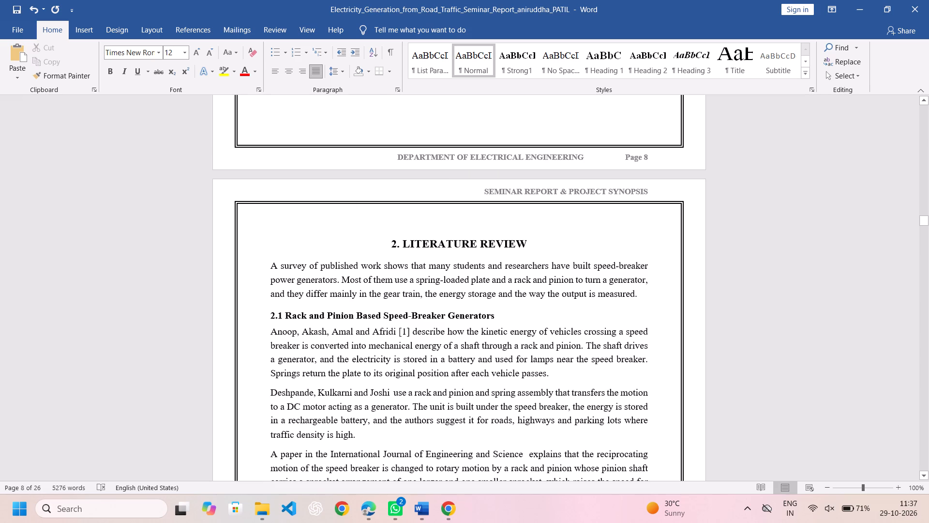
{"action": "double_click", "coordinate": [269, 270]}
{"action": "key", "text": "Tab"}
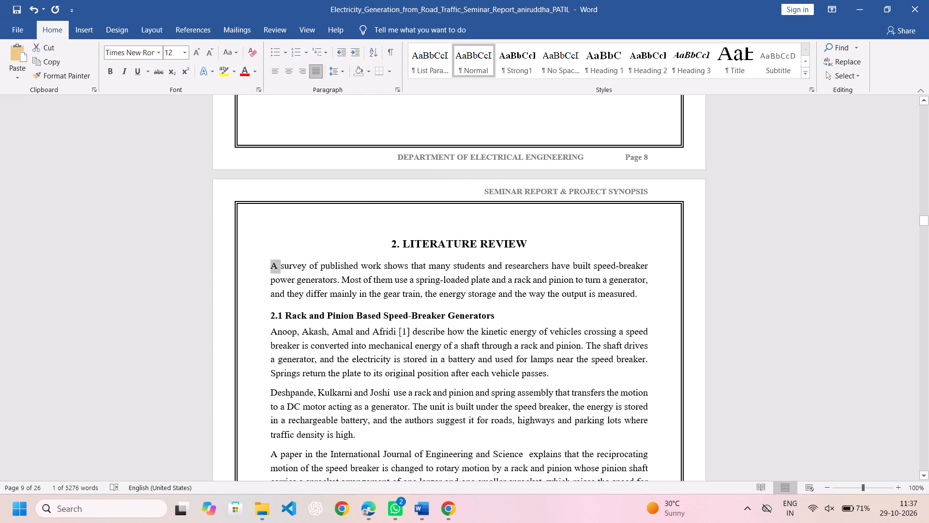
{"action": "scroll", "coordinate": [269, 270], "scroll_direction": "down", "scroll_amount": 1}
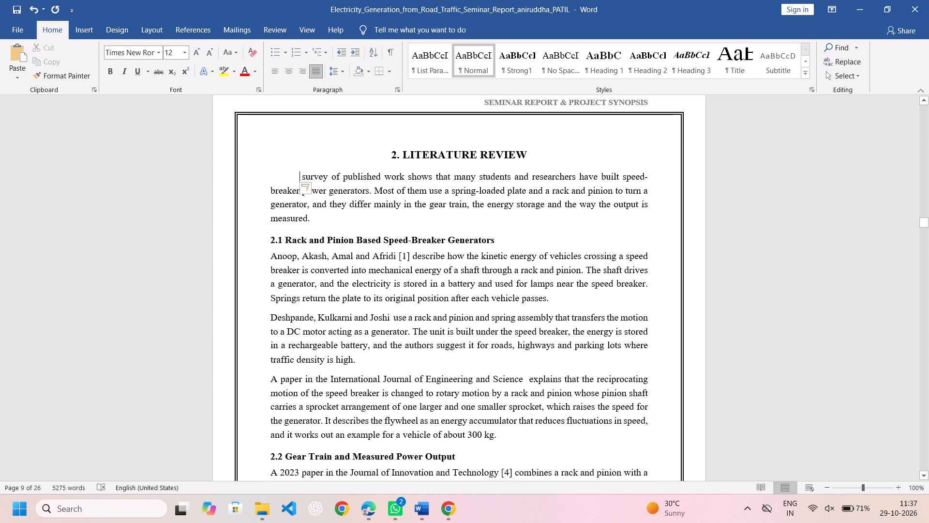
{"action": "left_click", "coordinate": [268, 260]}
{"action": "key", "text": "Tab"}
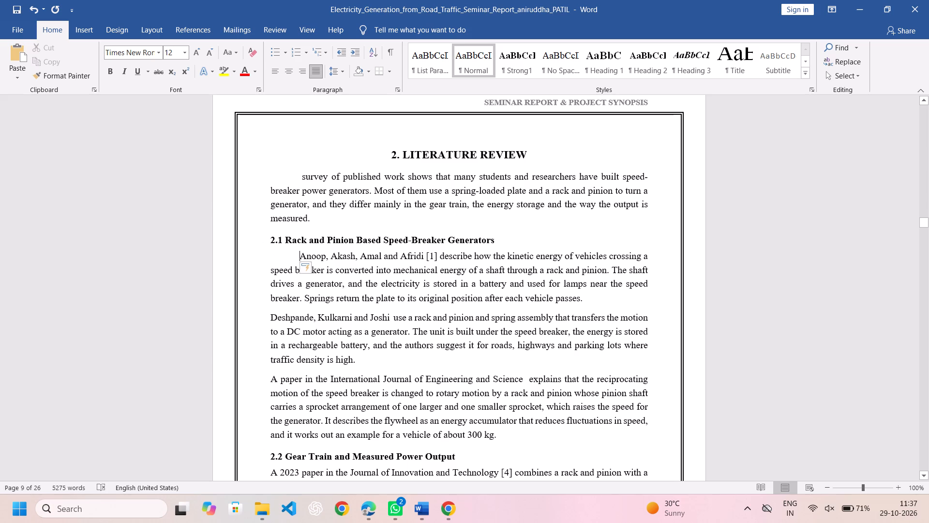
Delete the [1] citation from the first sentence of section 2.1 Rack and Pinion Based Speed-Breaker Generators.
{"action": "scroll", "coordinate": [268, 260], "scroll_direction": "down", "scroll_amount": 2}
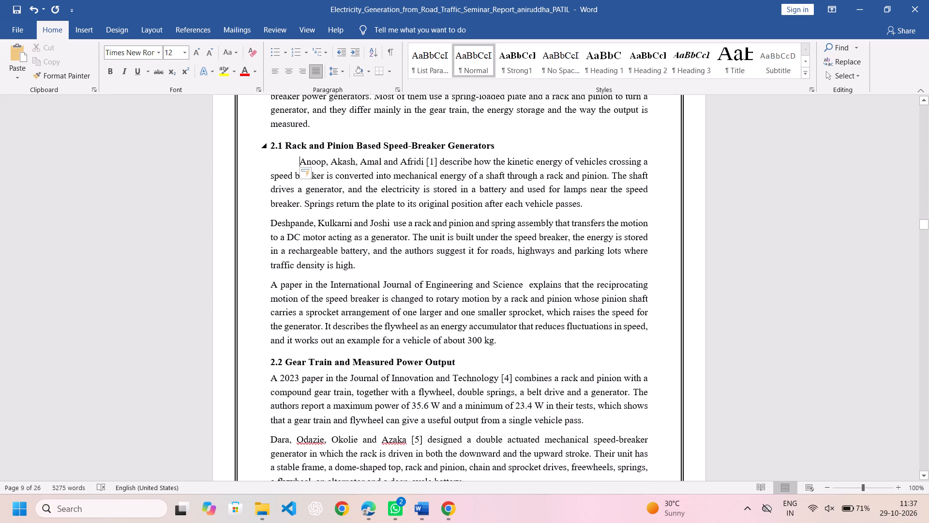
{"action": "left_click", "coordinate": [437, 160]}
{"action": "key", "text": "BackSpace"}
{"action": "key", "text": "BackSpace"}
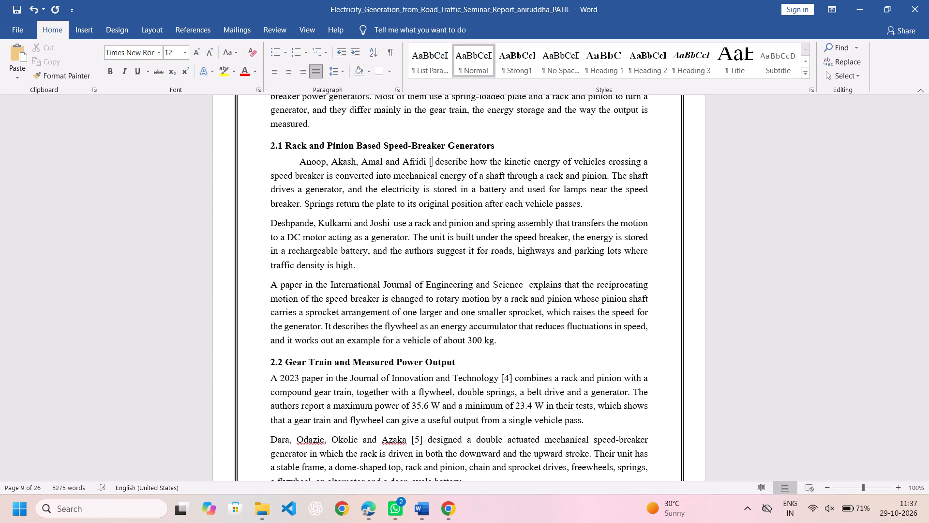
{"action": "key", "text": "BackSpace"}
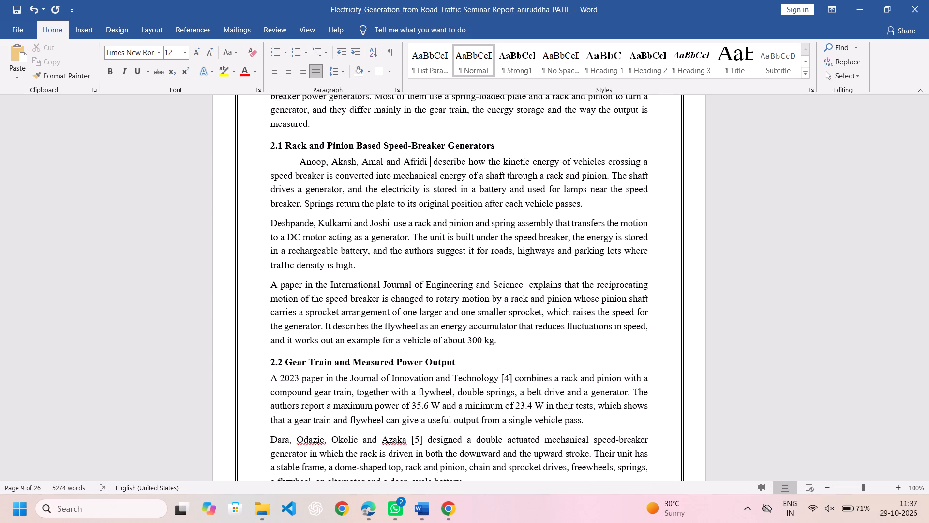
Indent the first line of the section 2.1 paragraph starting "A paper in the International Journal of Engineering and Science".
{"action": "scroll", "coordinate": [437, 160], "scroll_direction": "down", "scroll_amount": 1}
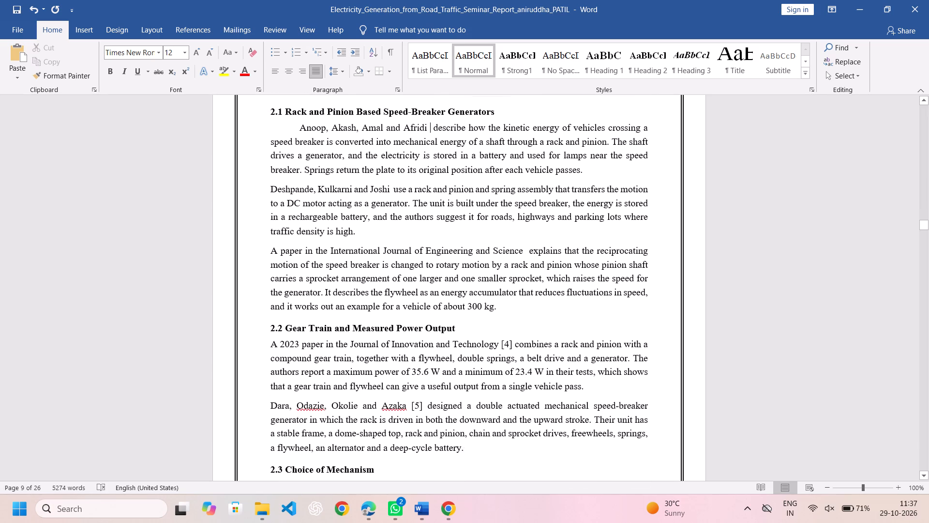
{"action": "scroll", "coordinate": [437, 160], "scroll_direction": "down", "scroll_amount": 1}
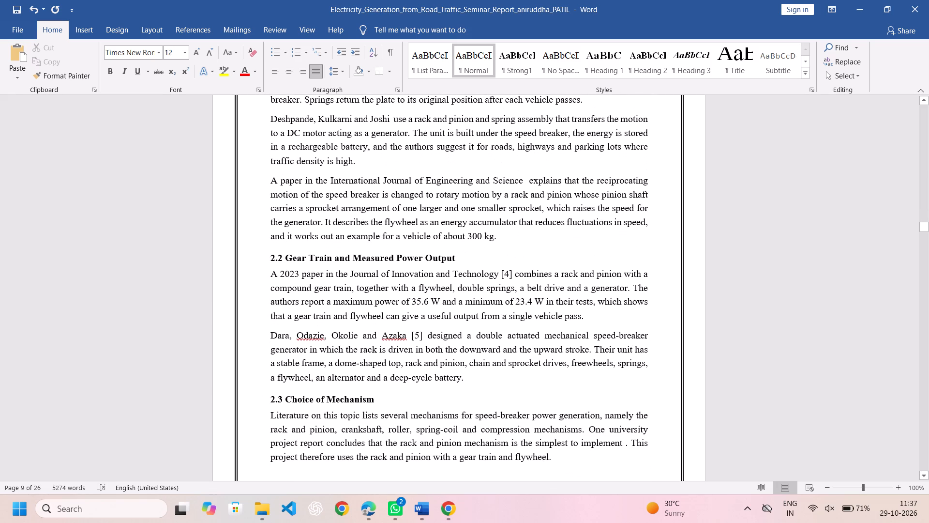
{"action": "left_click", "coordinate": [267, 183]}
{"action": "key", "text": "Tab"}
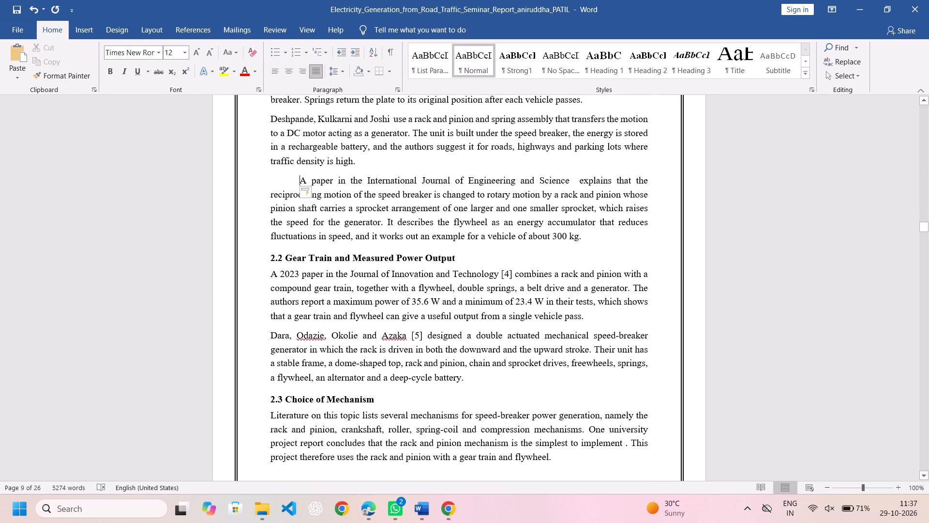
Indent the first line of both paragraphs in section 2.2 and of the paragraph in section 2.3 Choice of Mechanism.
{"action": "left_click", "coordinate": [270, 272]}
{"action": "key", "text": "Tab"}
{"action": "scroll", "coordinate": [270, 272], "scroll_direction": "down", "scroll_amount": 1}
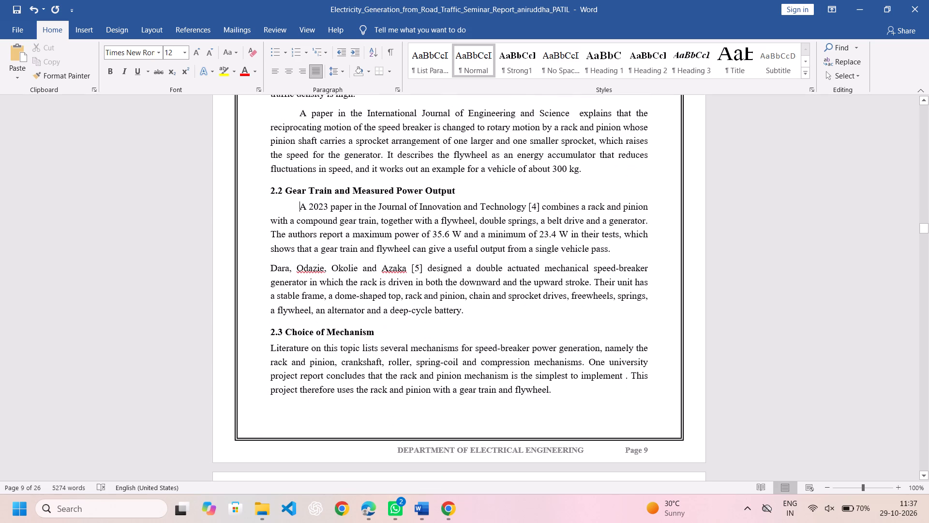
{"action": "left_click", "coordinate": [268, 269]}
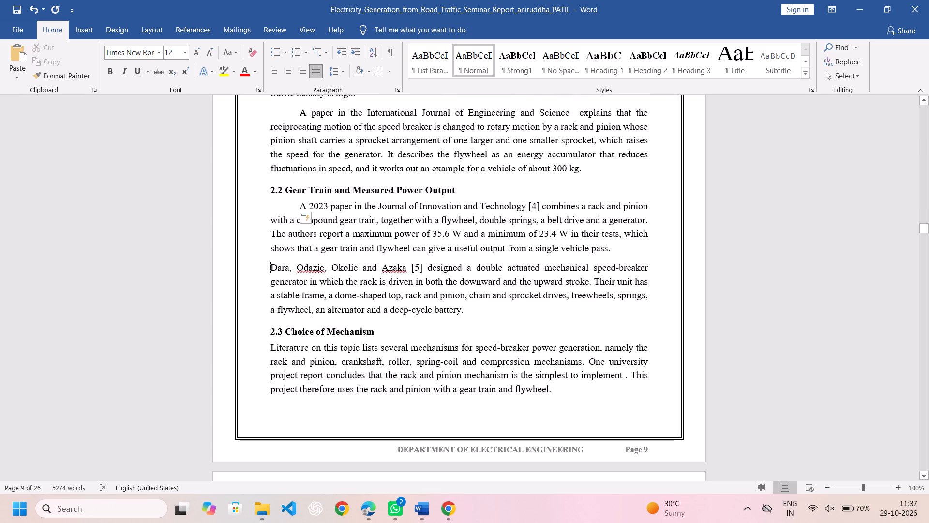
{"action": "key", "text": "Tab"}
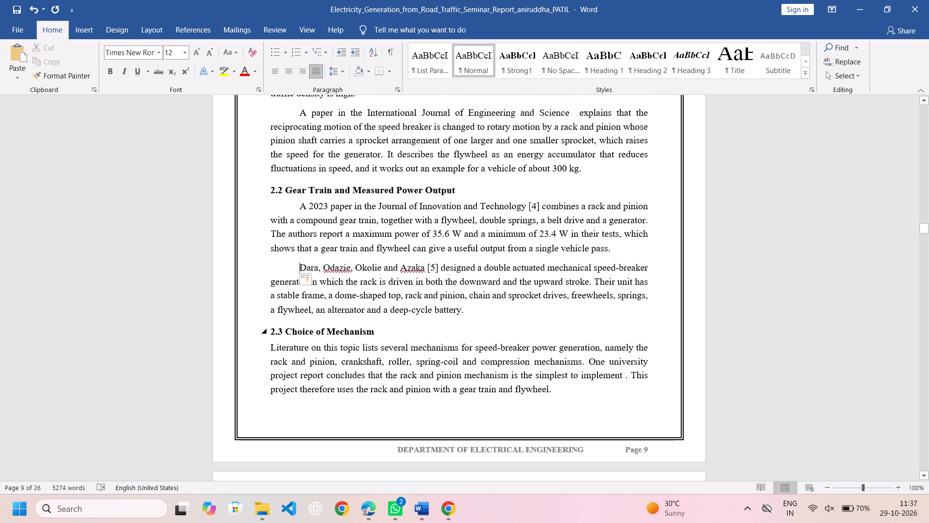
{"action": "left_click", "coordinate": [269, 346]}
{"action": "key", "text": "Tab"}
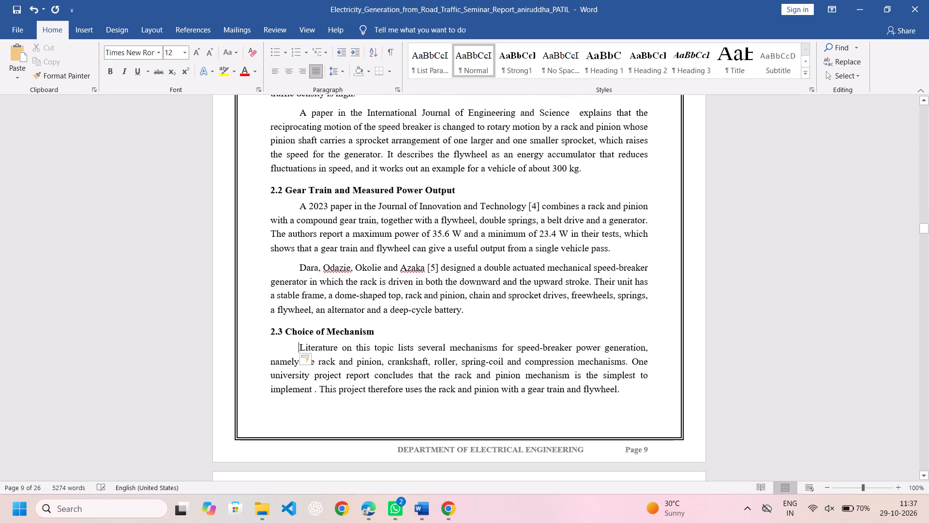
Indent the first line of the chapter 3 introduction and of the opening paragraph in section 3.1 Energy Available in Road Traffic.
{"action": "scroll", "coordinate": [269, 346], "scroll_direction": "down", "scroll_amount": 3}
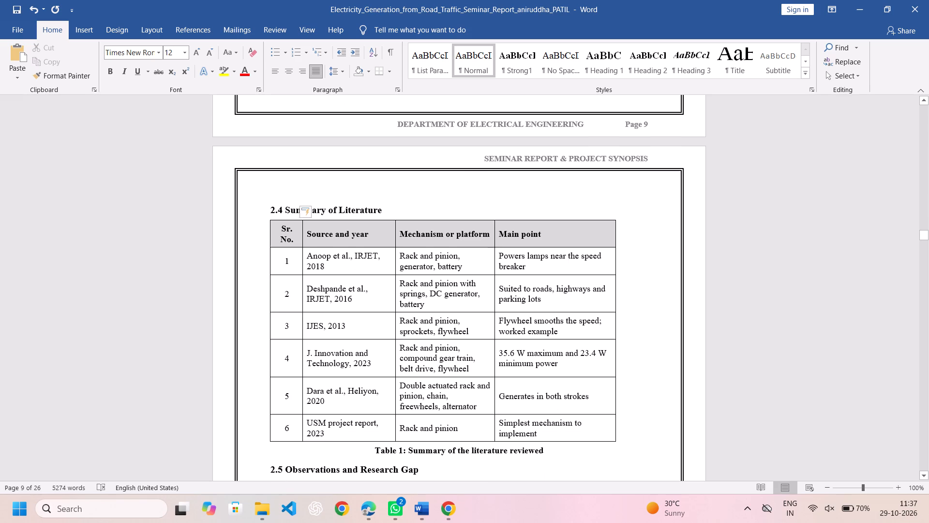
{"action": "scroll", "coordinate": [269, 346], "scroll_direction": "down", "scroll_amount": 1}
{"action": "scroll", "coordinate": [269, 346], "scroll_direction": "up", "scroll_amount": 2}
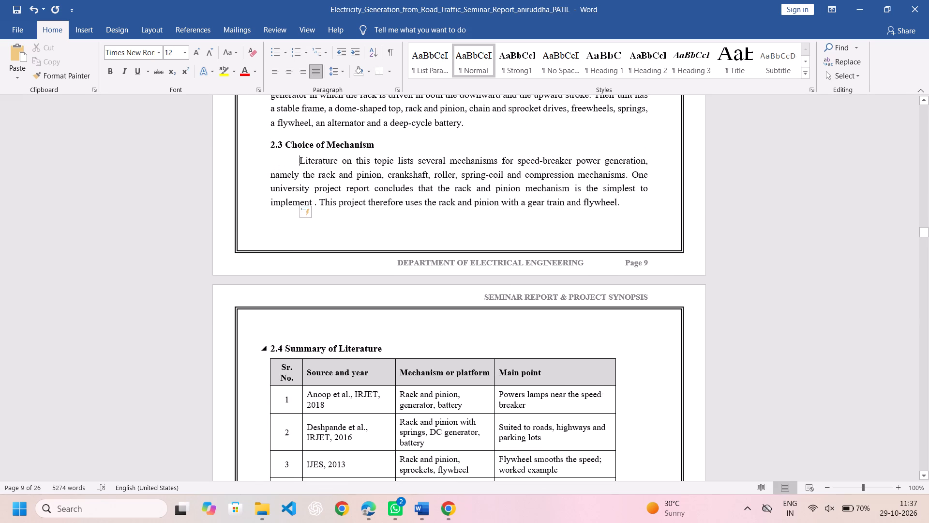
{"action": "scroll", "coordinate": [269, 346], "scroll_direction": "up", "scroll_amount": 1}
{"action": "scroll", "coordinate": [269, 346], "scroll_direction": "down", "scroll_amount": 2}
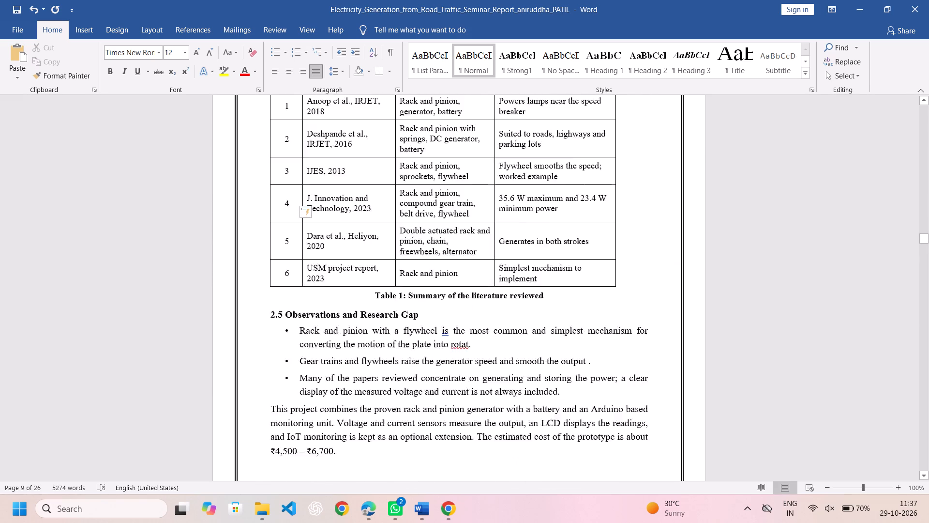
{"action": "scroll", "coordinate": [269, 346], "scroll_direction": "down", "scroll_amount": 3}
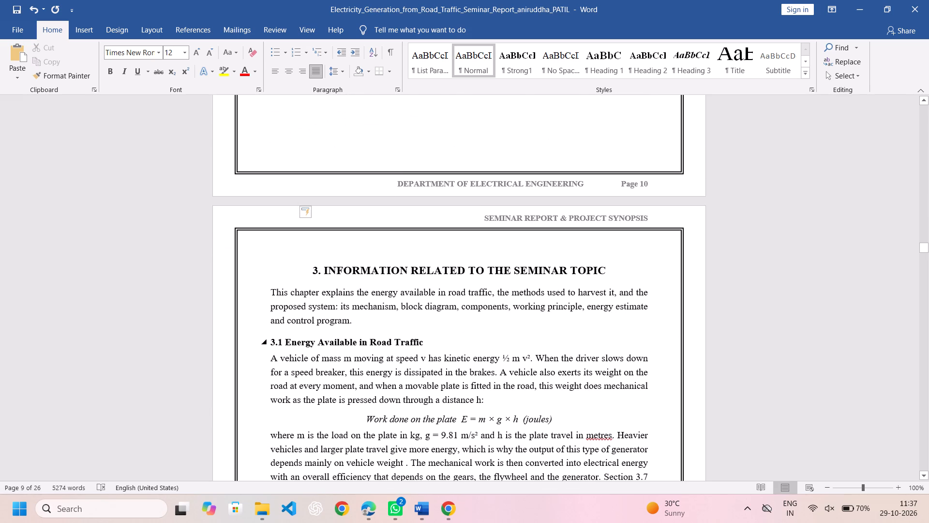
{"action": "left_click", "coordinate": [269, 289]}
{"action": "key", "text": "Tab"}
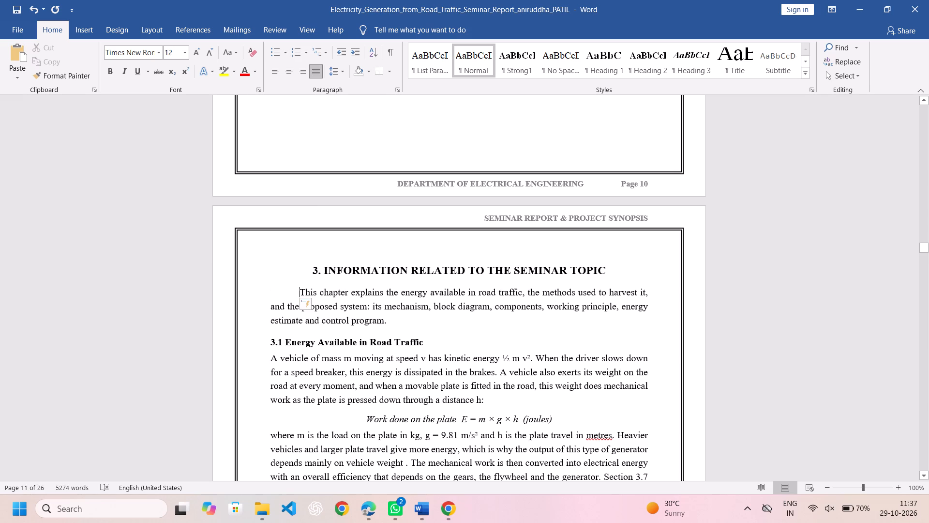
{"action": "left_click", "coordinate": [269, 357]}
{"action": "key", "text": "Tab"}
Indent the first line of the paragraph introducing Table 2 in section 3.2 Methods of Harvesting Energy from Roads.
{"action": "scroll", "coordinate": [269, 357], "scroll_direction": "down", "scroll_amount": 1}
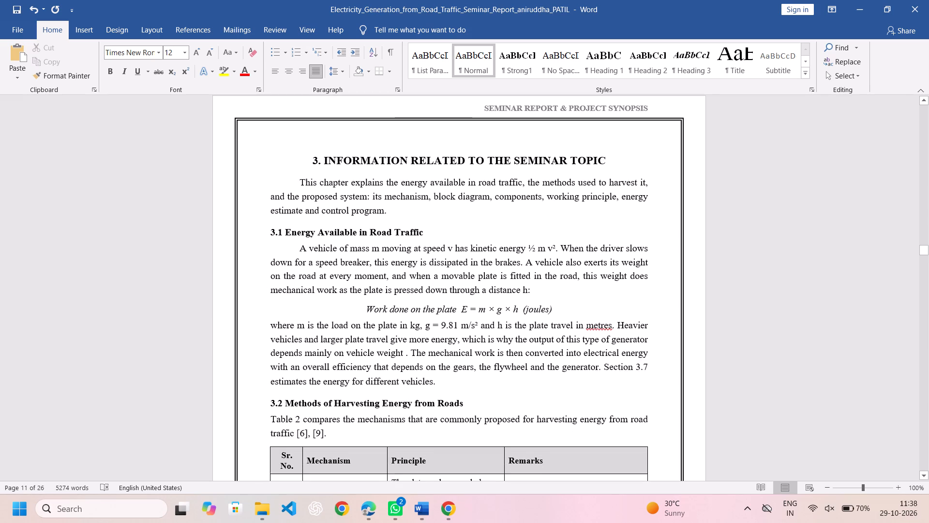
{"action": "scroll", "coordinate": [269, 357], "scroll_direction": "down", "scroll_amount": 2}
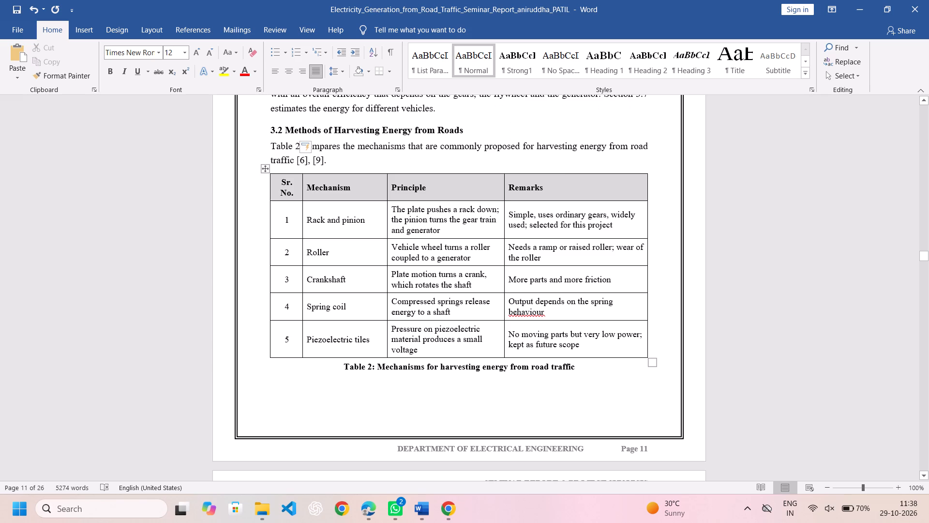
{"action": "left_click", "coordinate": [268, 147]}
{"action": "key", "text": "Tab"}
Indent the first line of the paragraph starting "The mechanical part of the system" in section 3.3 Proposed System.
{"action": "scroll", "coordinate": [268, 147], "scroll_direction": "down", "scroll_amount": 1}
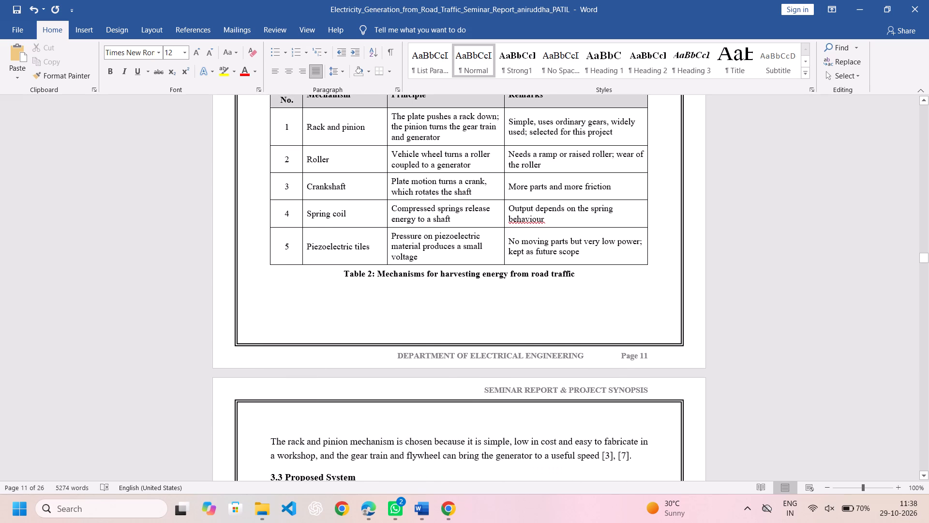
{"action": "scroll", "coordinate": [268, 147], "scroll_direction": "up", "scroll_amount": 2}
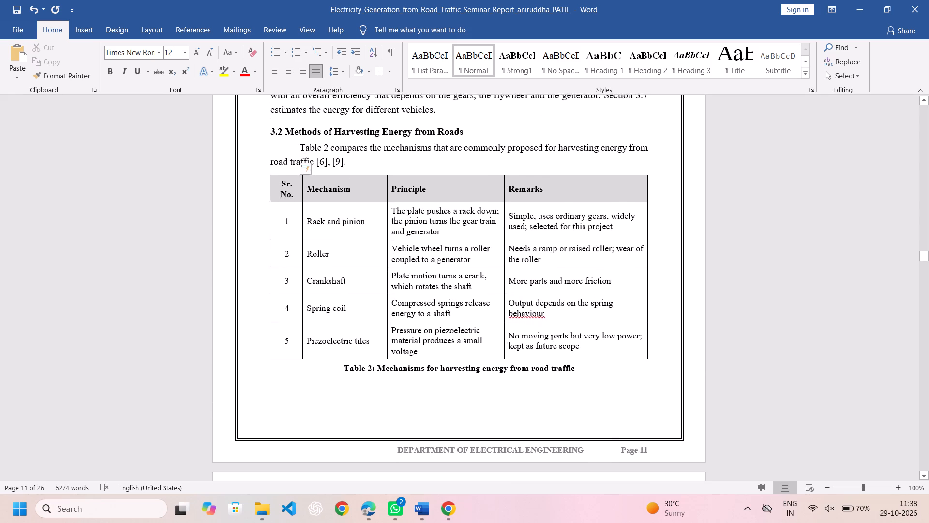
{"action": "scroll", "coordinate": [268, 147], "scroll_direction": "up", "scroll_amount": 2}
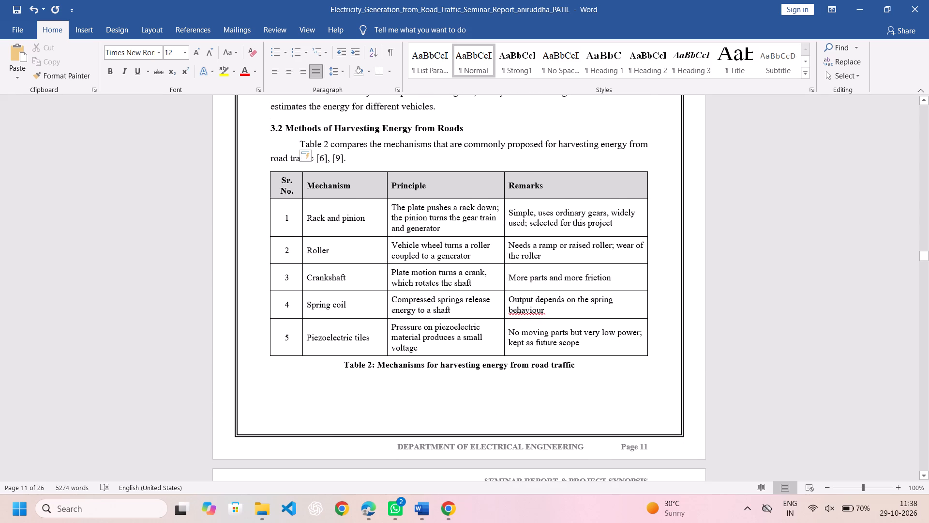
{"action": "scroll", "coordinate": [268, 147], "scroll_direction": "up", "scroll_amount": 1}
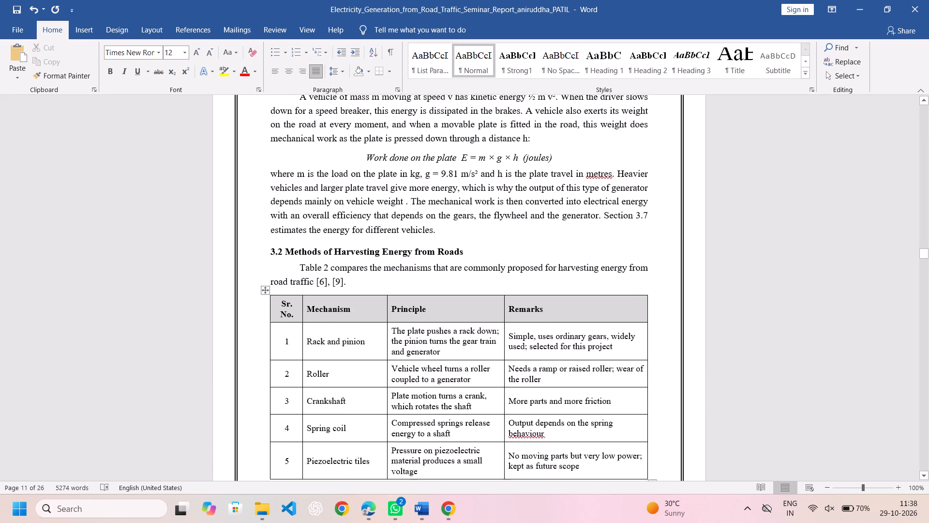
{"action": "scroll", "coordinate": [426, 235], "scroll_direction": "down", "scroll_amount": 1}
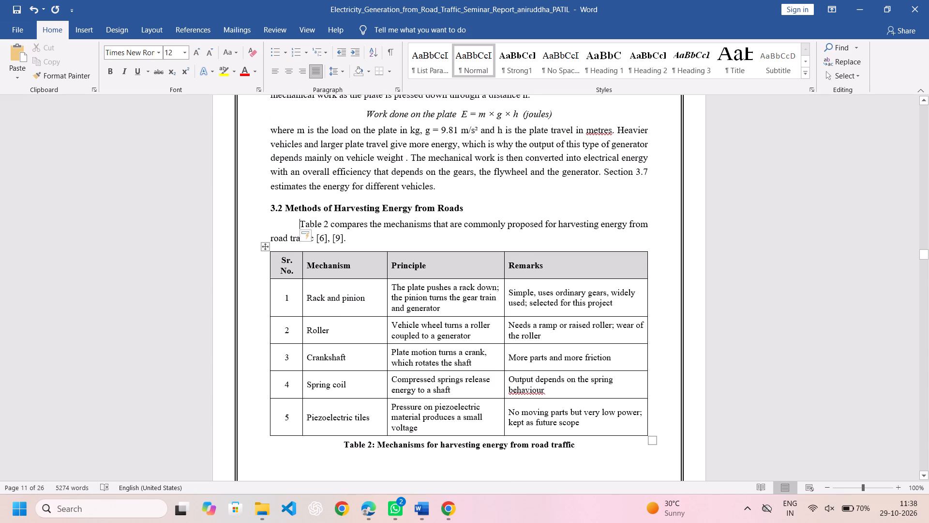
{"action": "scroll", "coordinate": [426, 235], "scroll_direction": "down", "scroll_amount": 3}
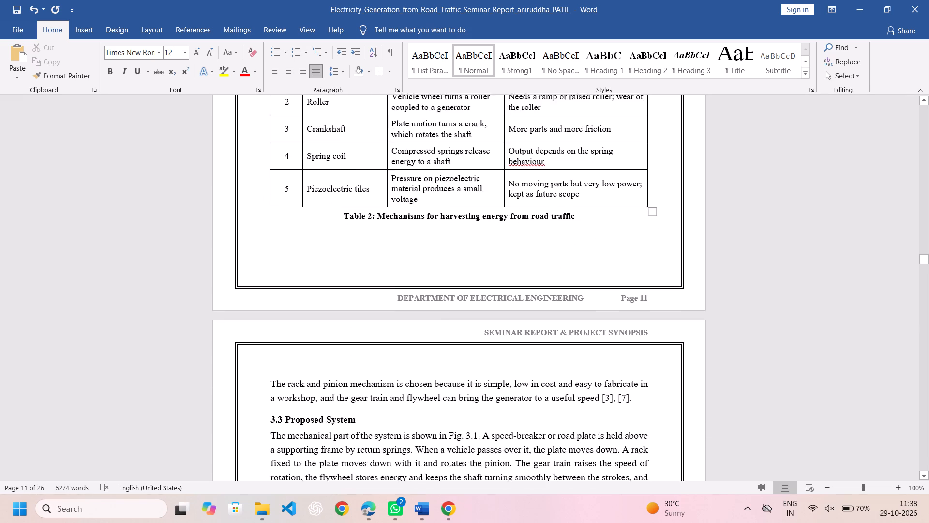
{"action": "scroll", "coordinate": [426, 235], "scroll_direction": "down", "scroll_amount": 1}
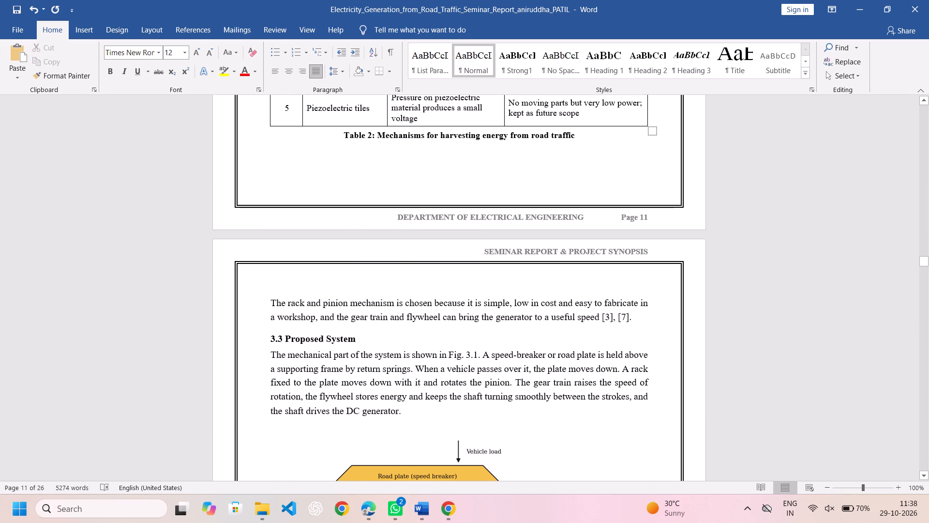
{"action": "left_click", "coordinate": [270, 352]}
{"action": "key", "text": "Tab"}
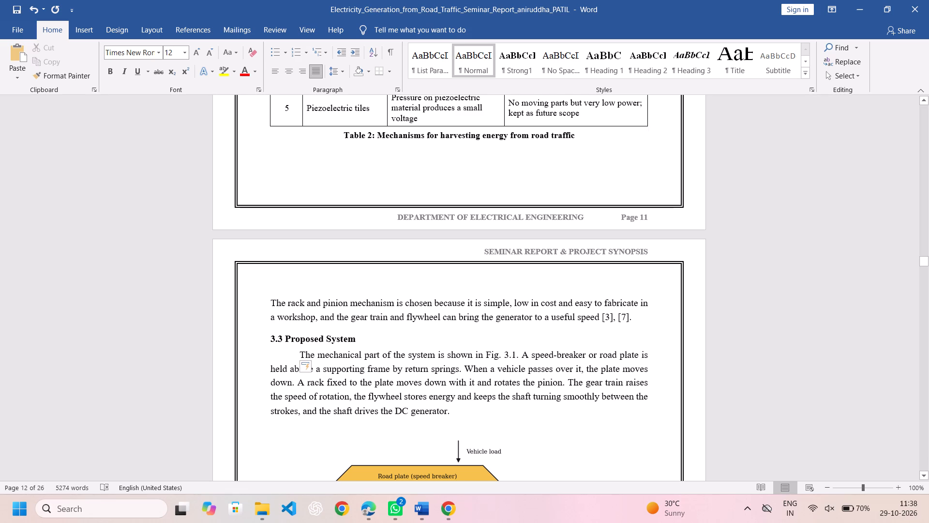
Delete the citations [3], [7] from the end of the rack and pinion paragraph just before section 3.3 Proposed System.
{"action": "left_click", "coordinate": [624, 317]}
{"action": "key", "text": "BackSpace"}
{"action": "key", "text": "BackSpace"}
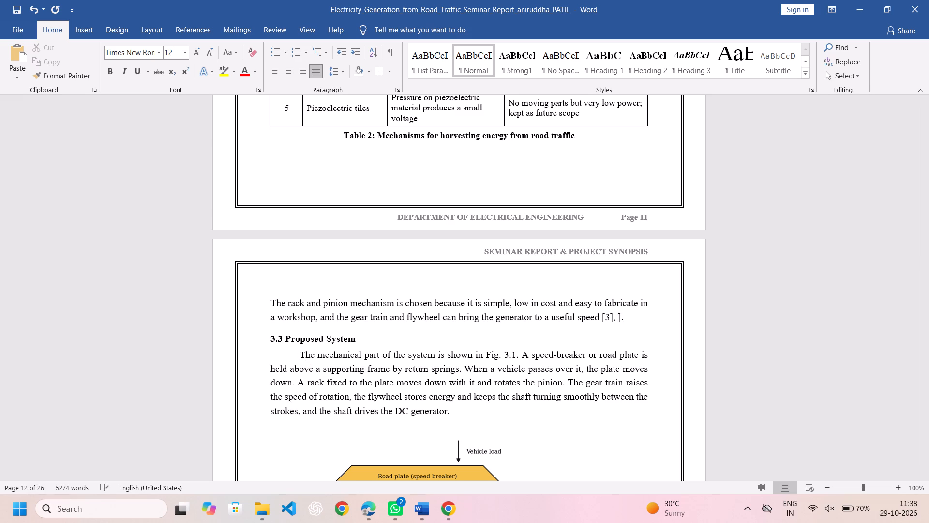
{"action": "key", "text": "BackSpace"}
{"action": "key", "text": "BackSpace"}
{"action": "key", "text": "BackSpace"}
{"action": "key", "text": "BackSpace"}
{"action": "key", "text": "BackSpace"}
{"action": "left_click", "coordinate": [605, 317]}
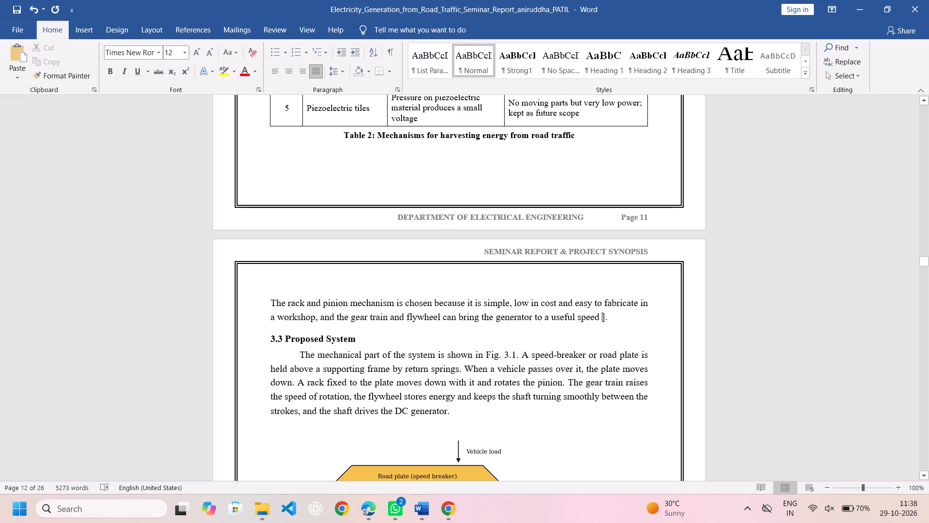
{"action": "key", "text": "BackSpace"}
{"action": "scroll", "coordinate": [529, 191], "scroll_direction": "down", "scroll_amount": 2}
{"action": "scroll", "coordinate": [529, 191], "scroll_direction": "up", "scroll_amount": 3}
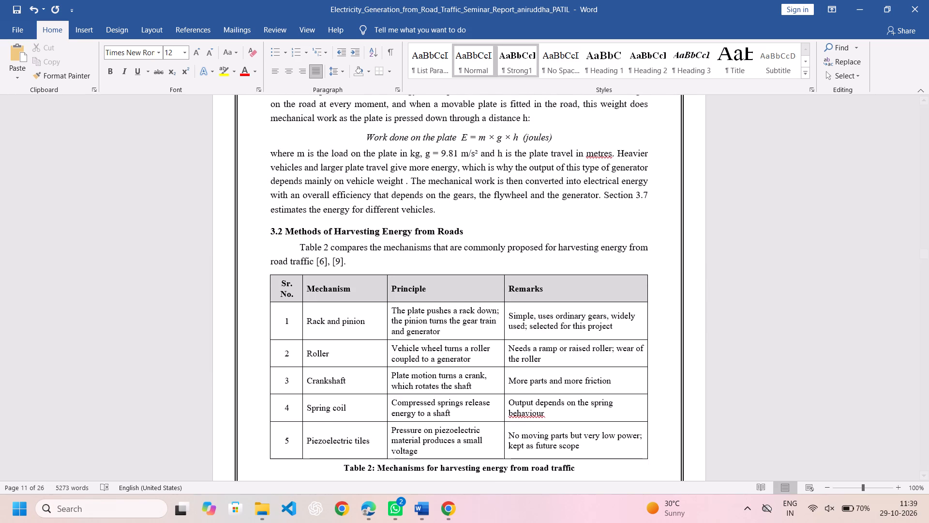
{"action": "left_click", "coordinate": [443, 511]}
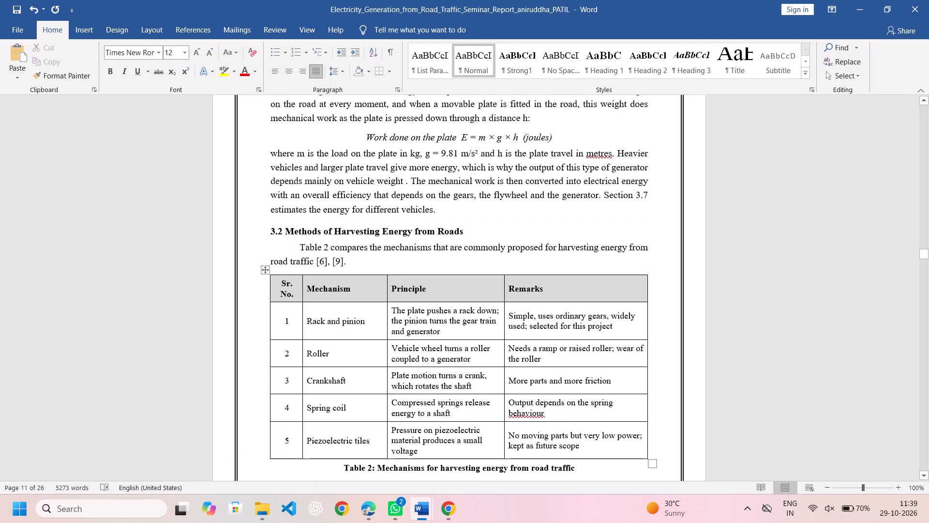
Delete the citations [6], [9] after "road traffic" in the paragraph introducing Table 2 in section 3.2.
{"action": "left_click", "coordinate": [344, 262]}
{"action": "key", "text": "BackSpace"}
{"action": "key", "text": "BackSpace"}
{"action": "key", "text": "BackSpace"}
{"action": "key", "text": "BackSpace"}
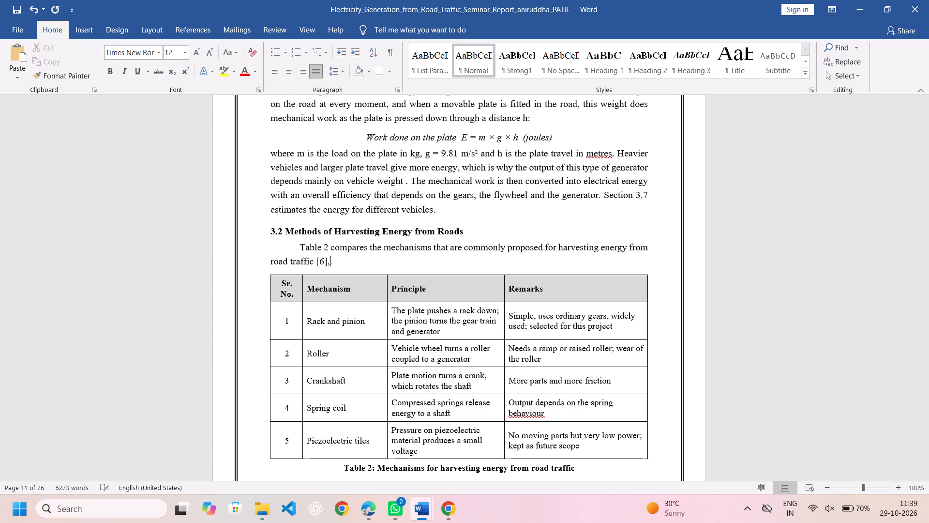
{"action": "key", "text": "BackSpace"}
{"action": "key", "text": "BackSpace"}
{"action": "key", "text": "BackSpace"}
{"action": "key", "text": "BackSpace"}
Delete the citation [5] from the second paragraph of section 2.2 Gear Train and Measured Power Output.
{"action": "scroll", "coordinate": [344, 262], "scroll_direction": "up", "scroll_amount": 1}
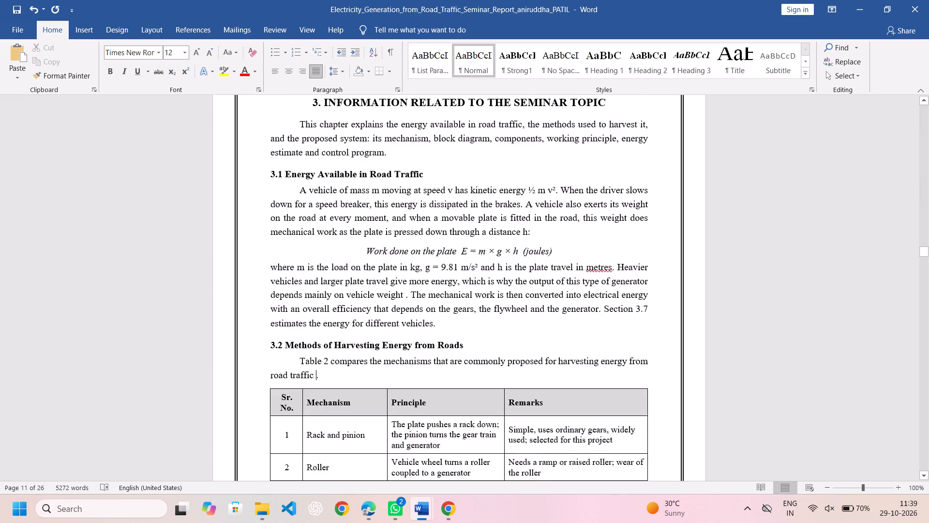
{"action": "scroll", "coordinate": [344, 262], "scroll_direction": "up", "scroll_amount": 4}
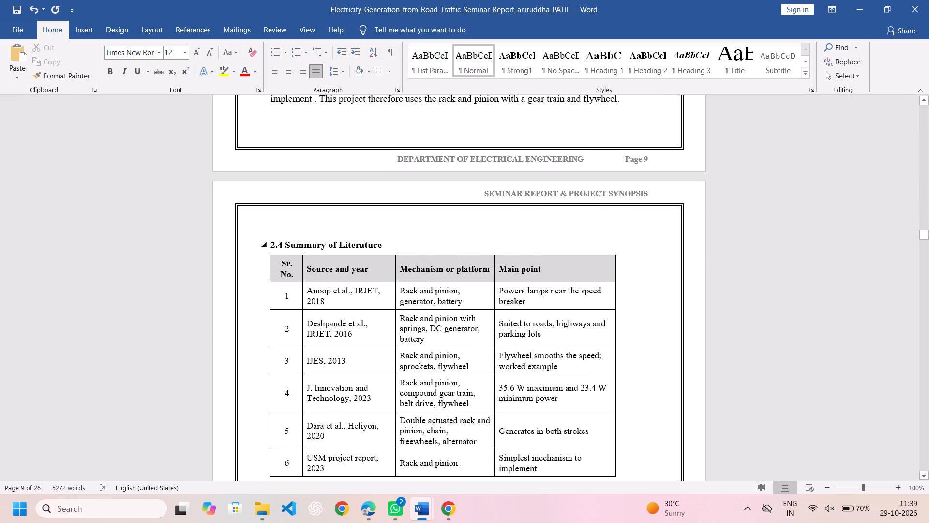
{"action": "scroll", "coordinate": [344, 262], "scroll_direction": "up", "scroll_amount": 3}
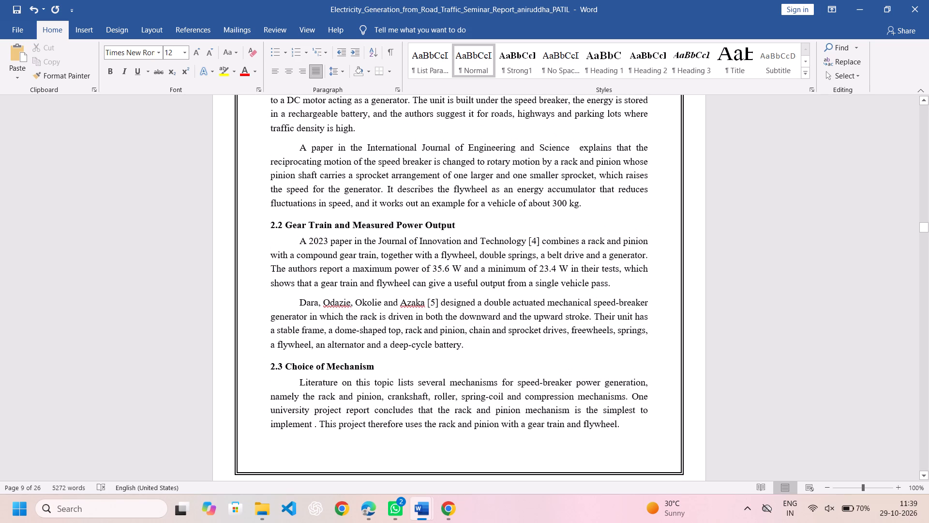
{"action": "scroll", "coordinate": [344, 262], "scroll_direction": "left", "scroll_amount": 1}
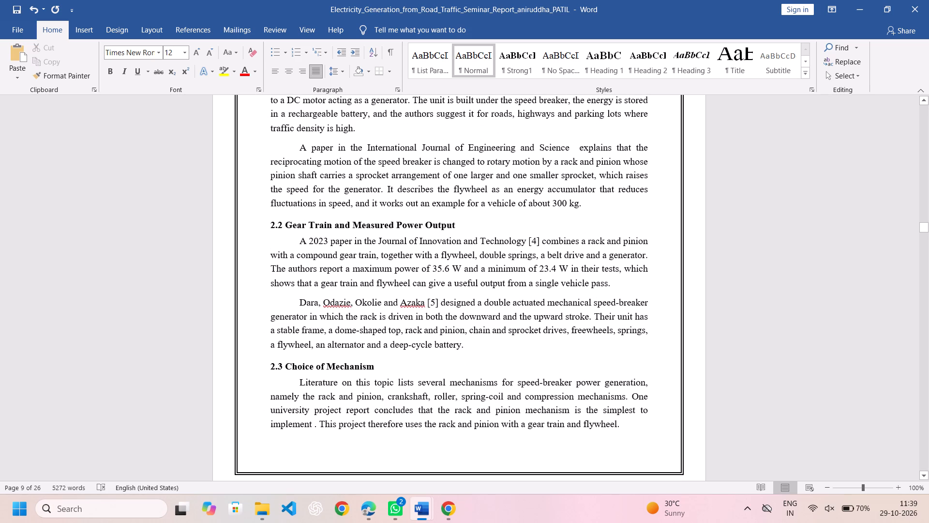
{"action": "left_click", "coordinate": [438, 302]}
{"action": "key", "text": "BackSpace"}
{"action": "key", "text": "BackSpace"}
{"action": "key", "text": "BackSpace"}
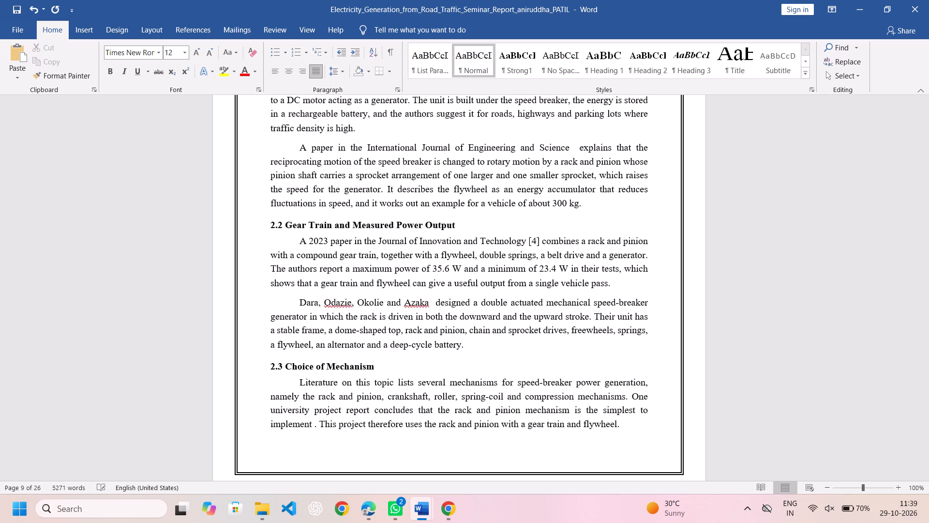
Delete the citation [4] after "Journal of Innovation and Technology" in the first paragraph of section 2.2.
{"action": "scroll", "coordinate": [438, 302], "scroll_direction": "down", "scroll_amount": 1}
{"action": "scroll", "coordinate": [438, 302], "scroll_direction": "up", "scroll_amount": 1}
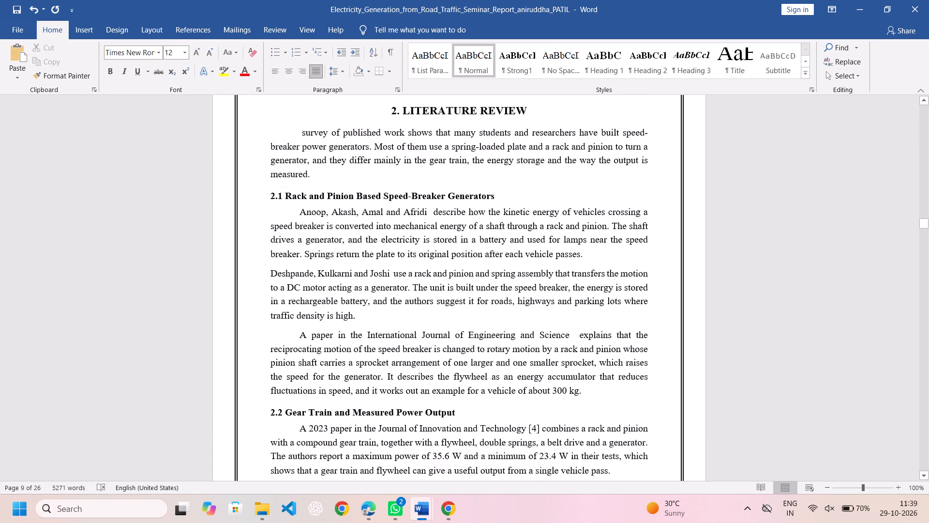
{"action": "scroll", "coordinate": [438, 302], "scroll_direction": "up", "scroll_amount": 4}
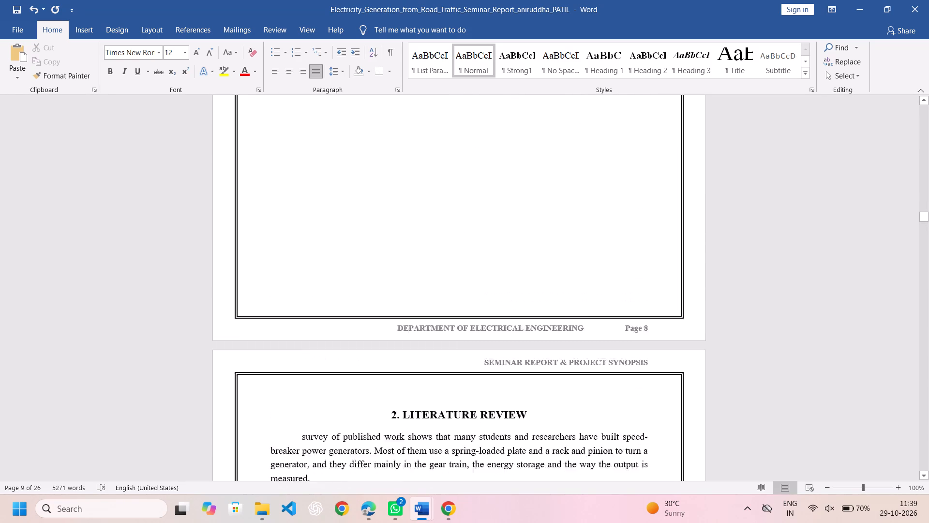
{"action": "scroll", "coordinate": [438, 302], "scroll_direction": "up", "scroll_amount": 2}
{"action": "scroll", "coordinate": [438, 302], "scroll_direction": "down", "scroll_amount": 1}
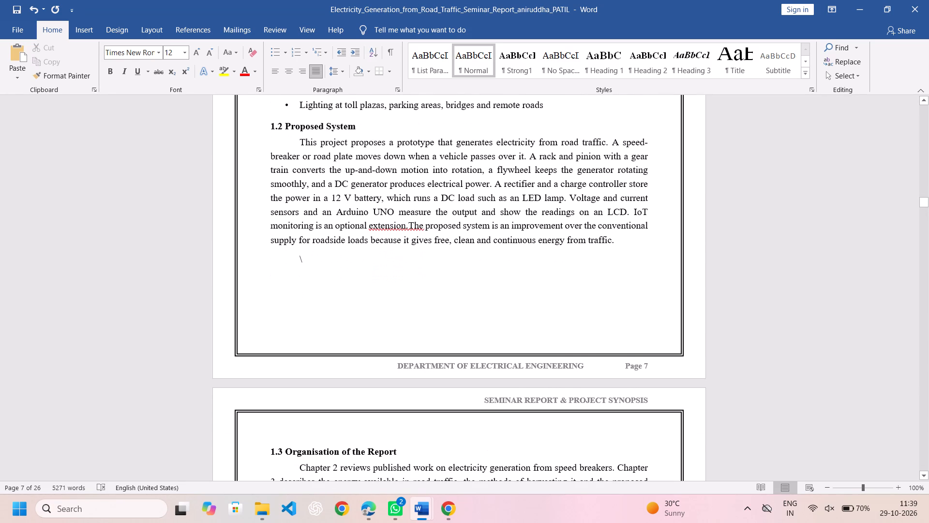
{"action": "scroll", "coordinate": [438, 302], "scroll_direction": "down", "scroll_amount": 3}
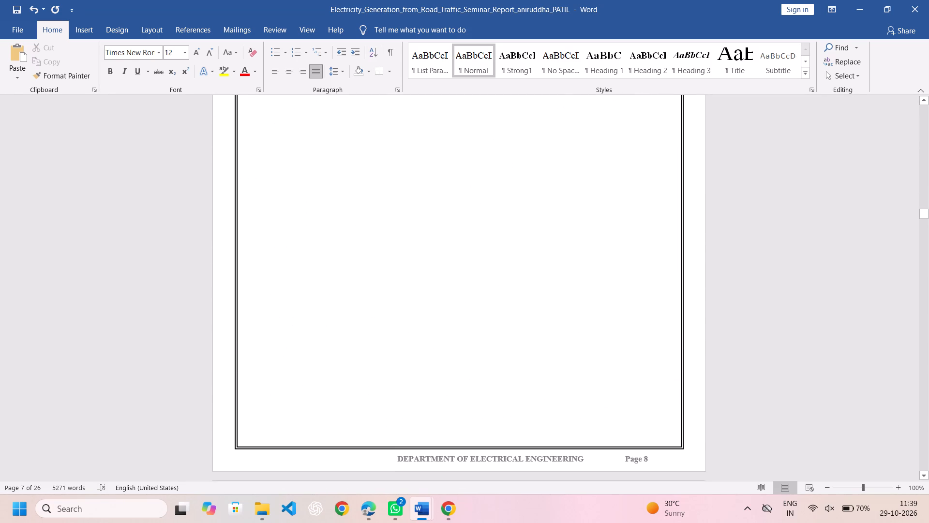
{"action": "scroll", "coordinate": [438, 302], "scroll_direction": "down", "scroll_amount": 4}
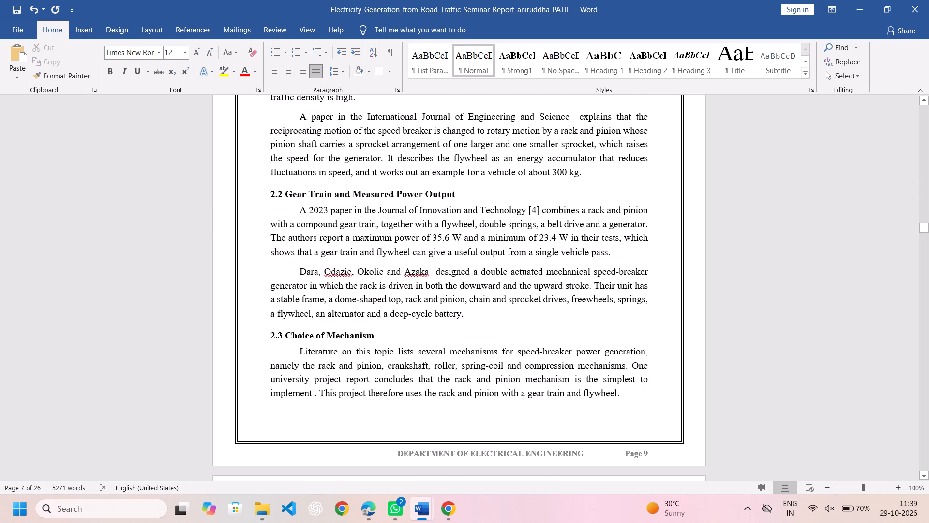
{"action": "left_click", "coordinate": [539, 209]}
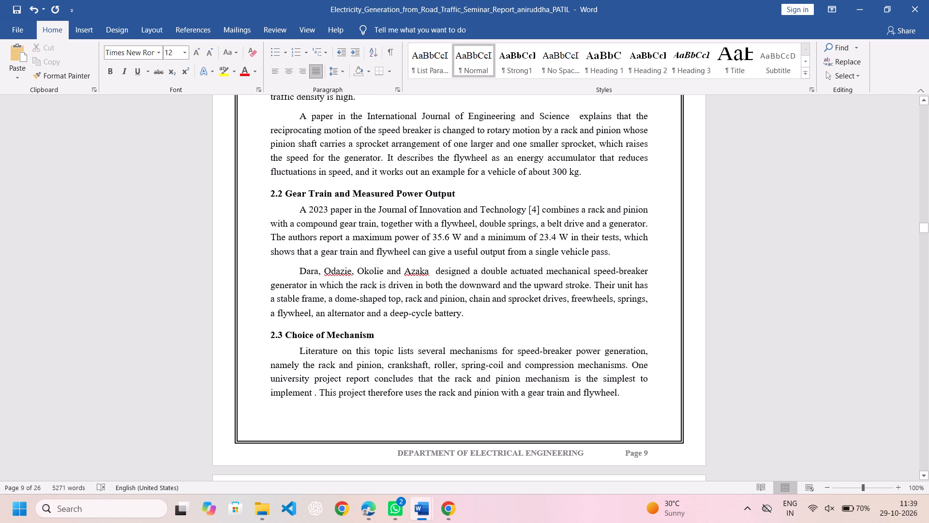
{"action": "key", "text": "BackSpace"}
{"action": "key", "text": "BackSpace"}
{"action": "key", "text": "BackSpace"}
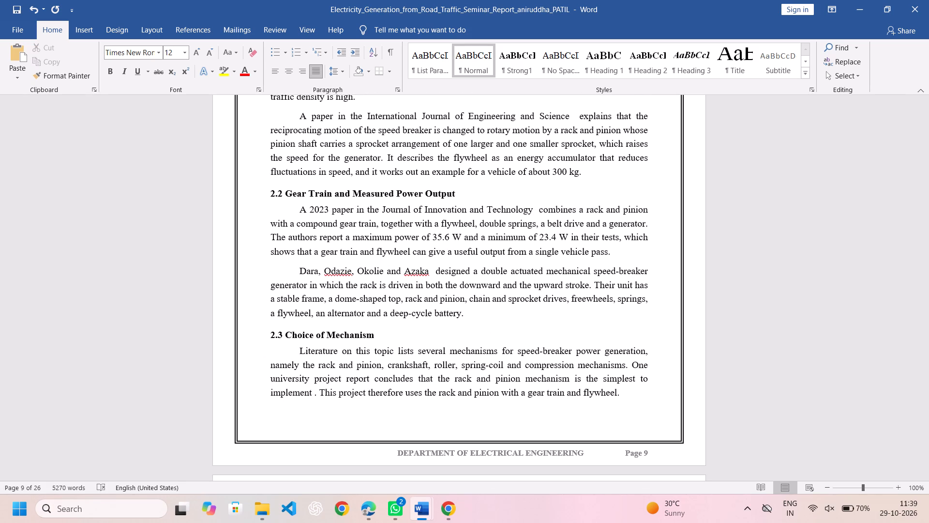
Review the report from section 2.3 through Table 2 in section 3.2, checking the text, tables and paragraph formatting.
{"action": "scroll", "coordinate": [539, 209], "scroll_direction": "down", "scroll_amount": 5}
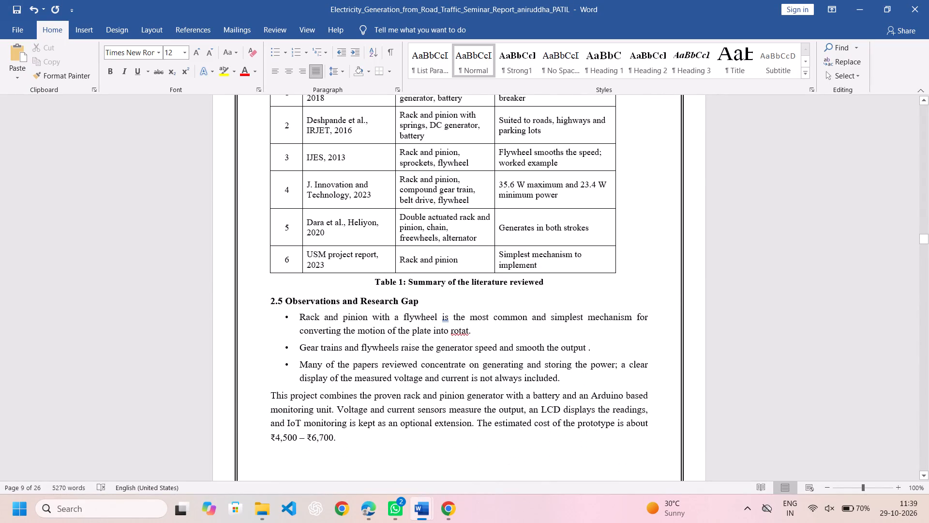
{"action": "scroll", "coordinate": [539, 209], "scroll_direction": "down", "scroll_amount": 1}
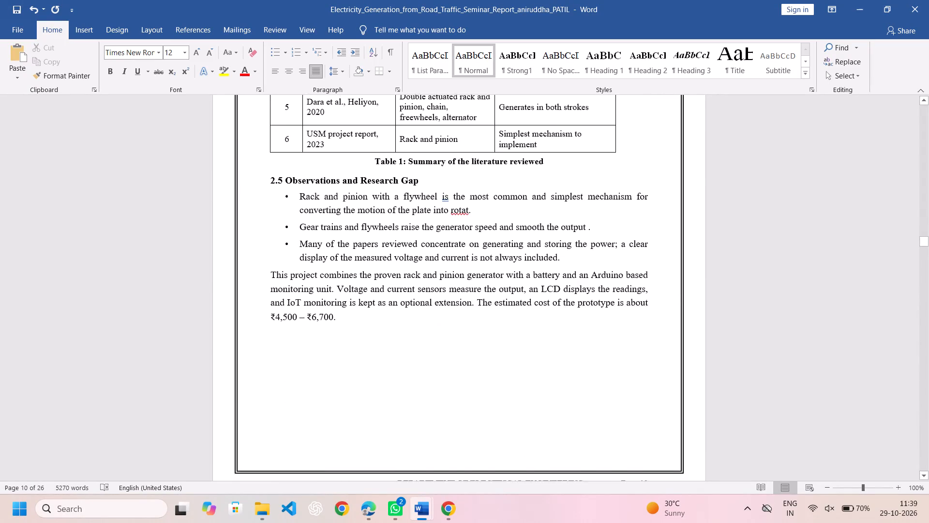
{"action": "scroll", "coordinate": [539, 209], "scroll_direction": "down", "scroll_amount": 3}
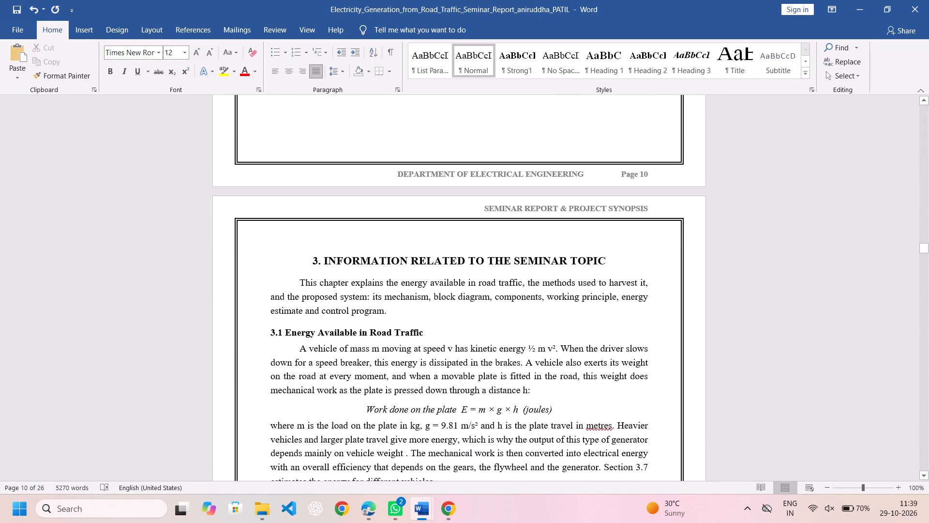
{"action": "scroll", "coordinate": [539, 209], "scroll_direction": "down", "scroll_amount": 4}
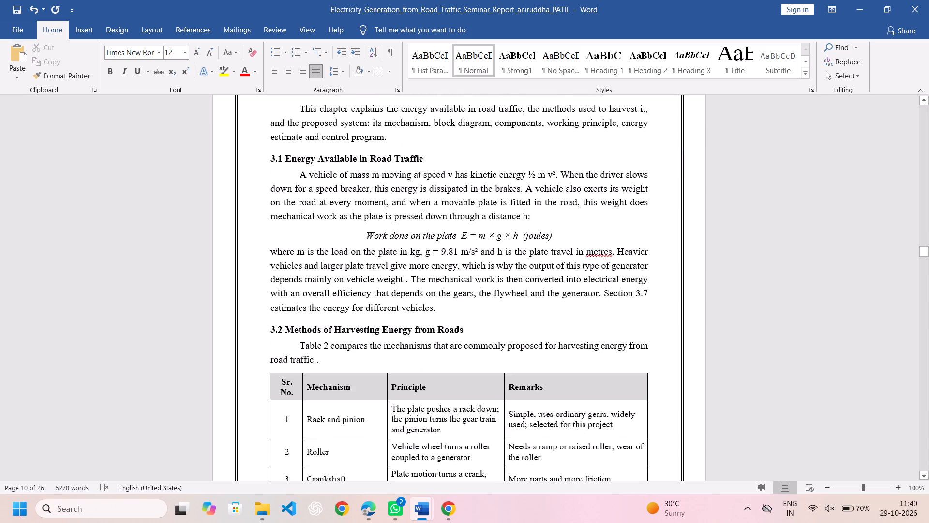
{"action": "scroll", "coordinate": [539, 209], "scroll_direction": "down", "scroll_amount": 2}
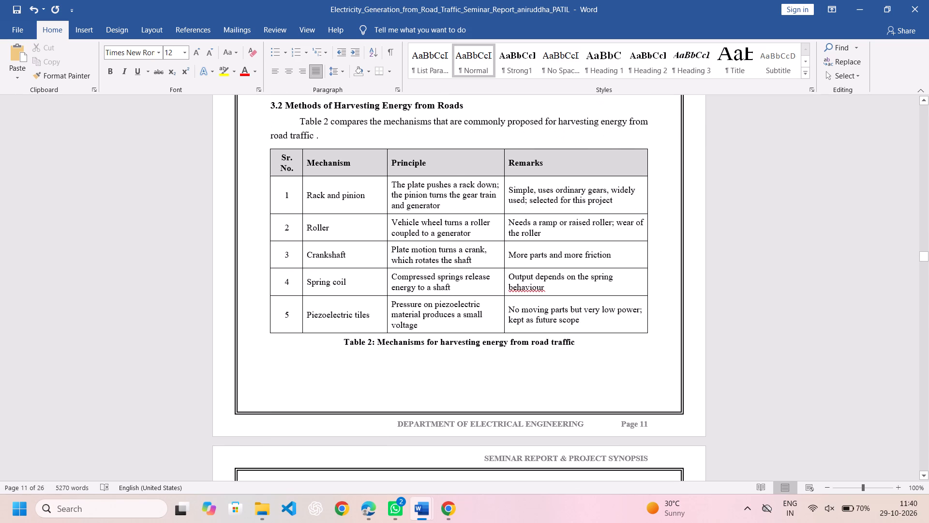
{"action": "left_click", "coordinate": [342, 340]}
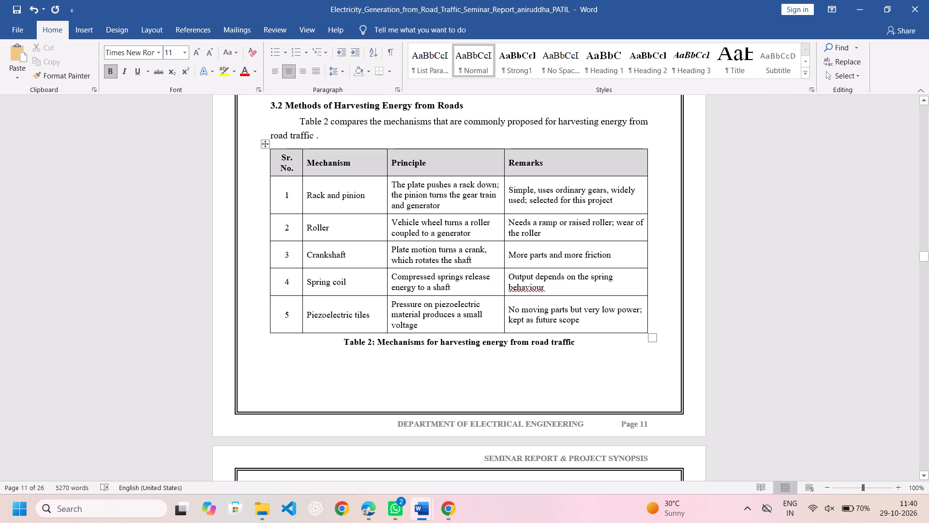
{"action": "left_click", "coordinate": [540, 356]}
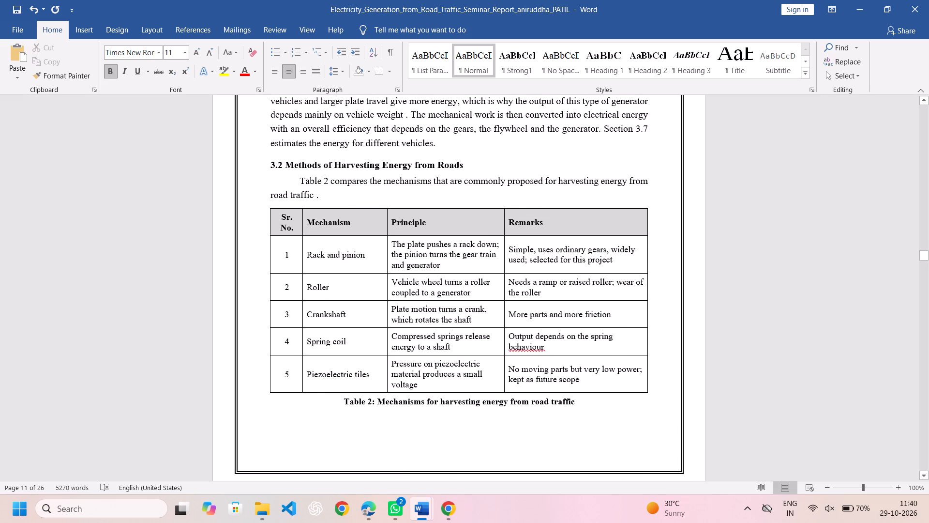
Indent the first line of the paragraph starting "After the vehicle has passed" below Fig. 3.1 with seven spaces.
{"action": "scroll", "coordinate": [689, 376], "scroll_direction": "down", "scroll_amount": 2}
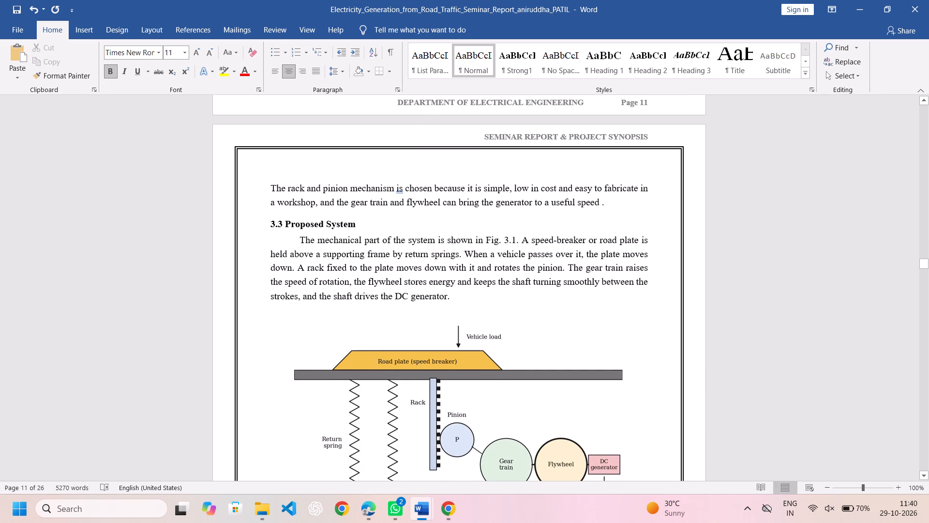
{"action": "scroll", "coordinate": [689, 376], "scroll_direction": "down", "scroll_amount": 2}
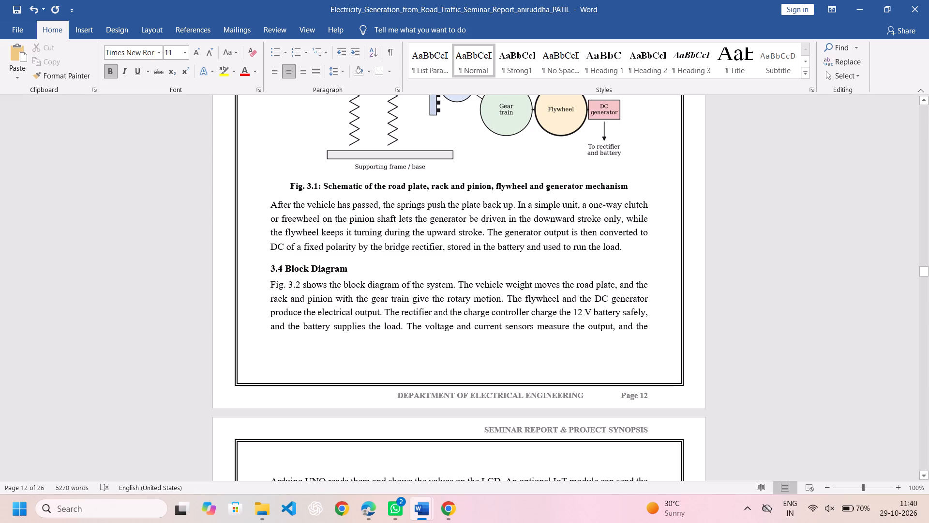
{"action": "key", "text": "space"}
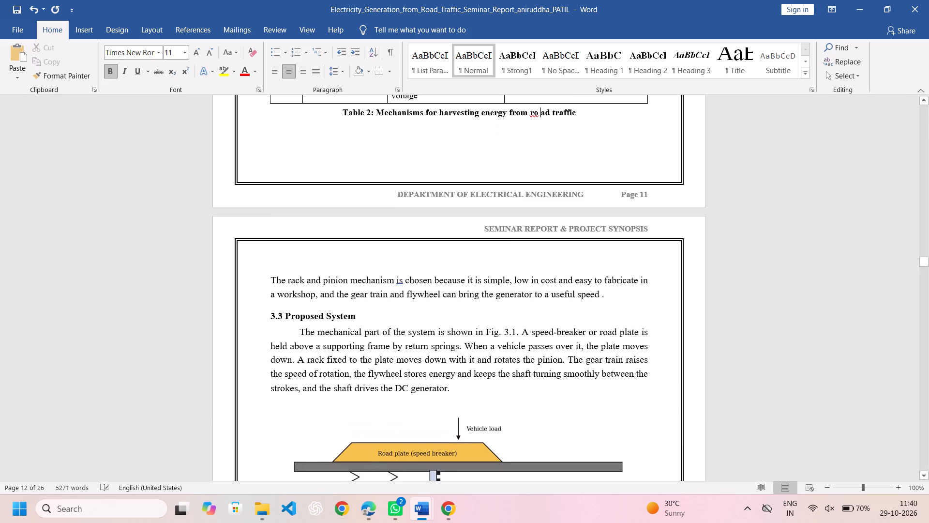
{"action": "scroll", "coordinate": [270, 203], "scroll_direction": "down", "scroll_amount": 1}
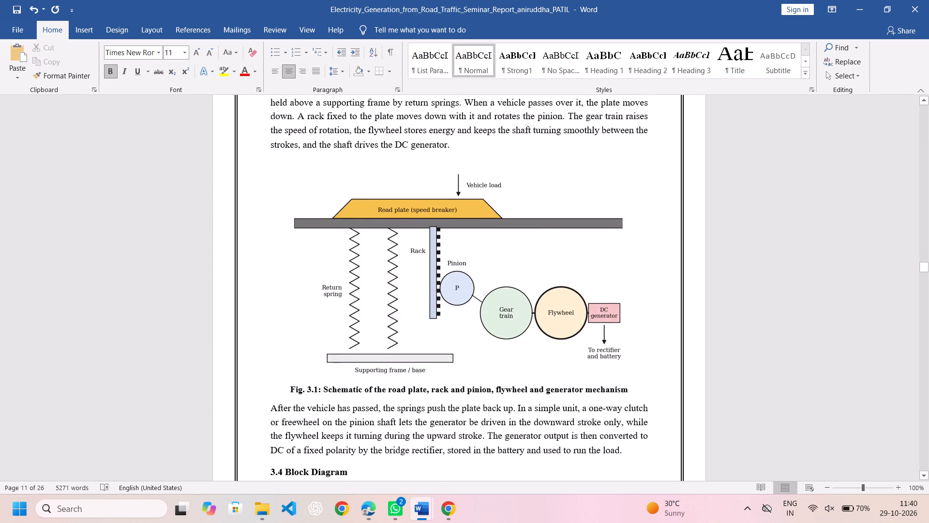
{"action": "scroll", "coordinate": [270, 203], "scroll_direction": "down", "scroll_amount": 1}
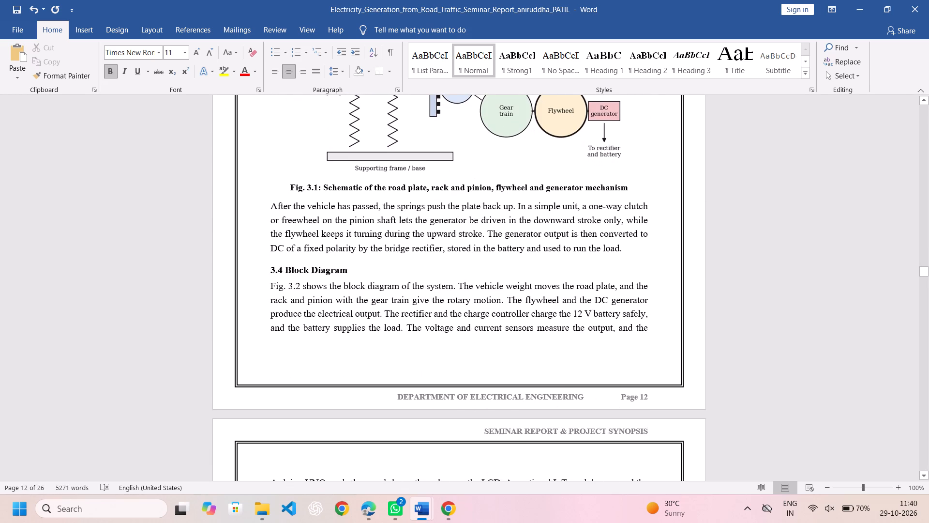
{"action": "left_click", "coordinate": [269, 208]}
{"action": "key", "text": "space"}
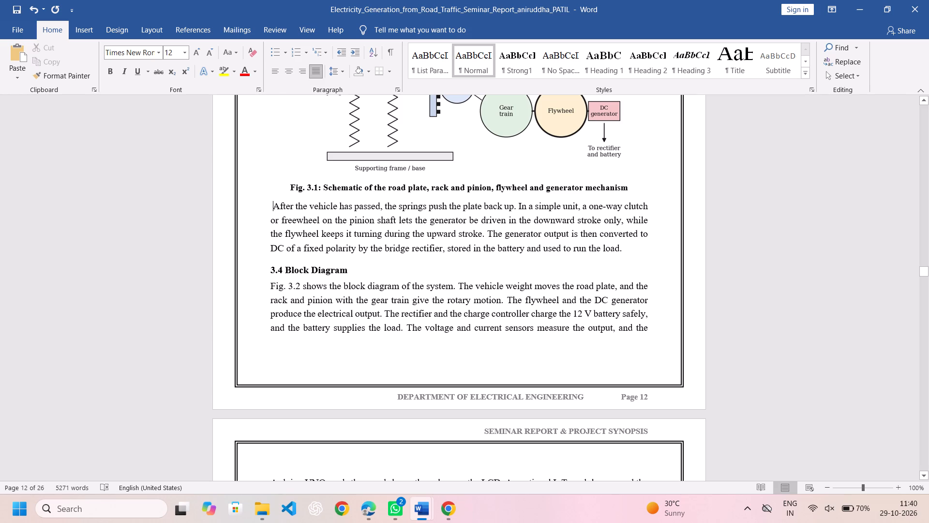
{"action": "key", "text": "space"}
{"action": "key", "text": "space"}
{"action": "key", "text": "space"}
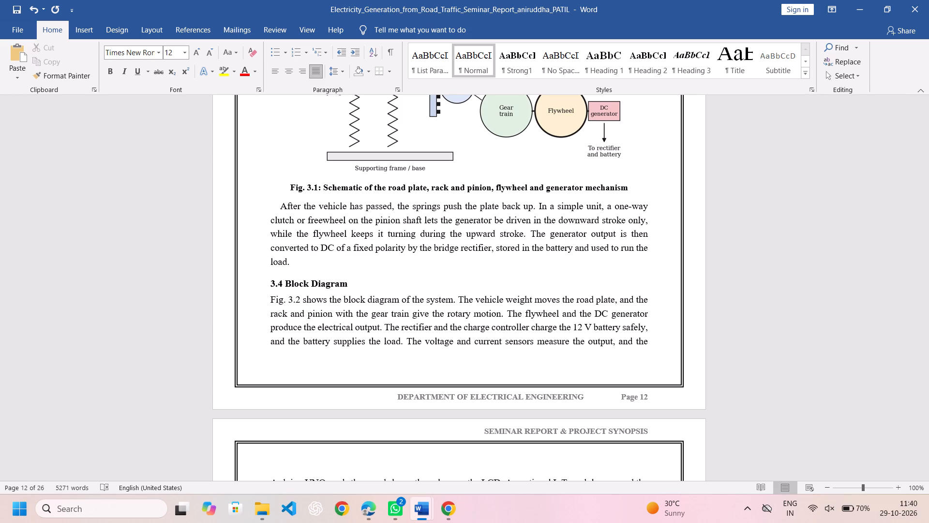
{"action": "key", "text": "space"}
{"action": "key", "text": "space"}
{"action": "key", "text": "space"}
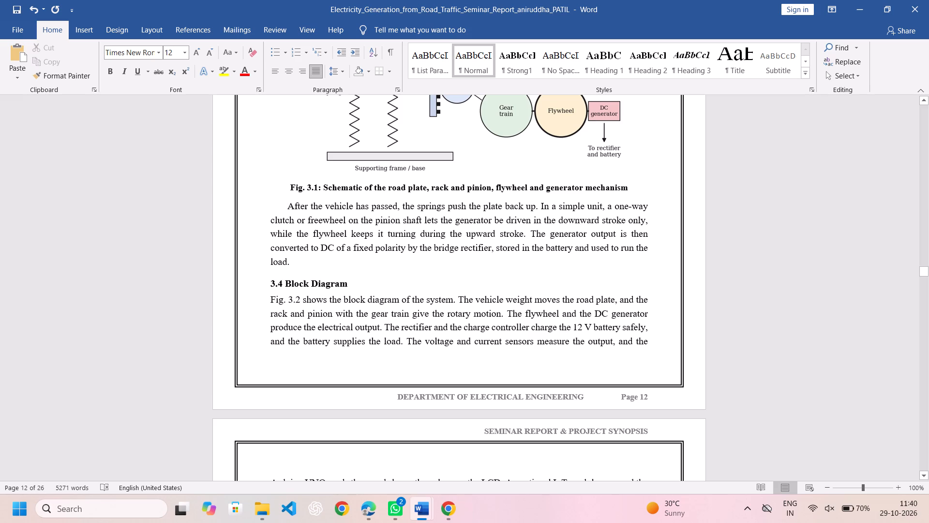
Indent the first line of the paragraph starting "Fig. 3.2 shows" in section 3.4 Block Diagram by seven spaces.
{"action": "left_click", "coordinate": [269, 301]}
{"action": "left_click", "coordinate": [269, 301]}
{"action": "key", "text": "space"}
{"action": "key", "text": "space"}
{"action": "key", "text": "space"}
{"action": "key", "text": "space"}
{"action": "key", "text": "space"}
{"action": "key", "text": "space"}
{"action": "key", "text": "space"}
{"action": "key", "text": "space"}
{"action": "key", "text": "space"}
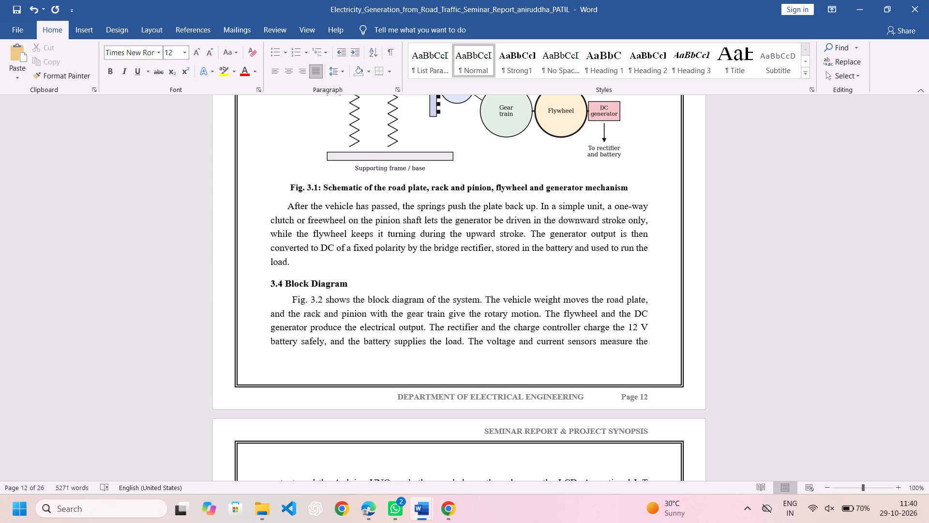
{"action": "key", "text": "BackSpace"}
{"action": "key", "text": "BackSpace"}
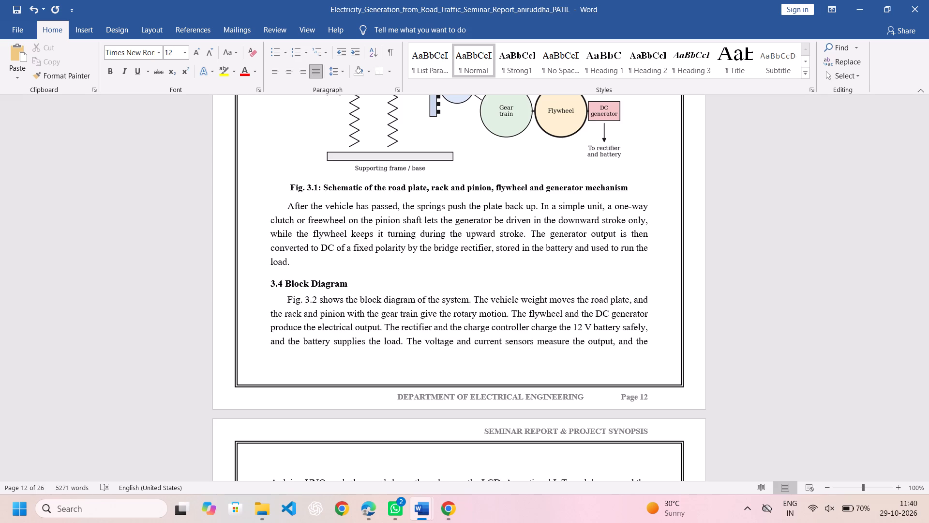
Indent the first line of the paragraph starting "The following estimate shows" in section 3.7 Estimation of Energy Output by eight spaces.
{"action": "scroll", "coordinate": [269, 301], "scroll_direction": "down", "scroll_amount": 1}
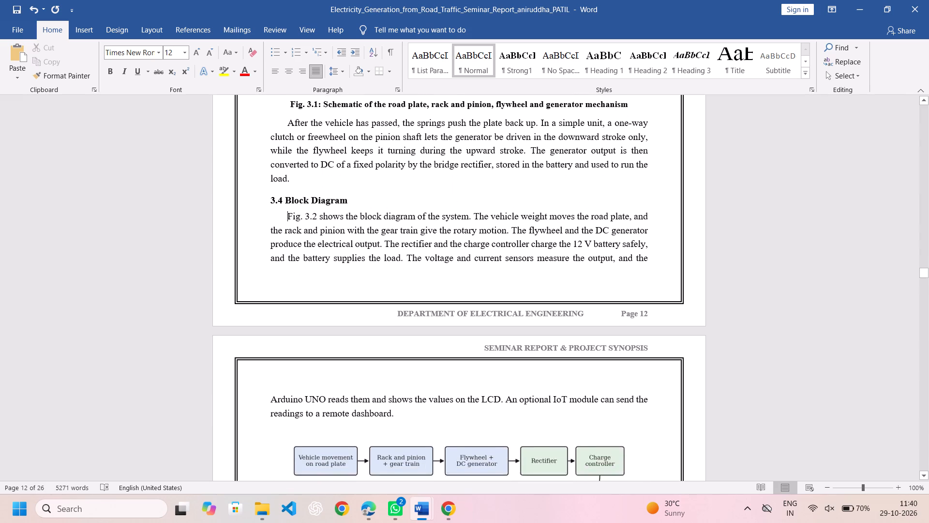
{"action": "scroll", "coordinate": [269, 301], "scroll_direction": "down", "scroll_amount": 4}
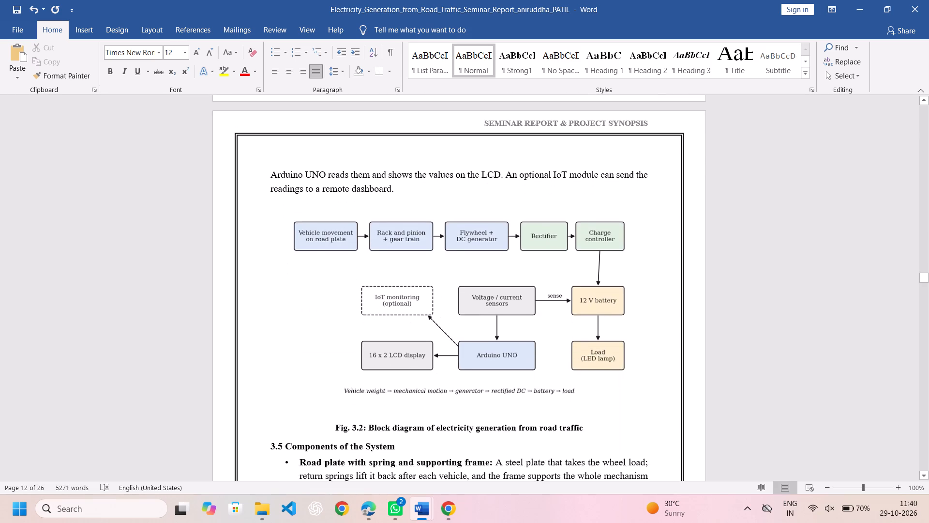
{"action": "scroll", "coordinate": [269, 301], "scroll_direction": "down", "scroll_amount": 1}
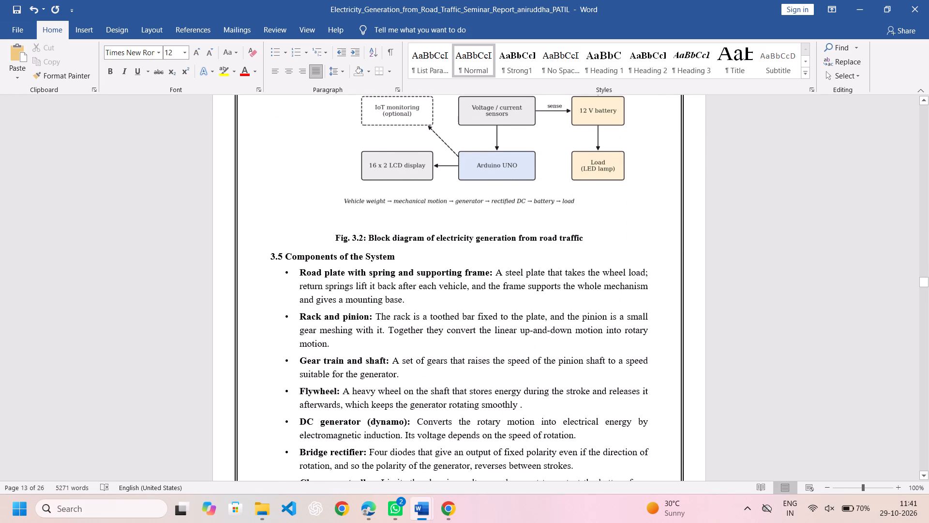
{"action": "scroll", "coordinate": [269, 301], "scroll_direction": "down", "scroll_amount": 4}
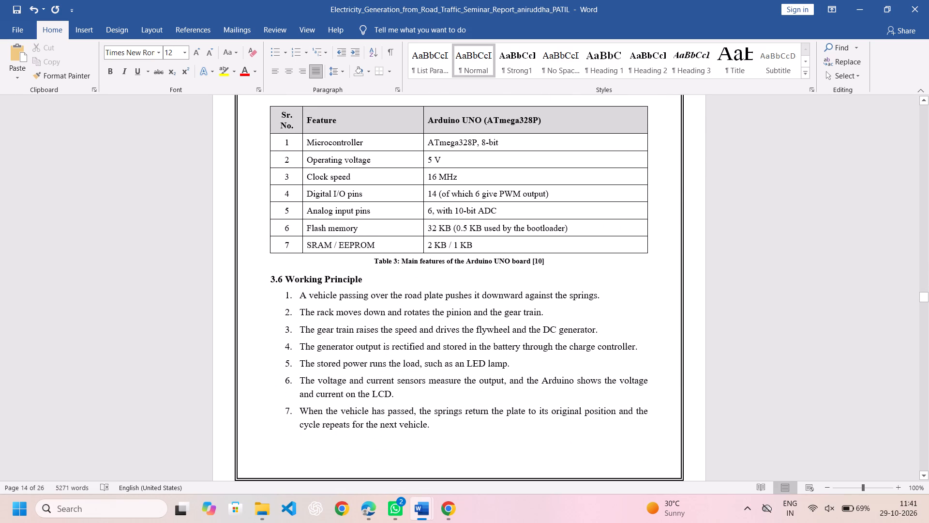
{"action": "scroll", "coordinate": [269, 301], "scroll_direction": "down", "scroll_amount": 3}
{"action": "scroll", "coordinate": [269, 301], "scroll_direction": "up", "scroll_amount": 1}
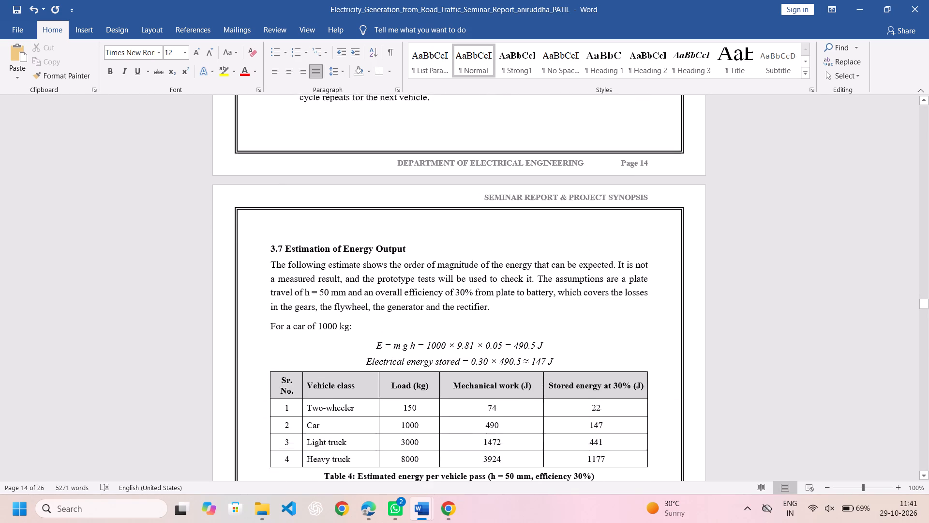
{"action": "scroll", "coordinate": [269, 301], "scroll_direction": "up", "scroll_amount": 1}
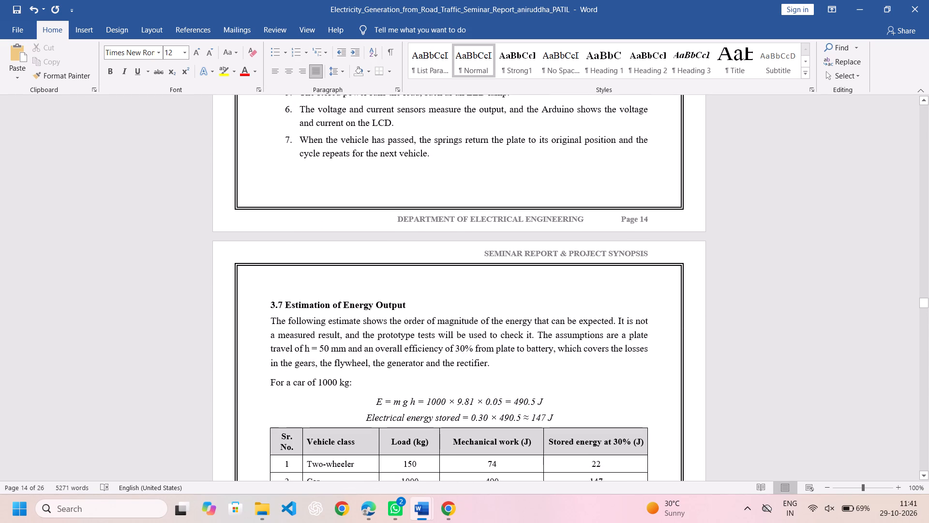
{"action": "left_click", "coordinate": [270, 323]}
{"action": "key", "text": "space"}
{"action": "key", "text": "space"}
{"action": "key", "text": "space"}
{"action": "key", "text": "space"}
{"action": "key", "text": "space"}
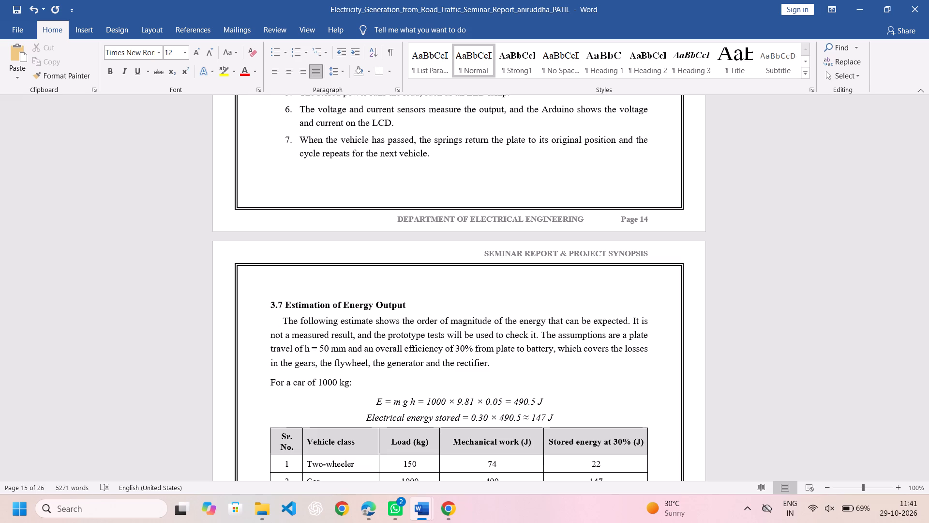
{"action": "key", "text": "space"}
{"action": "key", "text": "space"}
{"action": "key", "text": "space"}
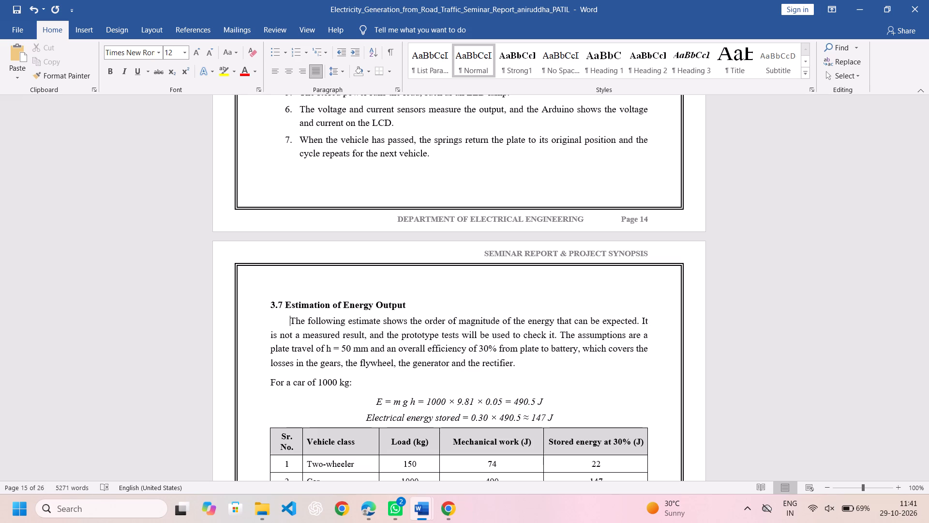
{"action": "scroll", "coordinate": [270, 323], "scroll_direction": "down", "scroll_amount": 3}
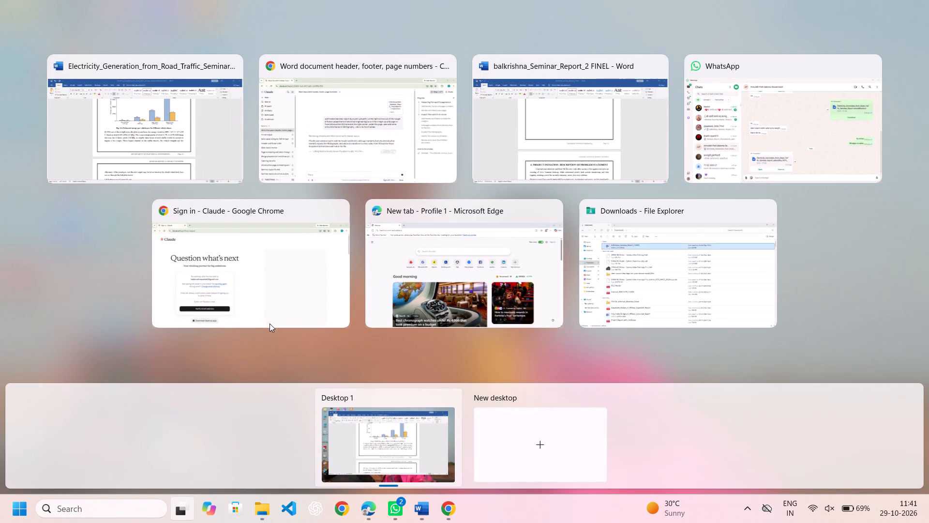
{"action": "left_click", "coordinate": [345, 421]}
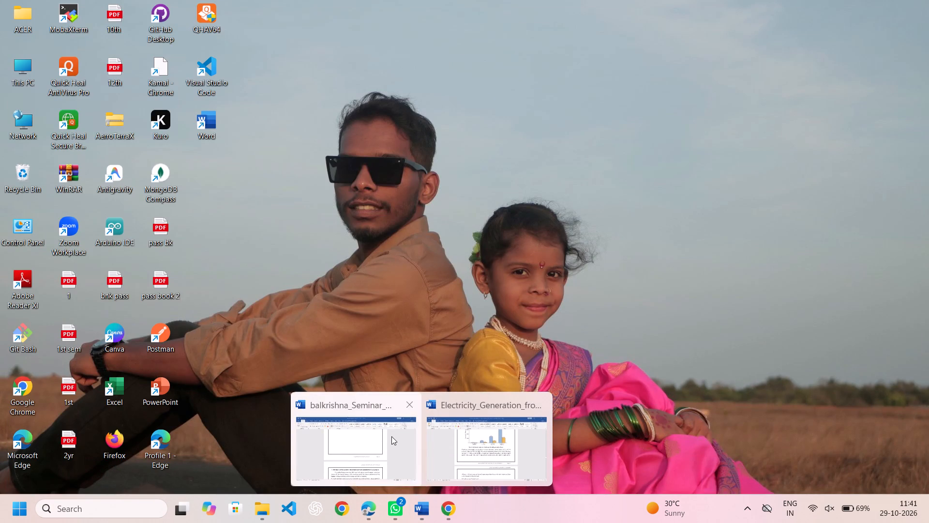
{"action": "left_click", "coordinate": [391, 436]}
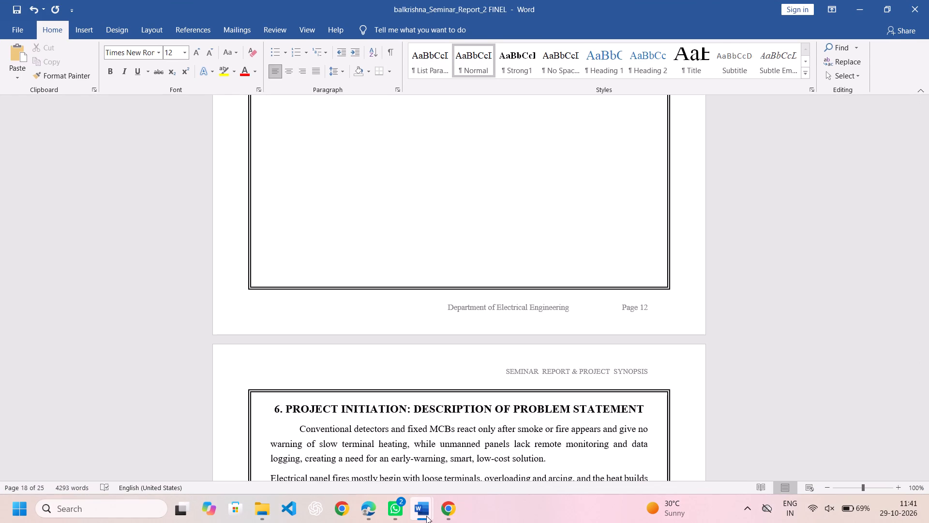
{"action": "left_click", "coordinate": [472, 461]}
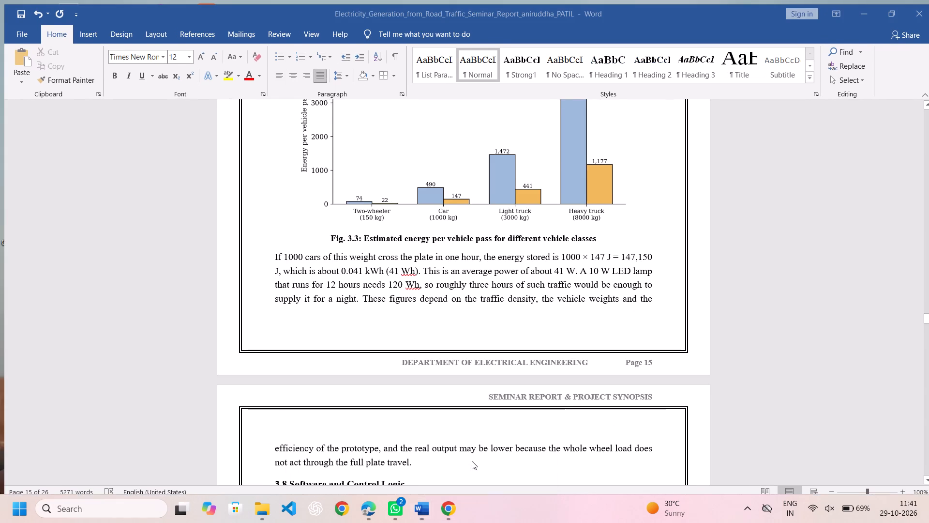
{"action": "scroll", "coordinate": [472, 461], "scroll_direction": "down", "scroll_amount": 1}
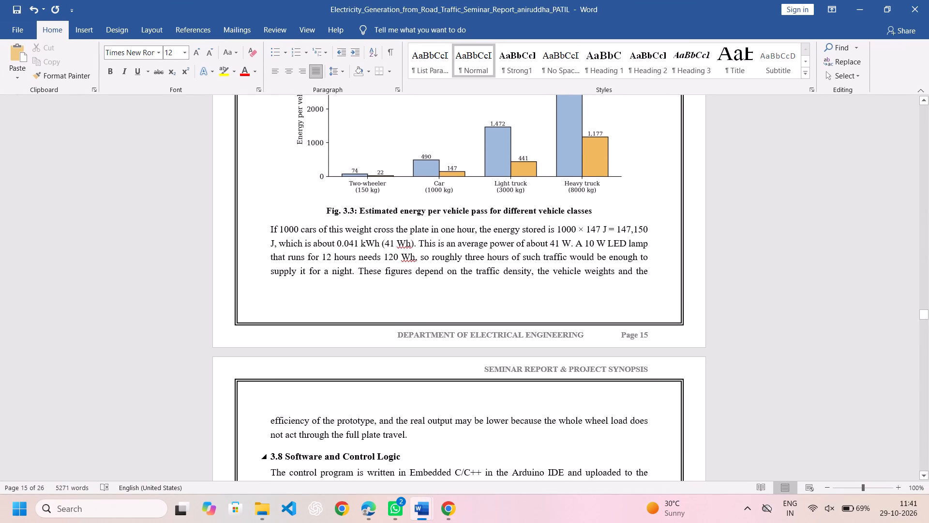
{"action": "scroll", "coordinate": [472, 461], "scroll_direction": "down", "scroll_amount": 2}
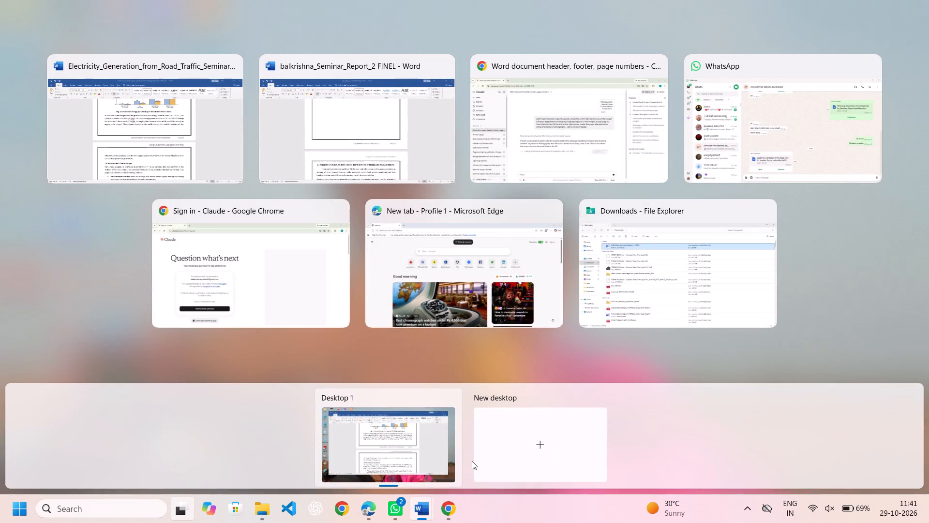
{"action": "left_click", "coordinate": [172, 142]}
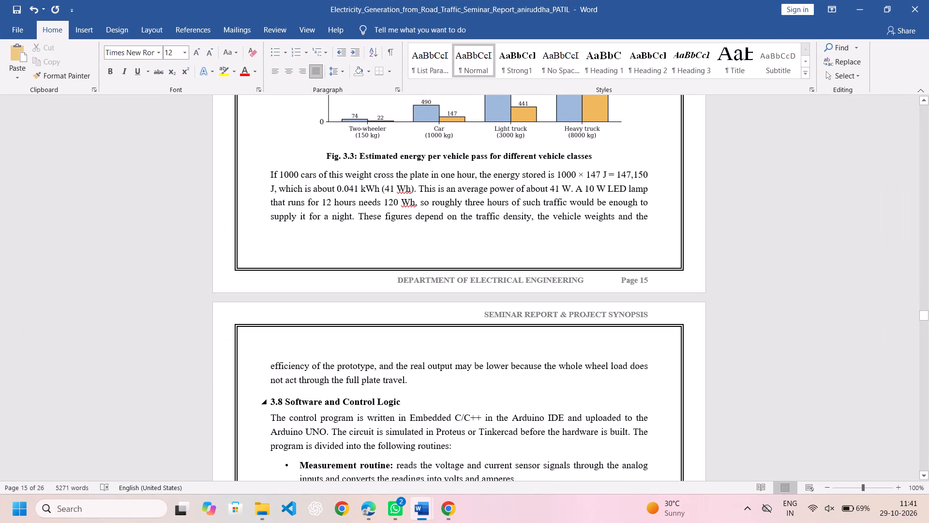
Widen the first-line indent of the paragraph starting "The following estimate shows" in section 3.7 by two more spaces.
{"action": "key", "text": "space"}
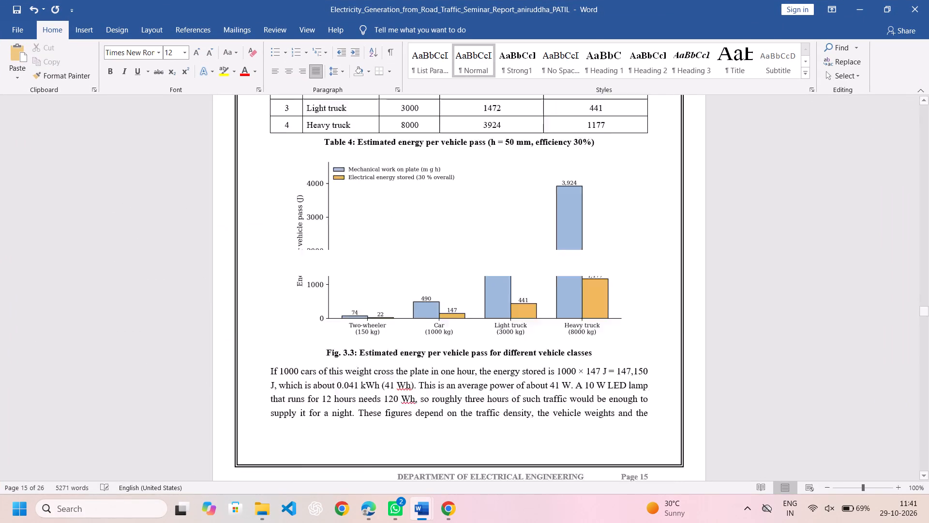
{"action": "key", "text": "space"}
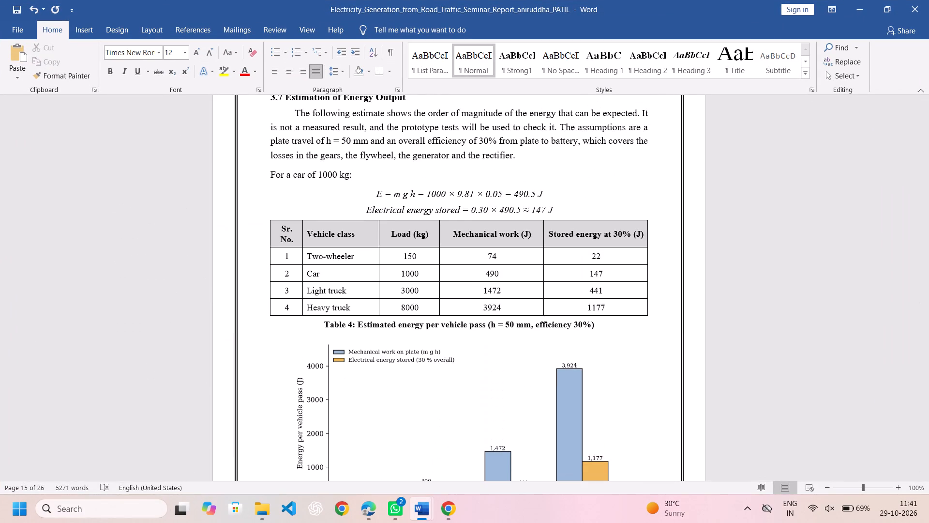
Indent the first line of the paragraph starting "The control program is written" in section 3.8 Software and Control Logic by six spaces.
{"action": "scroll", "coordinate": [281, 359], "scroll_direction": "down", "scroll_amount": 2}
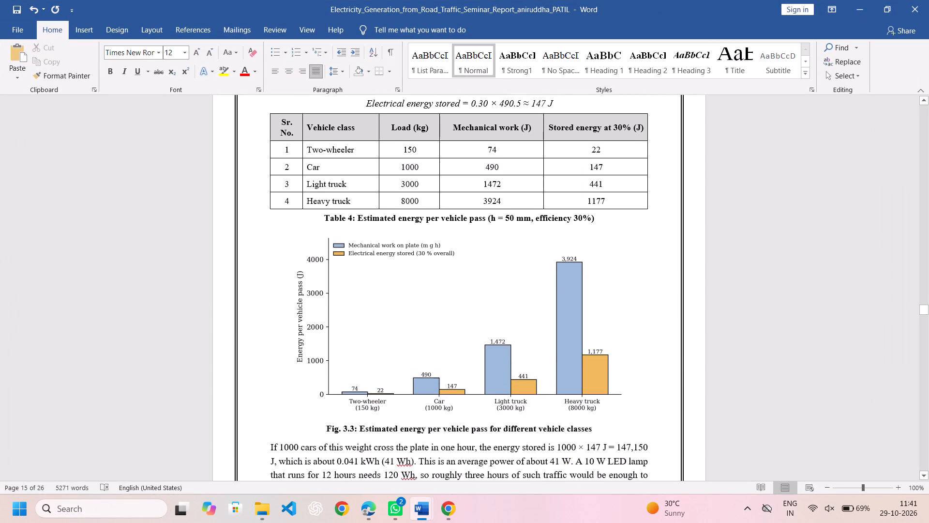
{"action": "scroll", "coordinate": [281, 359], "scroll_direction": "down", "scroll_amount": 2}
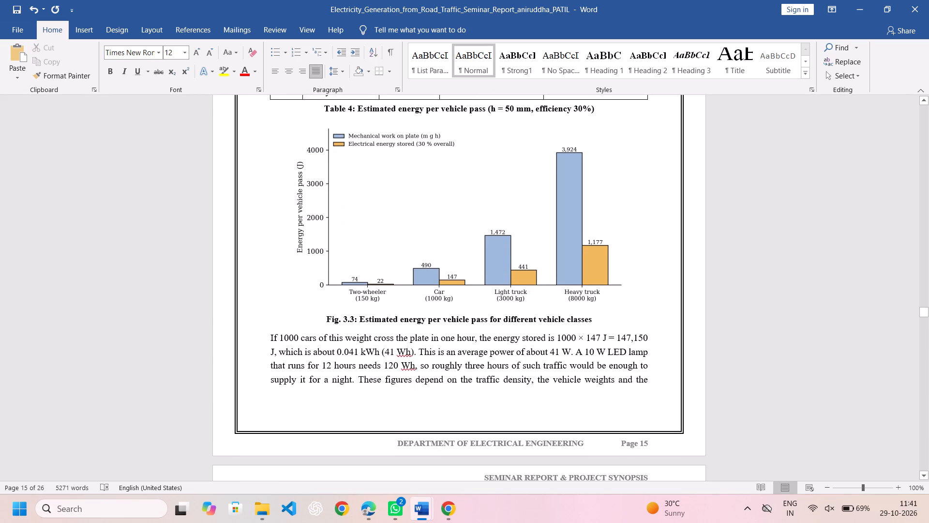
{"action": "scroll", "coordinate": [271, 337], "scroll_direction": "down", "scroll_amount": 1}
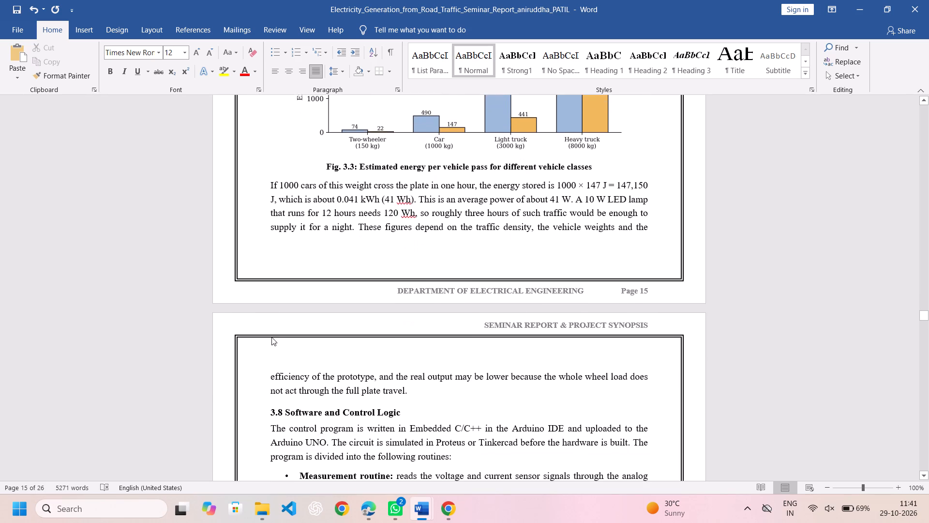
{"action": "scroll", "coordinate": [271, 337], "scroll_direction": "up", "scroll_amount": 2}
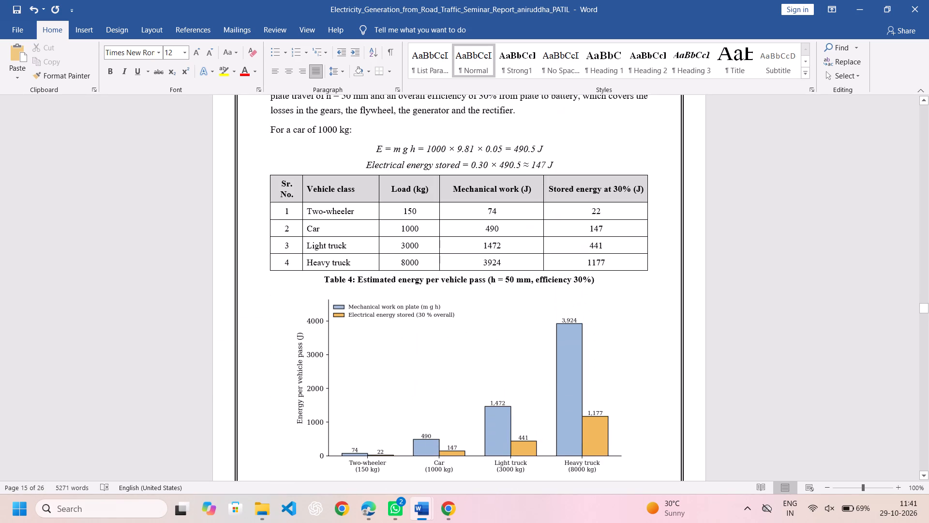
{"action": "scroll", "coordinate": [271, 337], "scroll_direction": "up", "scroll_amount": 2}
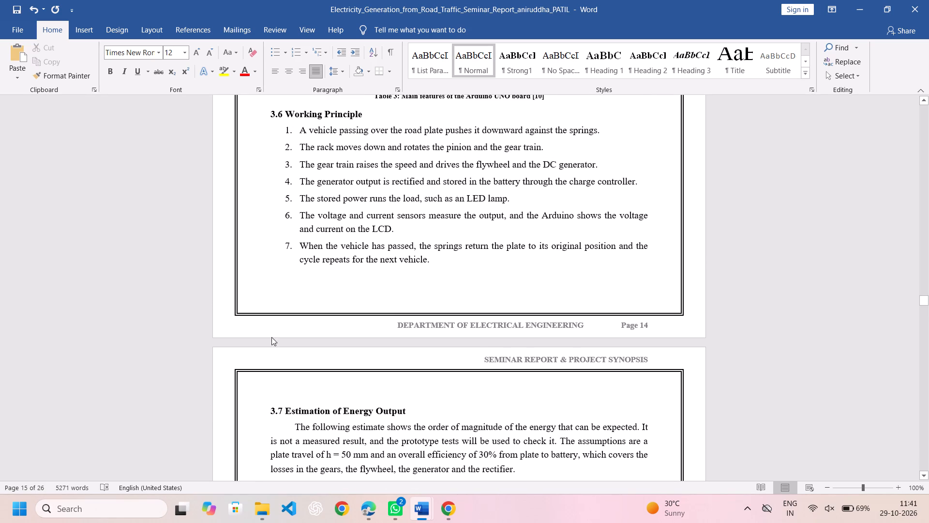
{"action": "scroll", "coordinate": [271, 337], "scroll_direction": "down", "scroll_amount": 5}
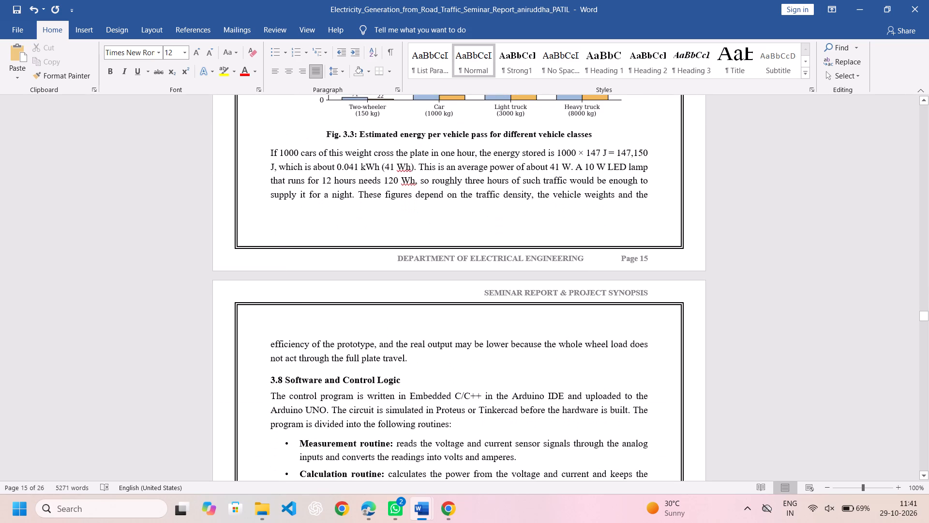
{"action": "scroll", "coordinate": [271, 337], "scroll_direction": "down", "scroll_amount": 2}
{"action": "double_click", "coordinate": [271, 336]}
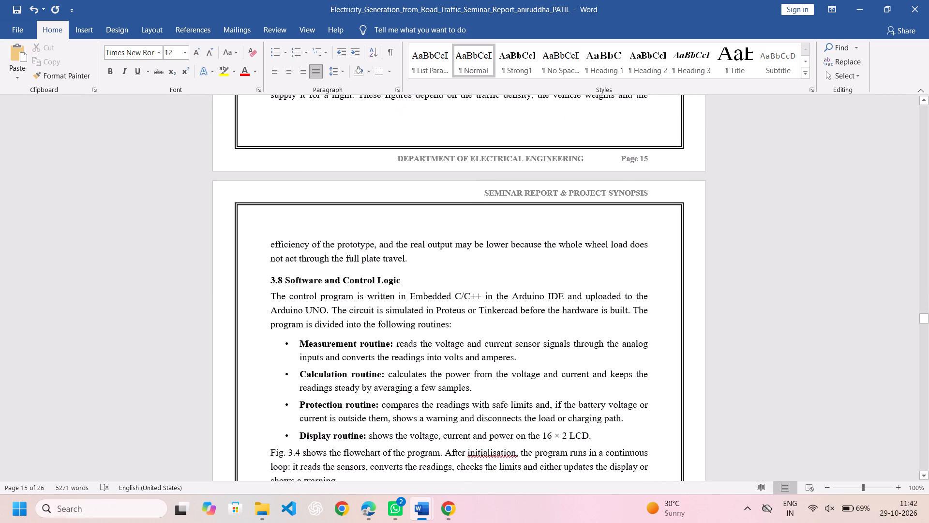
{"action": "left_click", "coordinate": [262, 308]}
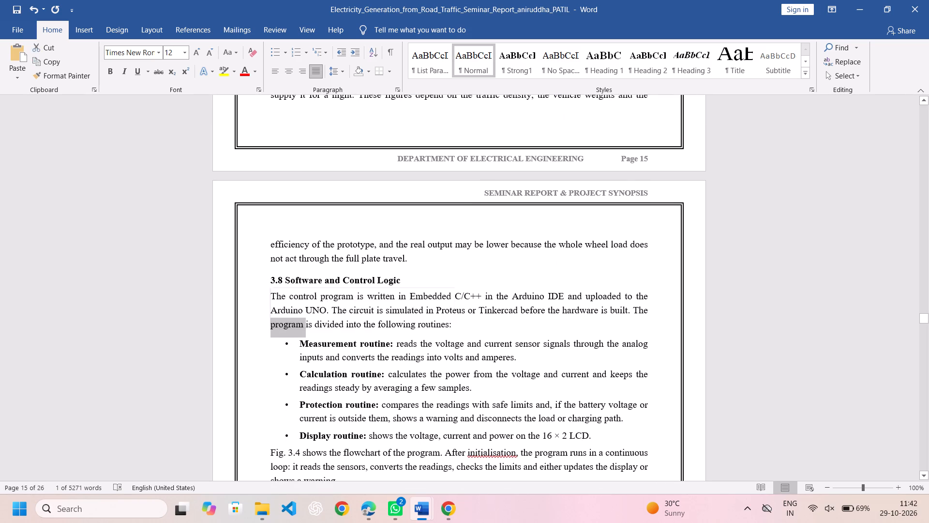
{"action": "left_click", "coordinate": [258, 302]}
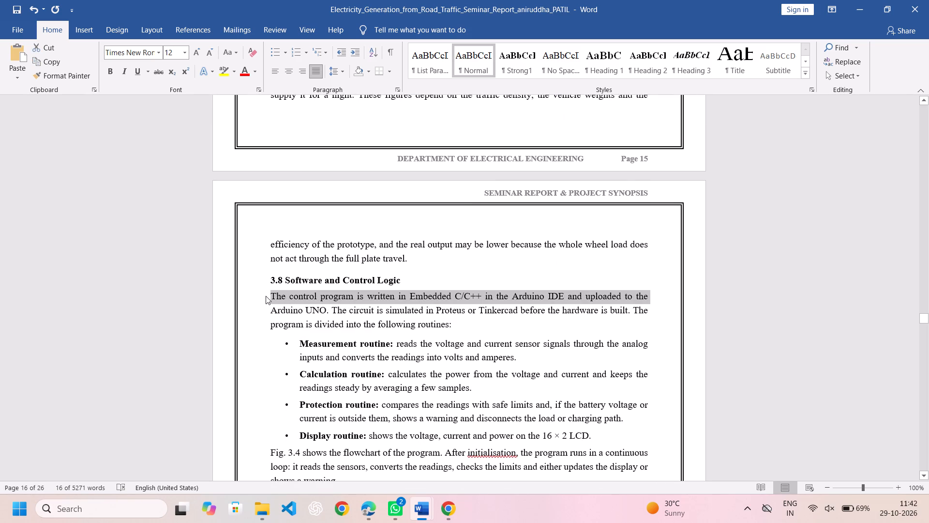
{"action": "left_click", "coordinate": [267, 296]}
{"action": "left_click", "coordinate": [267, 296]}
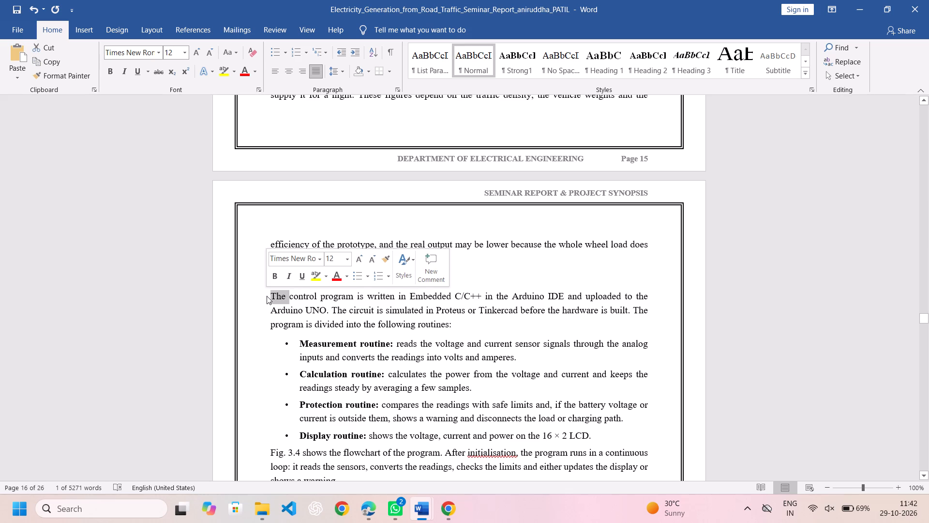
{"action": "left_click", "coordinate": [267, 296]}
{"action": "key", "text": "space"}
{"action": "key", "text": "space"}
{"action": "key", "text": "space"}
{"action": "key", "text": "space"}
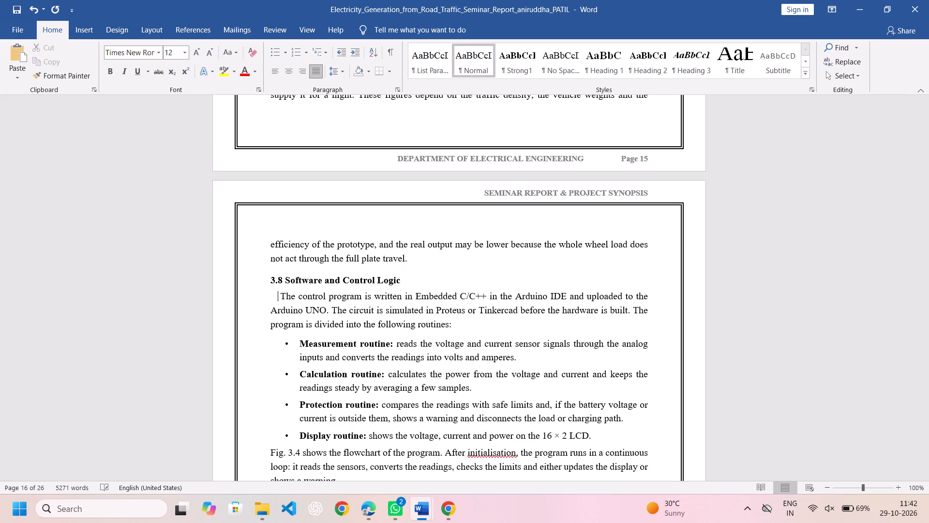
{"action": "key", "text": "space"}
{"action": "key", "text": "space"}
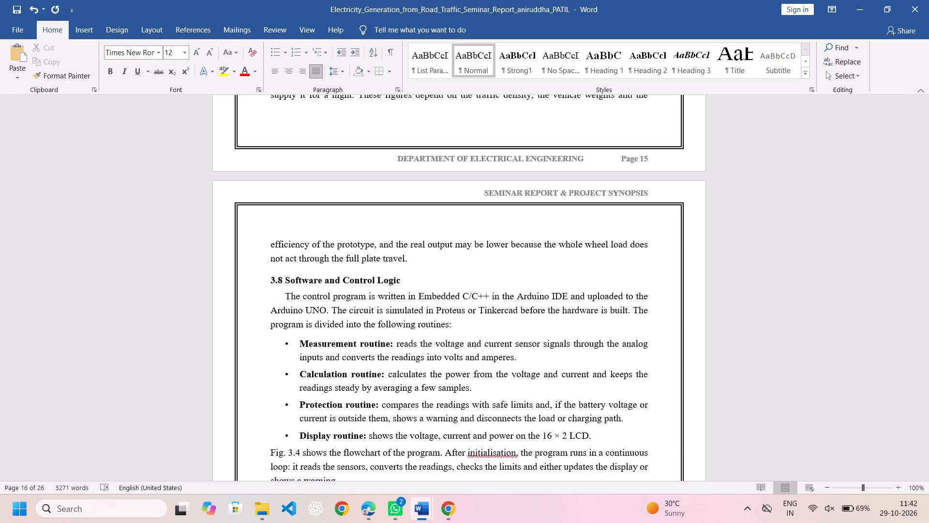
Indent the first line of the paragraph starting "This seminar studied" in section 5.1 Conclusion by six spaces.
{"action": "scroll", "coordinate": [267, 296], "scroll_direction": "down", "scroll_amount": 2}
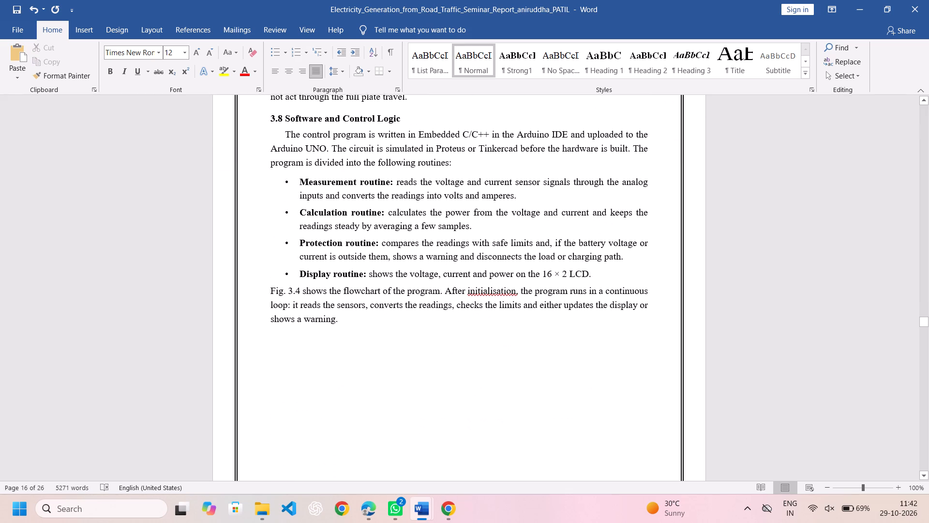
{"action": "scroll", "coordinate": [267, 296], "scroll_direction": "down", "scroll_amount": 3}
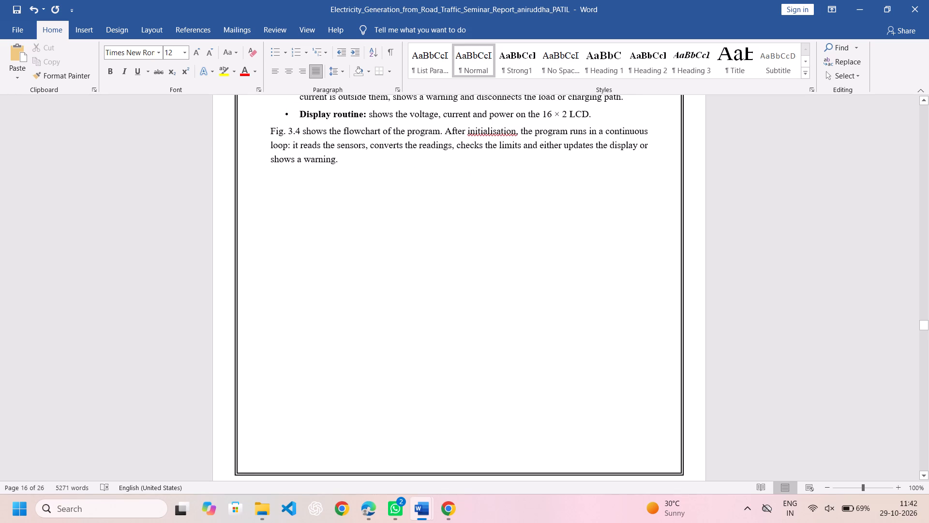
{"action": "scroll", "coordinate": [267, 296], "scroll_direction": "down", "scroll_amount": 2}
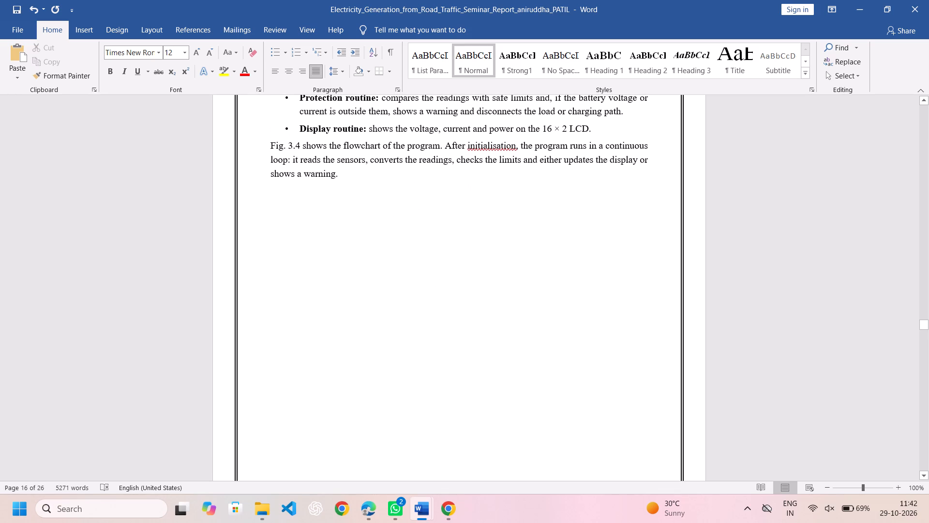
{"action": "scroll", "coordinate": [267, 296], "scroll_direction": "down", "scroll_amount": 4}
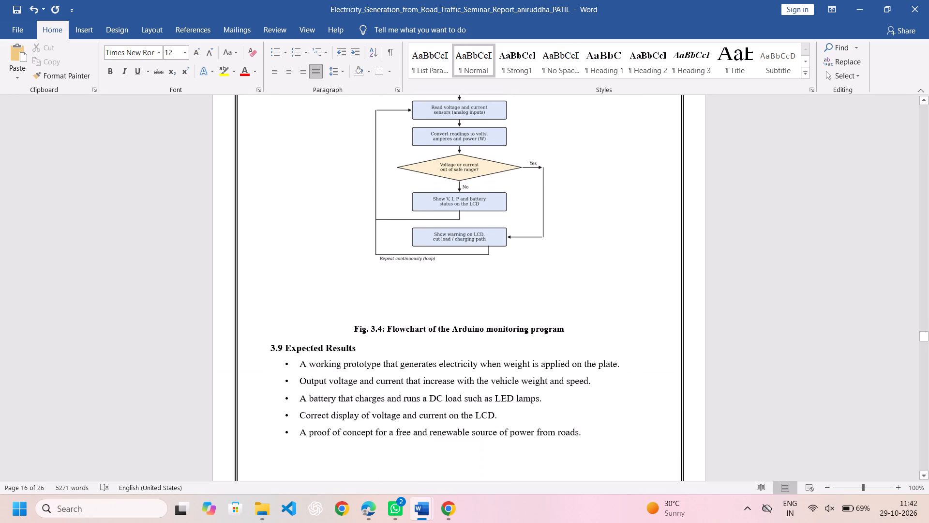
{"action": "scroll", "coordinate": [267, 296], "scroll_direction": "down", "scroll_amount": 5}
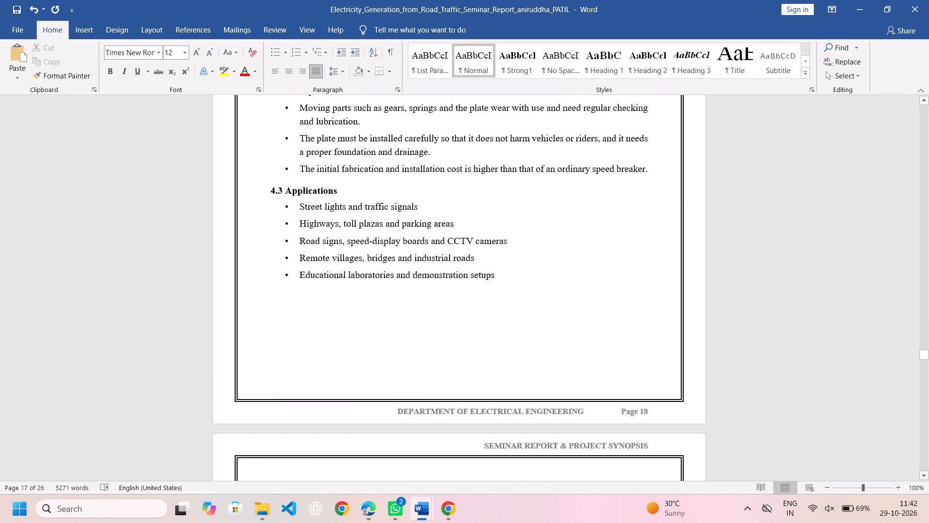
{"action": "scroll", "coordinate": [267, 296], "scroll_direction": "down", "scroll_amount": 2}
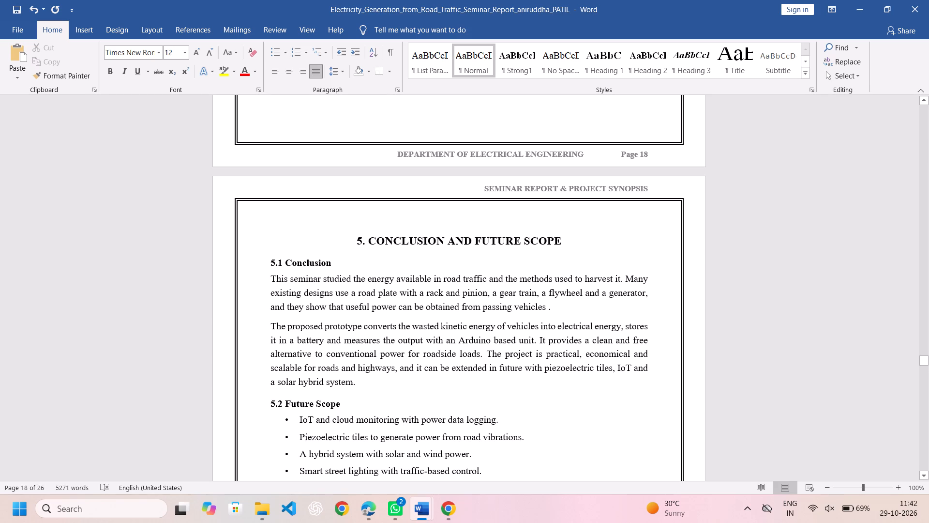
{"action": "left_click", "coordinate": [267, 277]}
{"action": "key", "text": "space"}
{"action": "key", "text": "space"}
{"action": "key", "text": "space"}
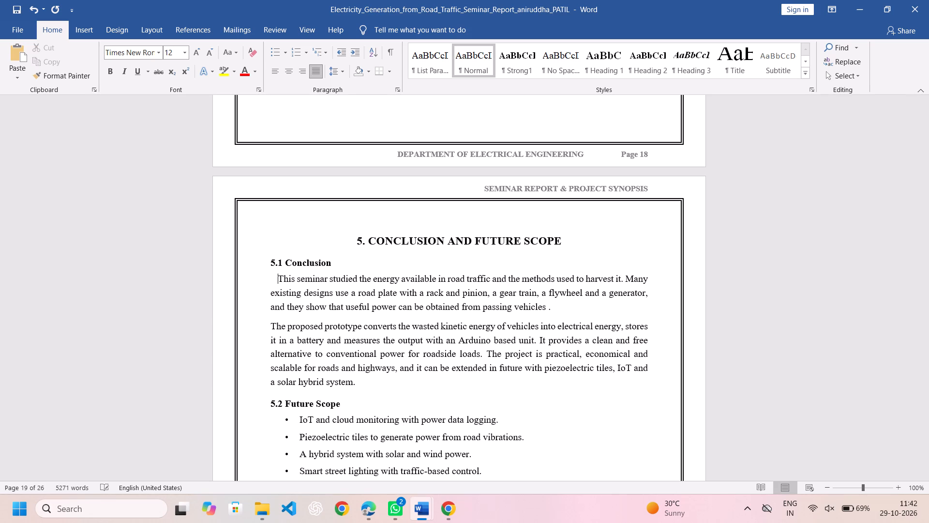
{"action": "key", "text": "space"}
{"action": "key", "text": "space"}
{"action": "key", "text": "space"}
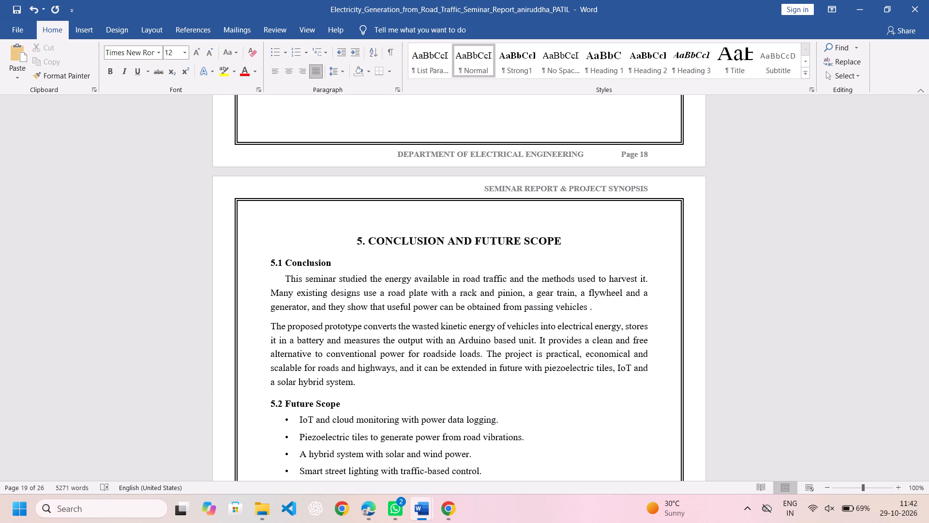
Indent the first line of the paragraph starting "The proposed prototype converts" in section 5.1 Conclusion by six spaces.
{"action": "left_click", "coordinate": [270, 323]}
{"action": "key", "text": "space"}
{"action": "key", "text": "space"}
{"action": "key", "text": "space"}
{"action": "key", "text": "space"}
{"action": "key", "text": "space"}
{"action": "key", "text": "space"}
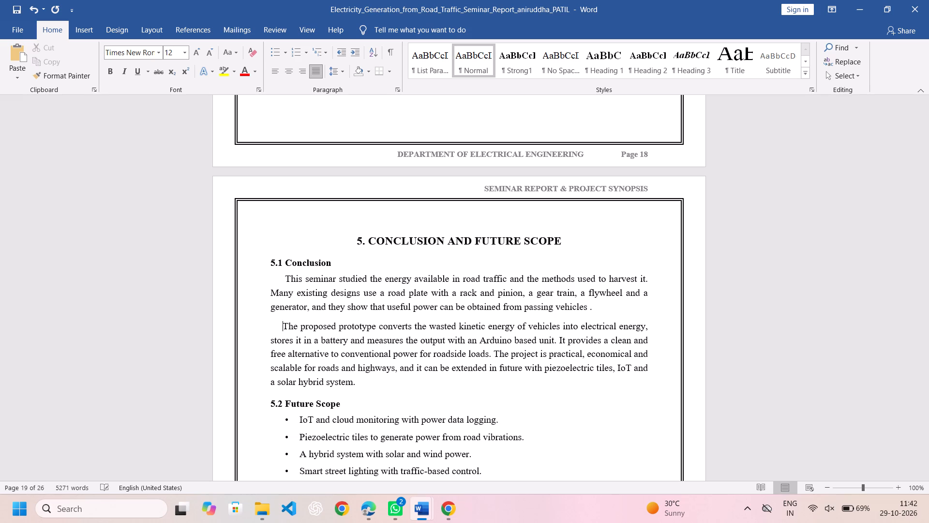
Indent the first line of the paragraph starting "To develop a low-cost system" in section 6.2 Problem Statement by three spaces.
{"action": "scroll", "coordinate": [270, 323], "scroll_direction": "down", "scroll_amount": 4}
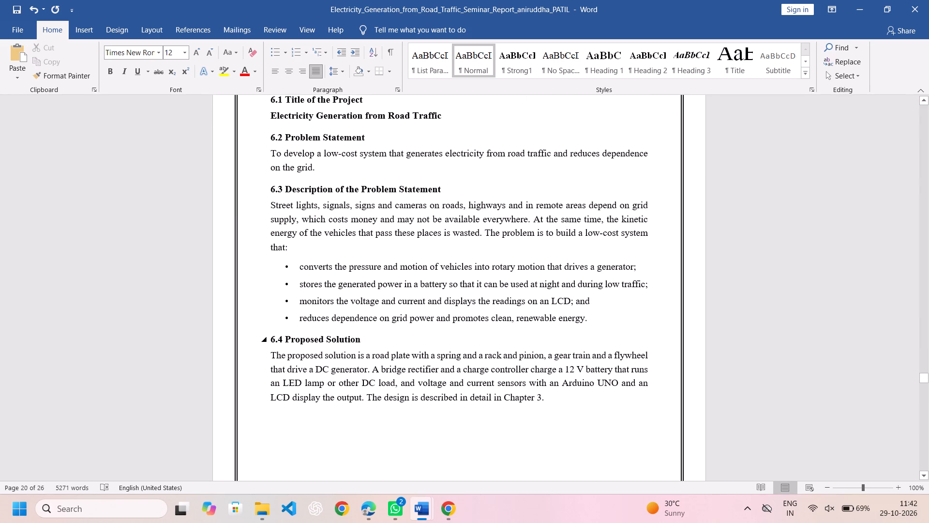
{"action": "scroll", "coordinate": [274, 330], "scroll_direction": "up", "scroll_amount": 1}
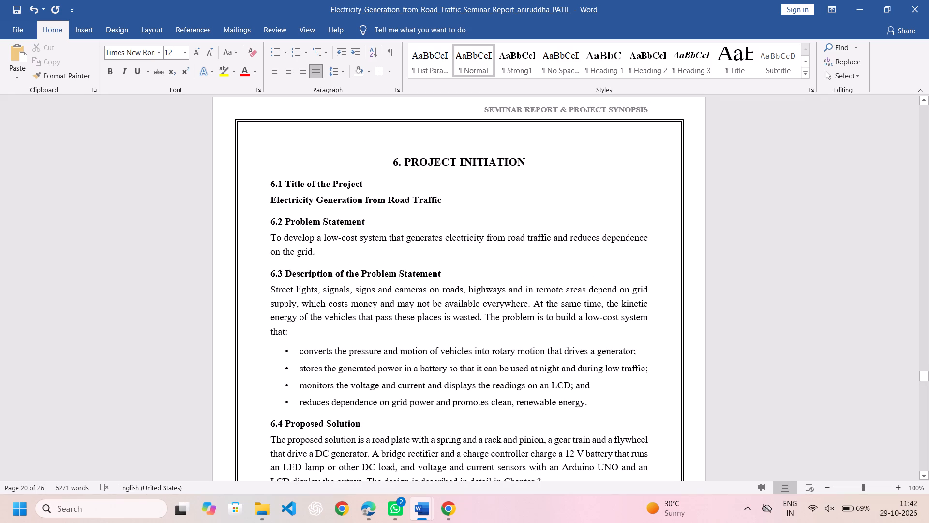
{"action": "scroll", "coordinate": [274, 330], "scroll_direction": "up", "scroll_amount": 1}
{"action": "left_click", "coordinate": [270, 230]}
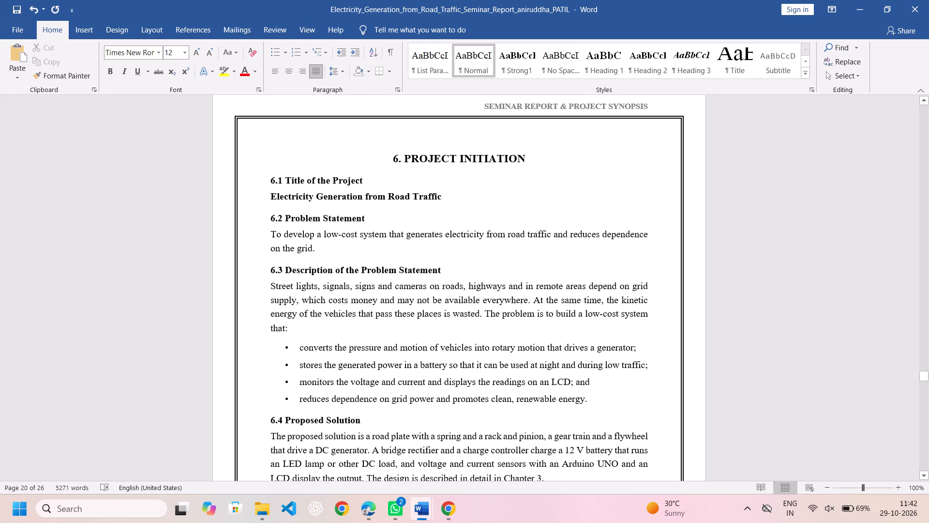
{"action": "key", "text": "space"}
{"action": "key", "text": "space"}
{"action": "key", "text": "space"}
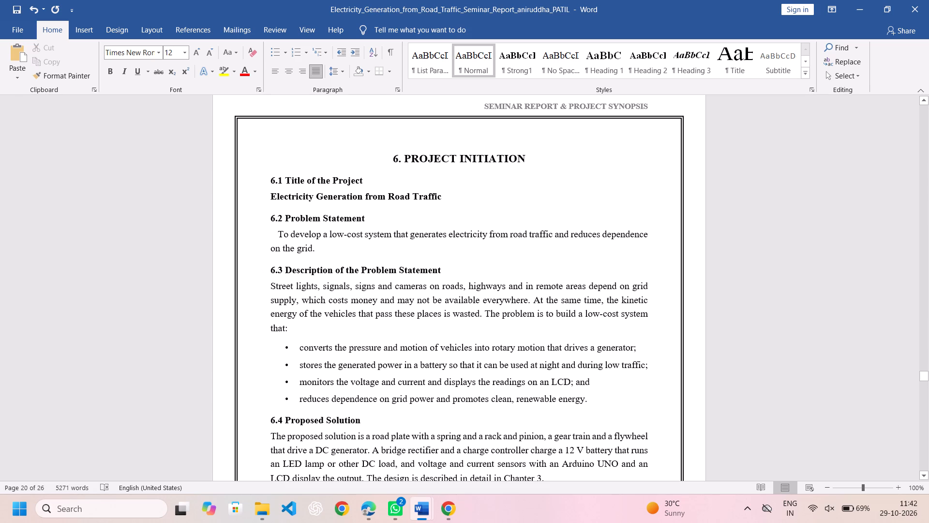
Indent the first line of the paragraph starting "Street lights, signals" in section 6.3 Description of the Problem Statement by four spaces.
{"action": "left_click", "coordinate": [270, 287]}
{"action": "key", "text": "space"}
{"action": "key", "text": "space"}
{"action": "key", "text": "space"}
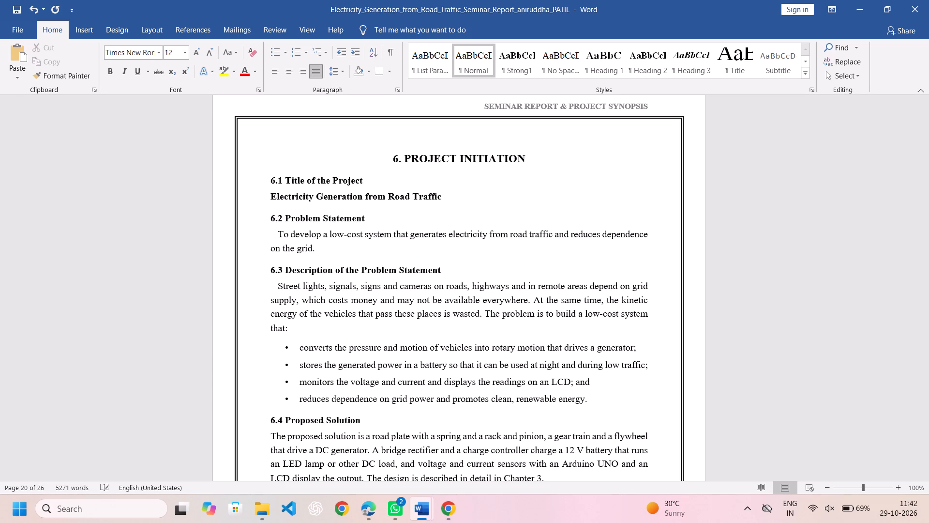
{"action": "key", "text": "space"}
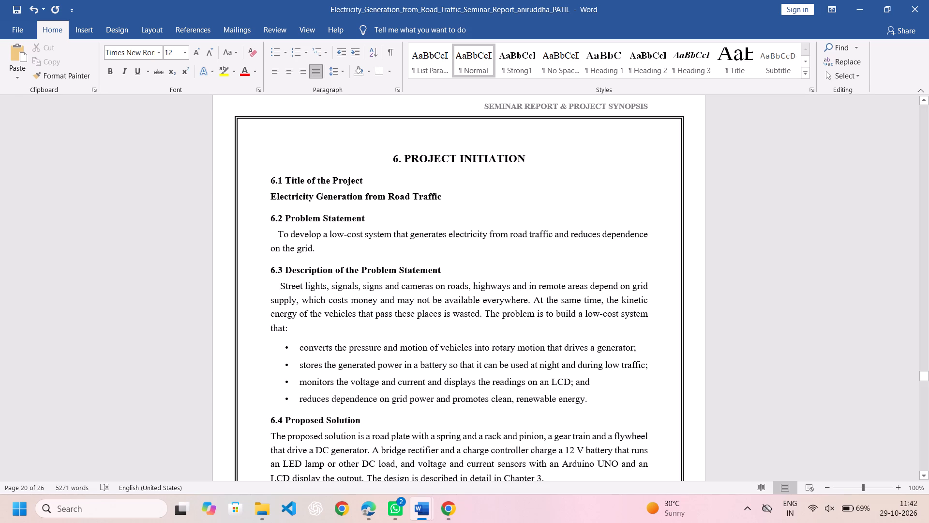
Indent the first line of the paragraph starting "The proposed solution is" in section 6.4 Proposed Solution by four spaces.
{"action": "left_click", "coordinate": [269, 438]}
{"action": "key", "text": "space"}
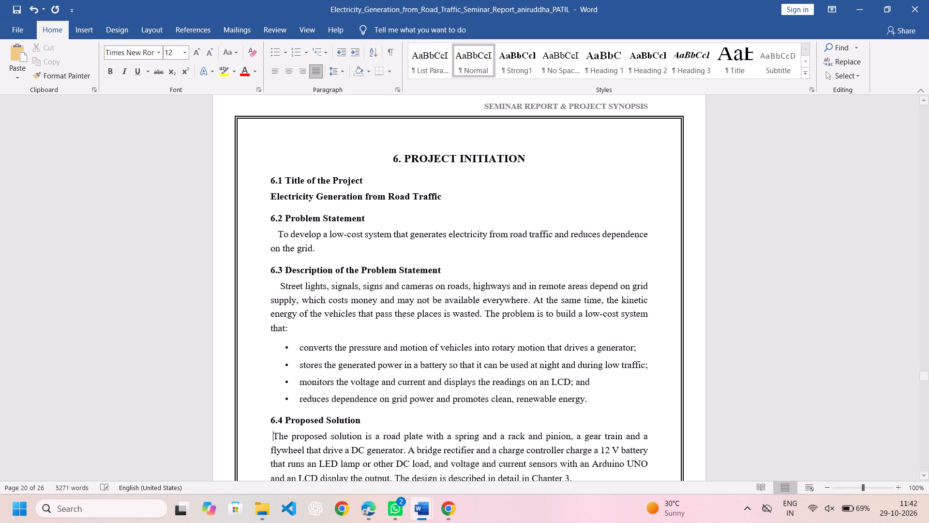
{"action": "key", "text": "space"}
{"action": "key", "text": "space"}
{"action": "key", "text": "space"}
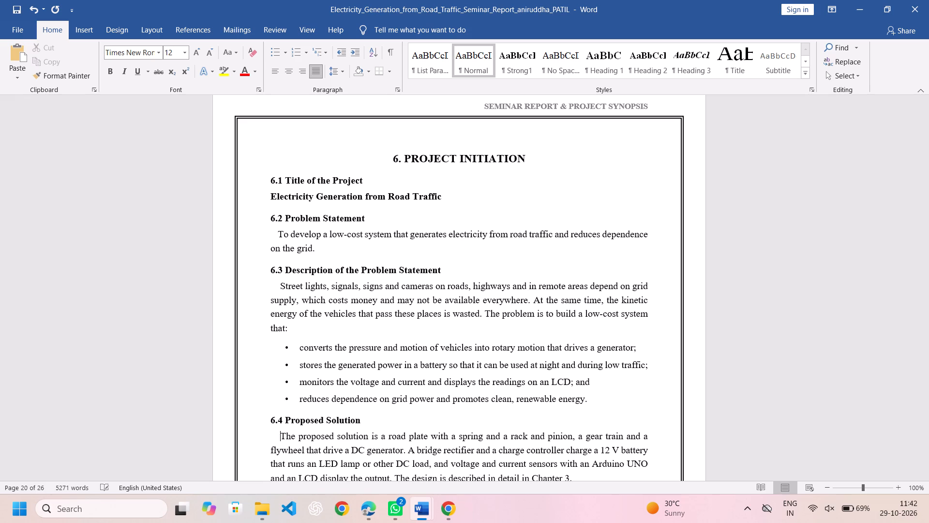
Review the remaining pages from chapter 7 Scope and Objectives through the References, going back to the Bibliography page.
{"action": "scroll", "coordinate": [269, 438], "scroll_direction": "down", "scroll_amount": 3}
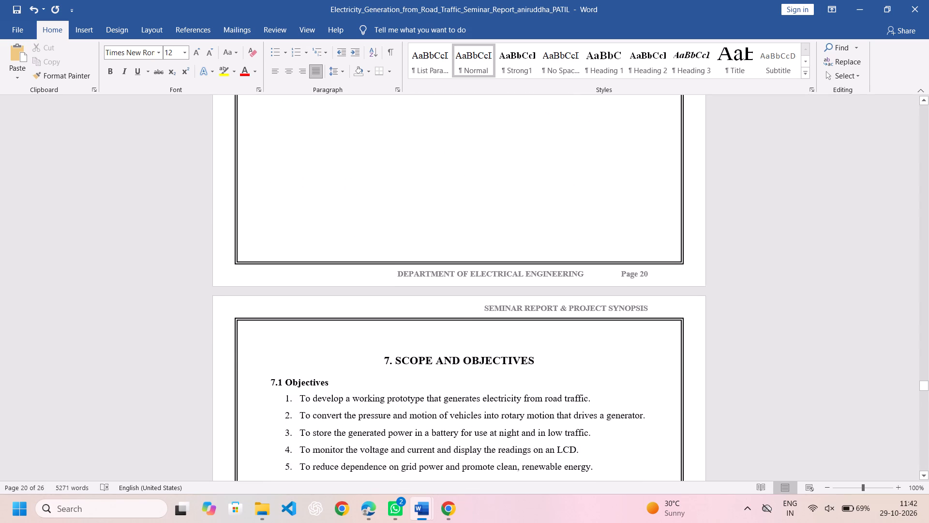
{"action": "scroll", "coordinate": [269, 438], "scroll_direction": "down", "scroll_amount": 4}
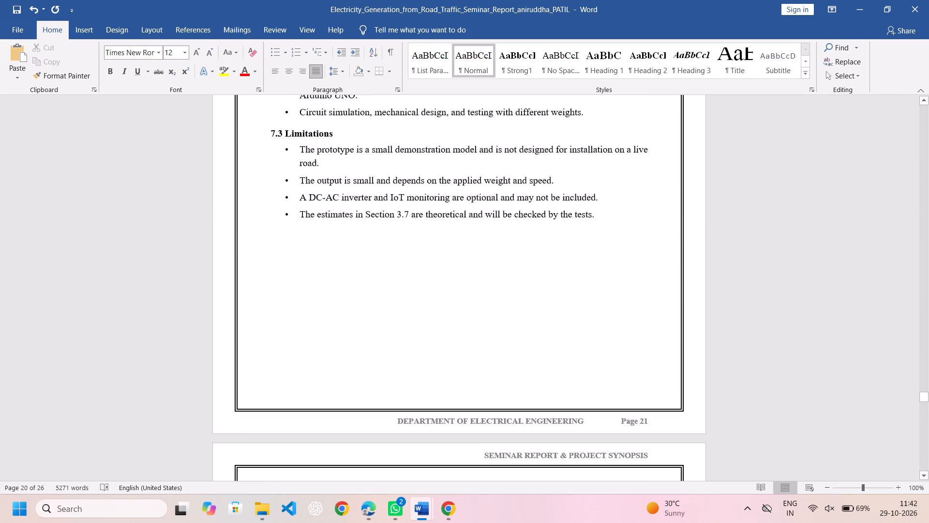
{"action": "scroll", "coordinate": [269, 438], "scroll_direction": "down", "scroll_amount": 4}
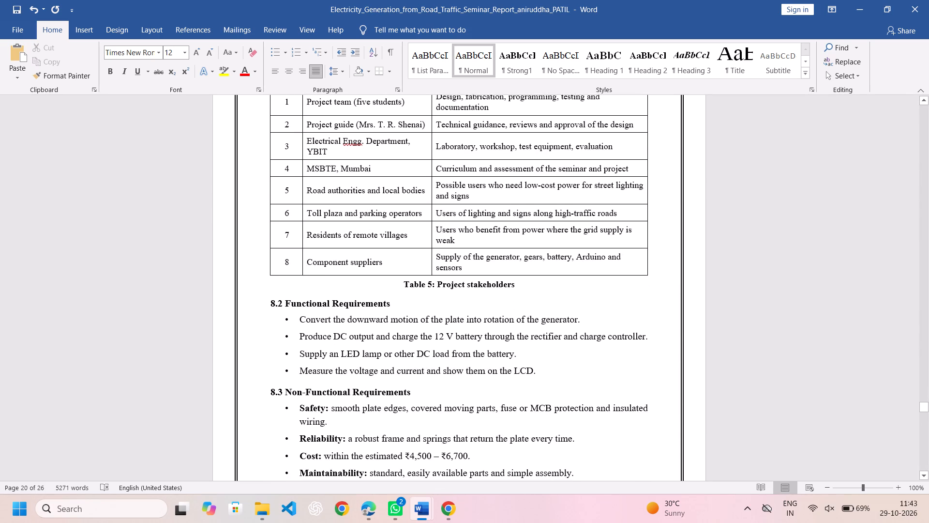
{"action": "scroll", "coordinate": [269, 438], "scroll_direction": "down", "scroll_amount": 4}
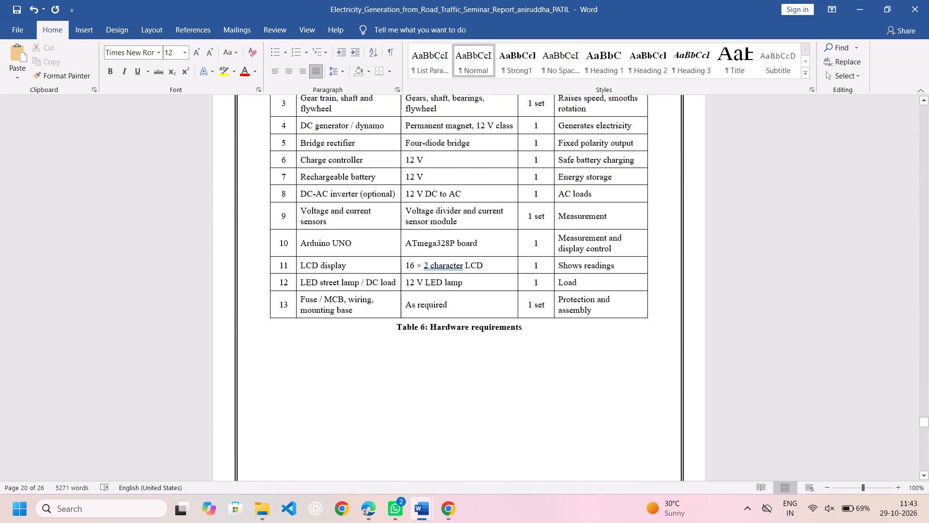
{"action": "scroll", "coordinate": [269, 438], "scroll_direction": "down", "scroll_amount": 7}
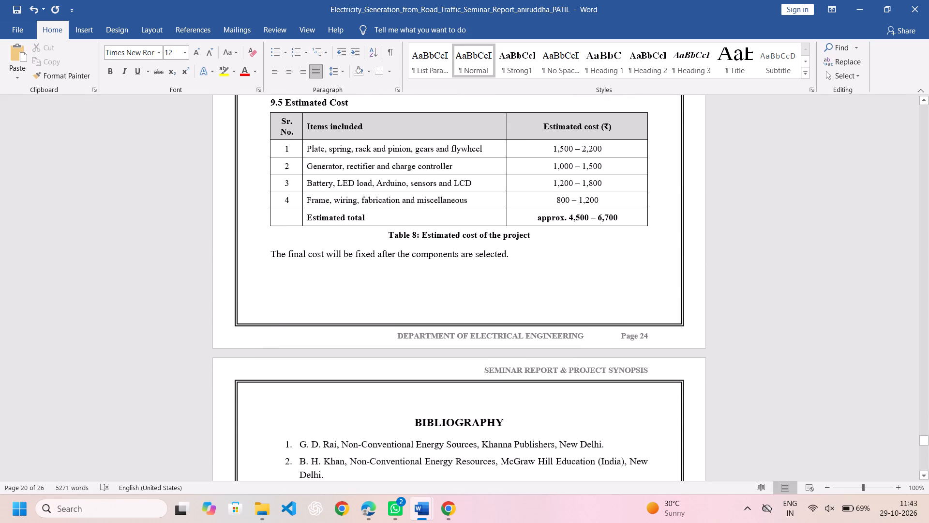
{"action": "scroll", "coordinate": [269, 438], "scroll_direction": "down", "scroll_amount": 2}
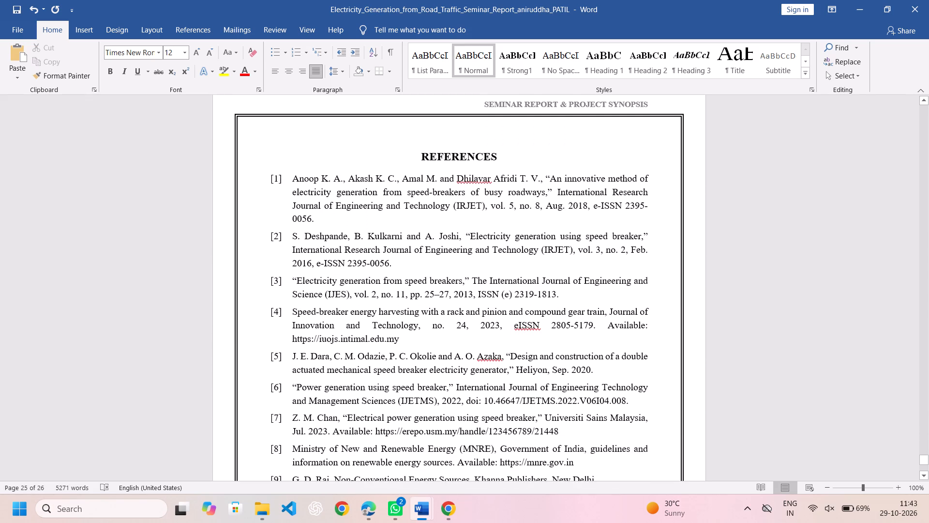
{"action": "scroll", "coordinate": [269, 438], "scroll_direction": "down", "scroll_amount": 1}
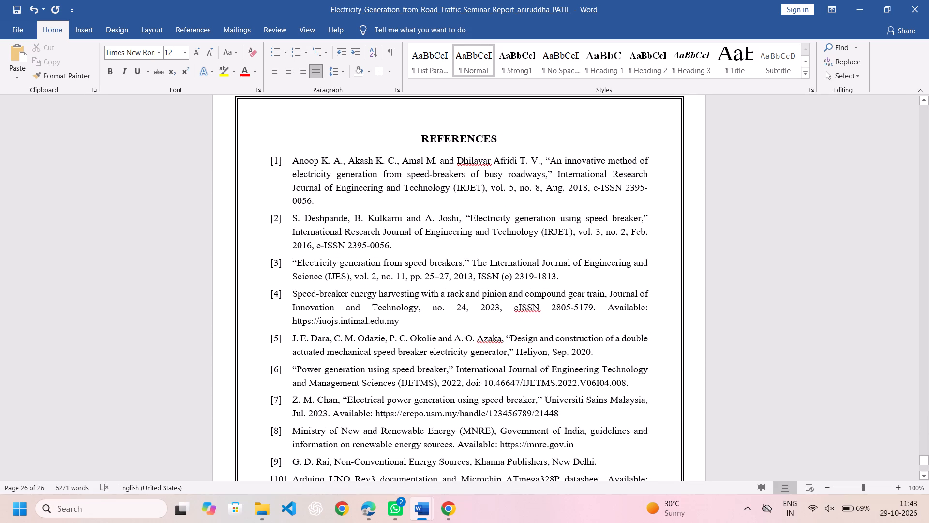
{"action": "scroll", "coordinate": [269, 438], "scroll_direction": "down", "scroll_amount": 1}
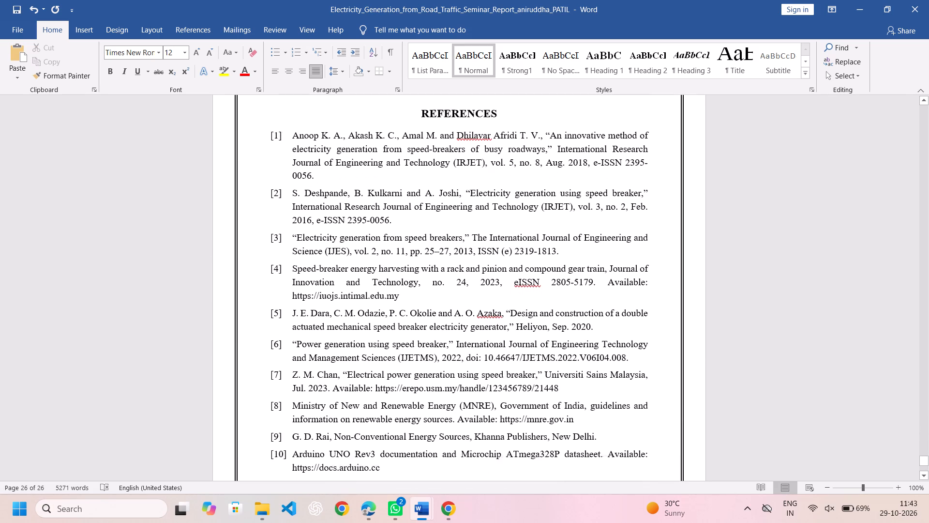
{"action": "scroll", "coordinate": [269, 438], "scroll_direction": "down", "scroll_amount": 5}
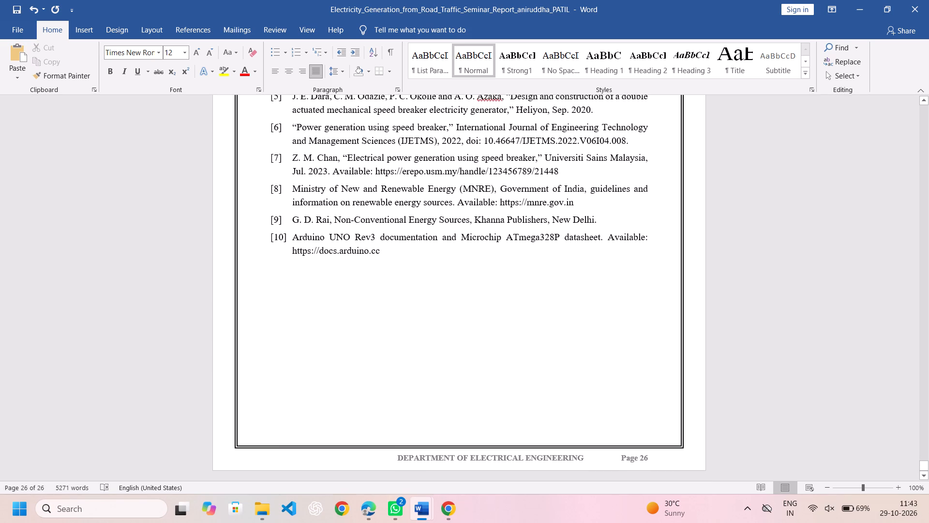
{"action": "scroll", "coordinate": [269, 438], "scroll_direction": "down", "scroll_amount": 1}
{"action": "scroll", "coordinate": [269, 438], "scroll_direction": "up", "scroll_amount": 2}
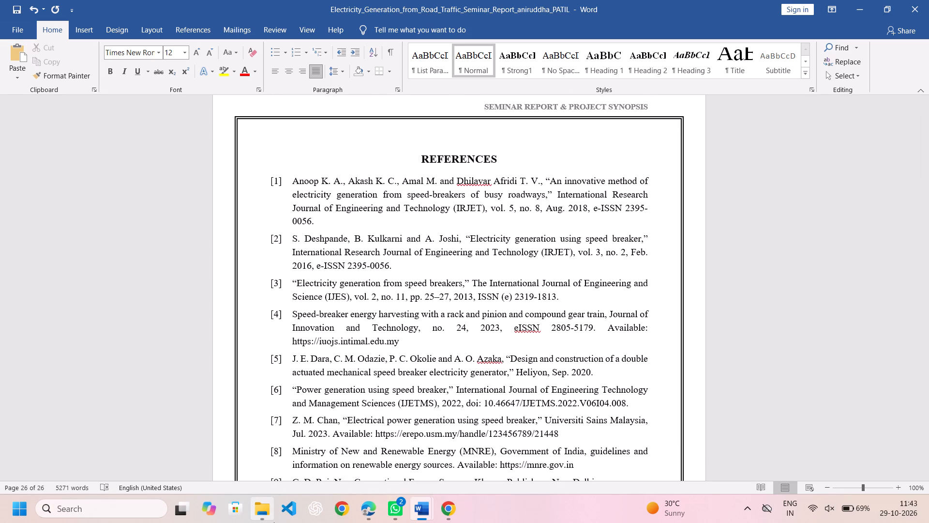
{"action": "scroll", "coordinate": [274, 522], "scroll_direction": "up", "scroll_amount": 3}
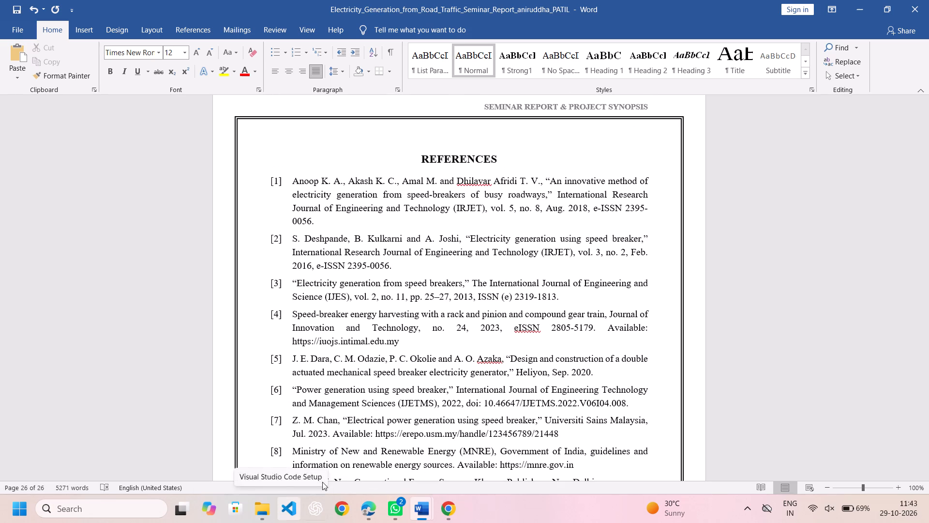
{"action": "scroll", "coordinate": [191, 420], "scroll_direction": "up", "scroll_amount": 6}
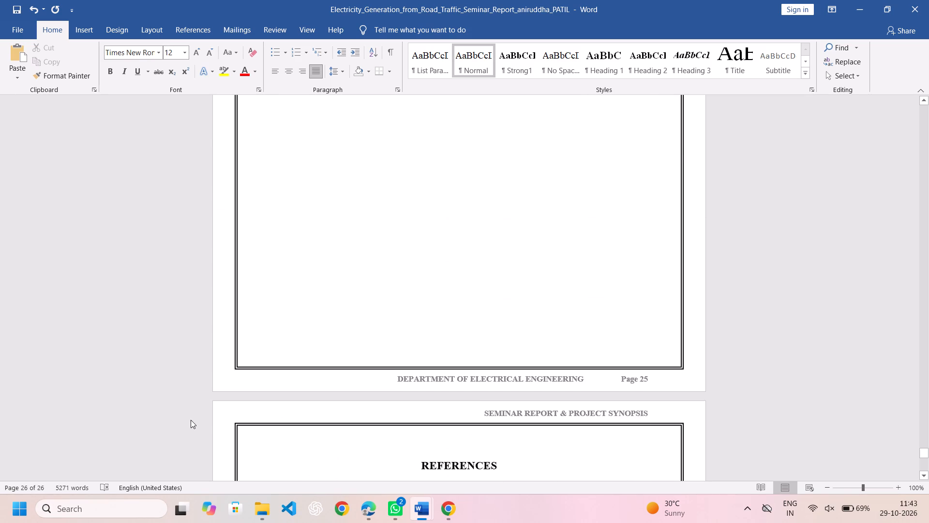
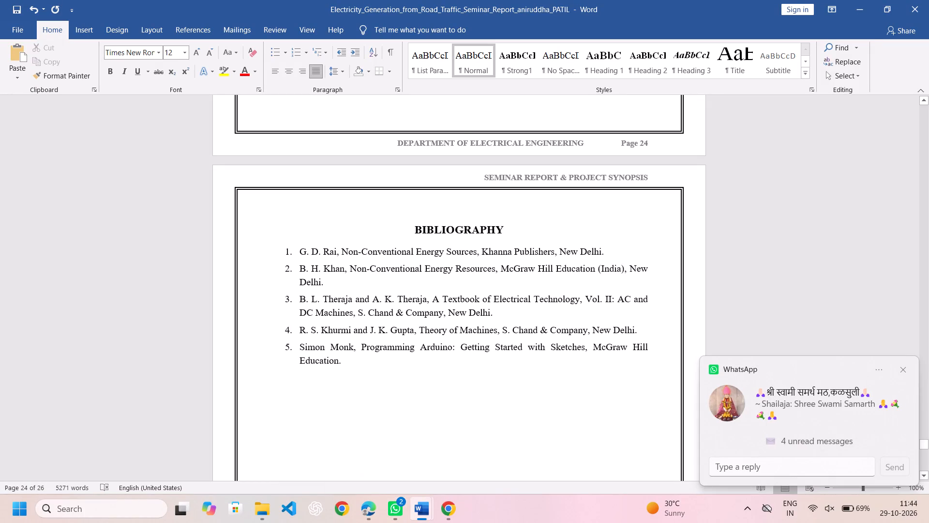
Review the Bibliography entries and the References list on the final pages, returning to the first reference entry.
{"action": "scroll", "coordinate": [578, 394], "scroll_direction": "down", "scroll_amount": 1}
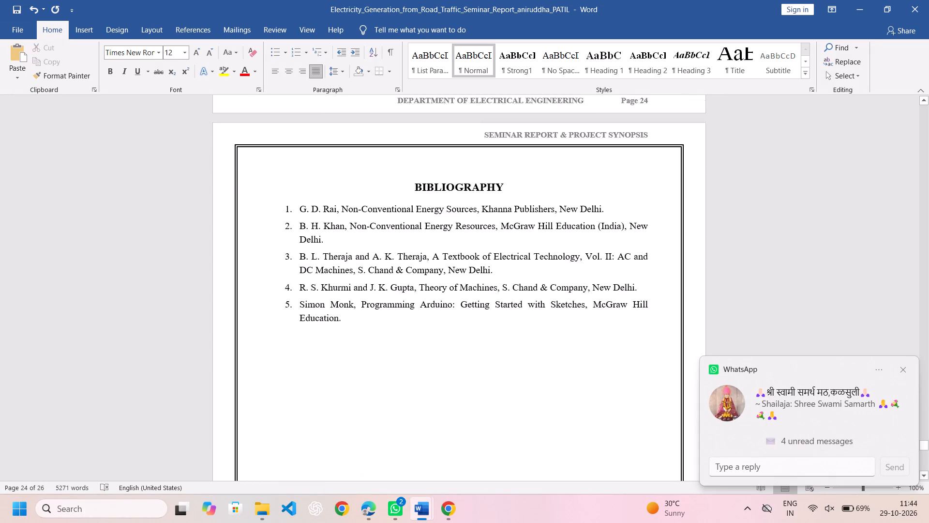
{"action": "scroll", "coordinate": [578, 394], "scroll_direction": "down", "scroll_amount": 5}
{"action": "scroll", "coordinate": [578, 394], "scroll_direction": "up", "scroll_amount": 1}
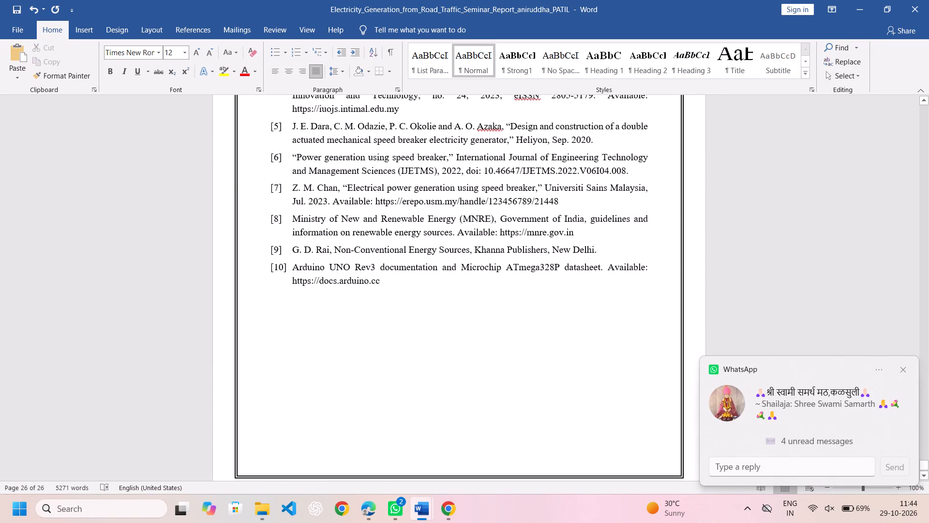
{"action": "scroll", "coordinate": [578, 394], "scroll_direction": "up", "scroll_amount": 2}
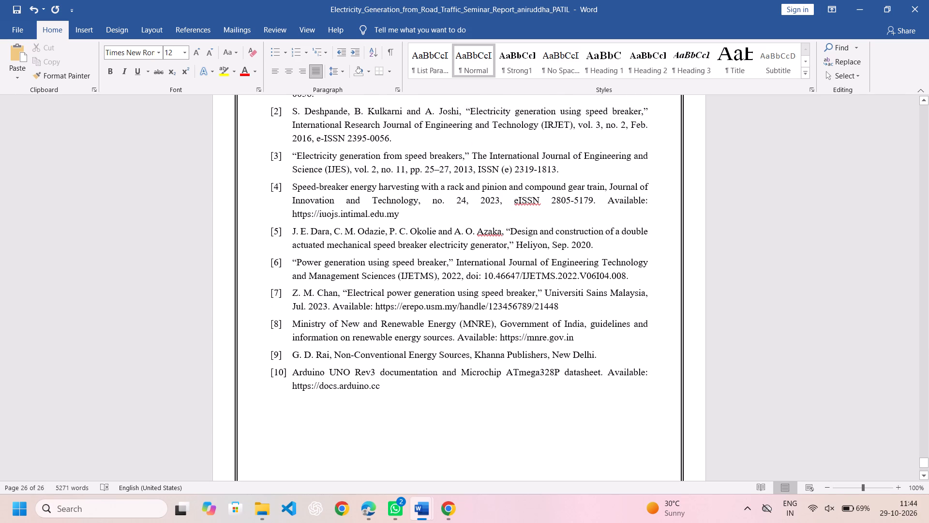
{"action": "scroll", "coordinate": [578, 394], "scroll_direction": "up", "scroll_amount": 2}
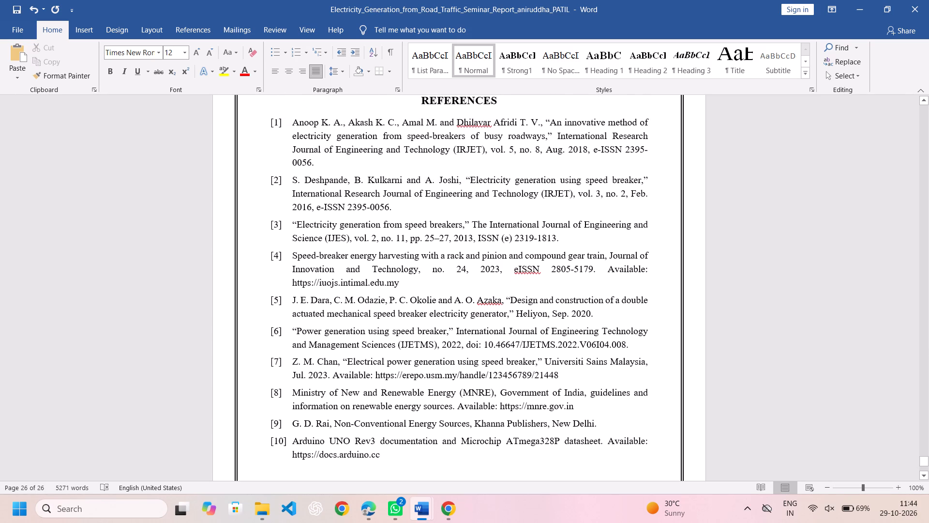
{"action": "scroll", "coordinate": [578, 394], "scroll_direction": "up", "scroll_amount": 3}
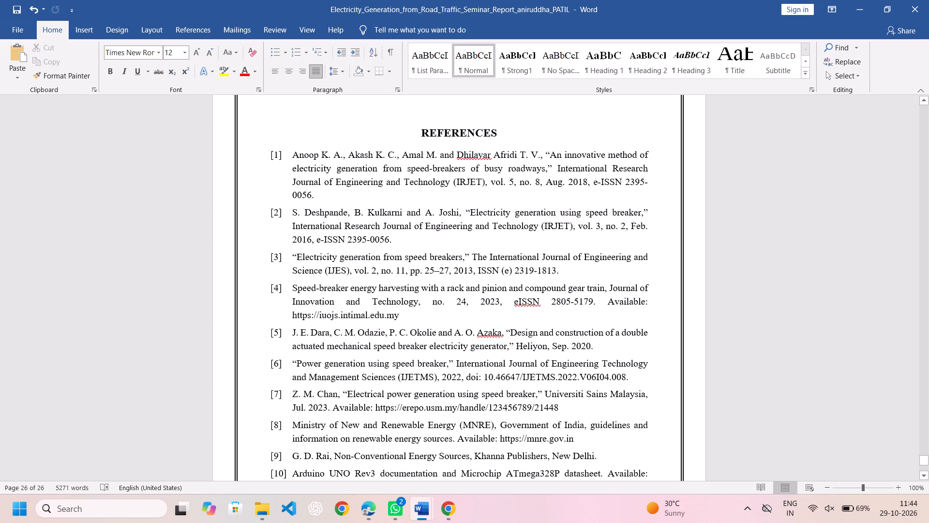
{"action": "left_click", "coordinate": [284, 151]}
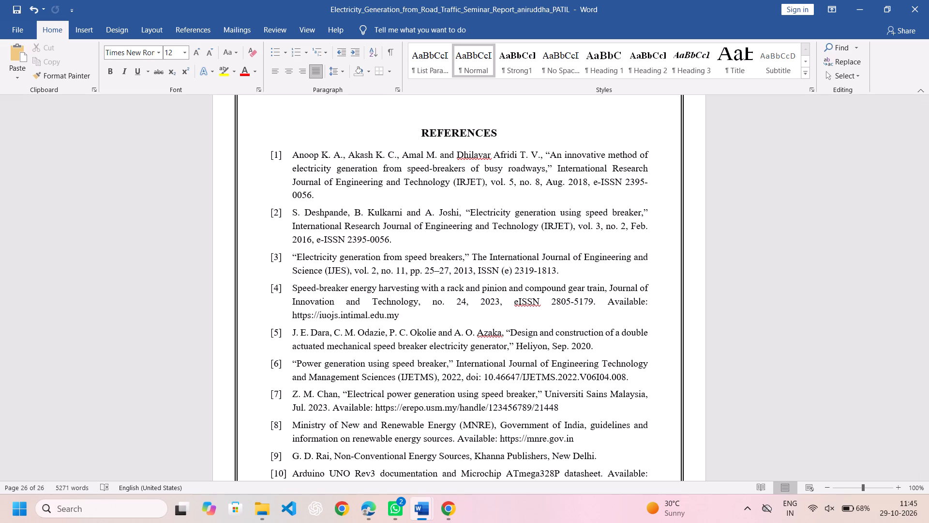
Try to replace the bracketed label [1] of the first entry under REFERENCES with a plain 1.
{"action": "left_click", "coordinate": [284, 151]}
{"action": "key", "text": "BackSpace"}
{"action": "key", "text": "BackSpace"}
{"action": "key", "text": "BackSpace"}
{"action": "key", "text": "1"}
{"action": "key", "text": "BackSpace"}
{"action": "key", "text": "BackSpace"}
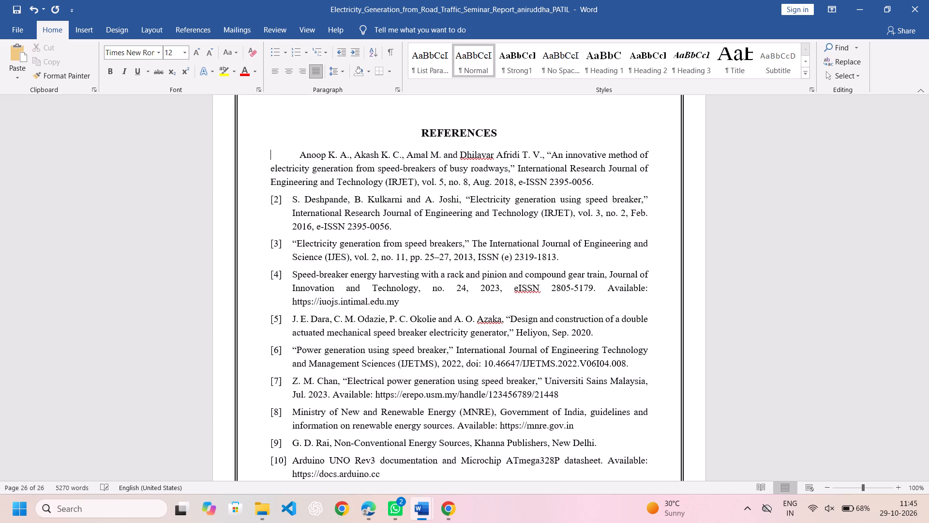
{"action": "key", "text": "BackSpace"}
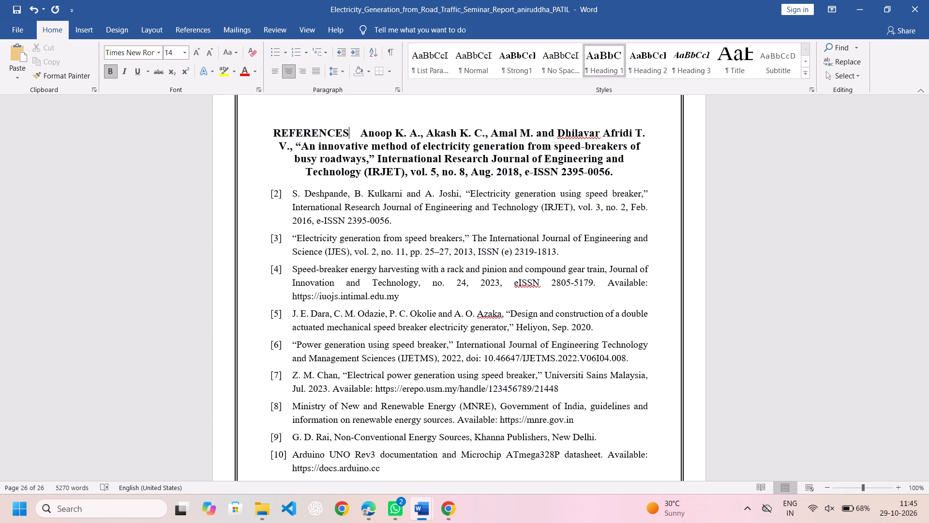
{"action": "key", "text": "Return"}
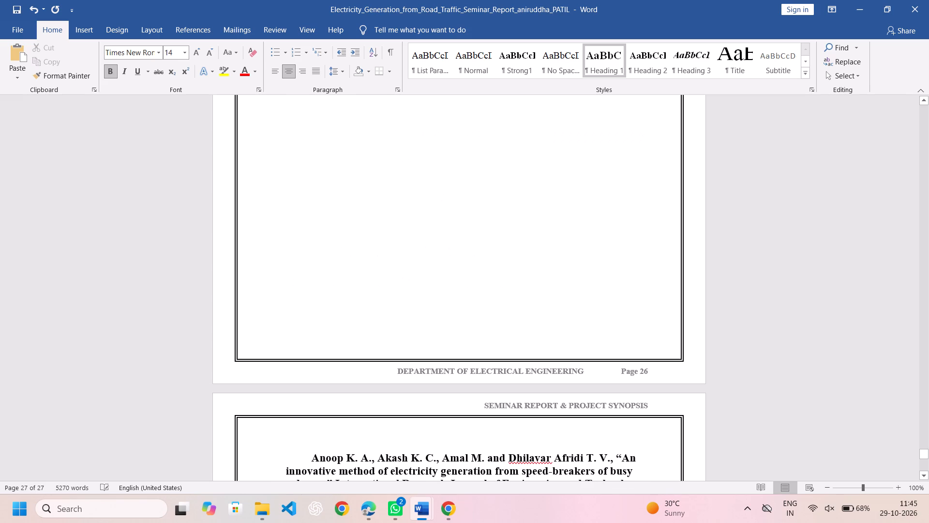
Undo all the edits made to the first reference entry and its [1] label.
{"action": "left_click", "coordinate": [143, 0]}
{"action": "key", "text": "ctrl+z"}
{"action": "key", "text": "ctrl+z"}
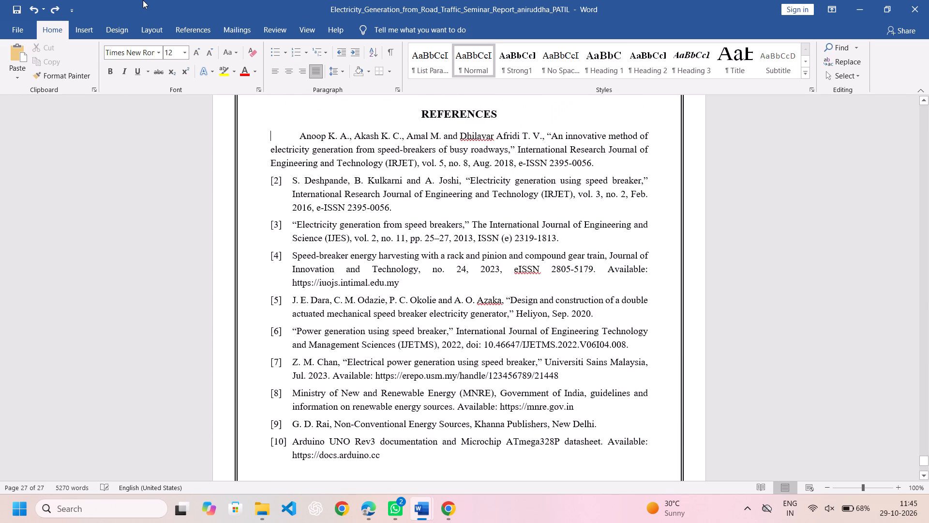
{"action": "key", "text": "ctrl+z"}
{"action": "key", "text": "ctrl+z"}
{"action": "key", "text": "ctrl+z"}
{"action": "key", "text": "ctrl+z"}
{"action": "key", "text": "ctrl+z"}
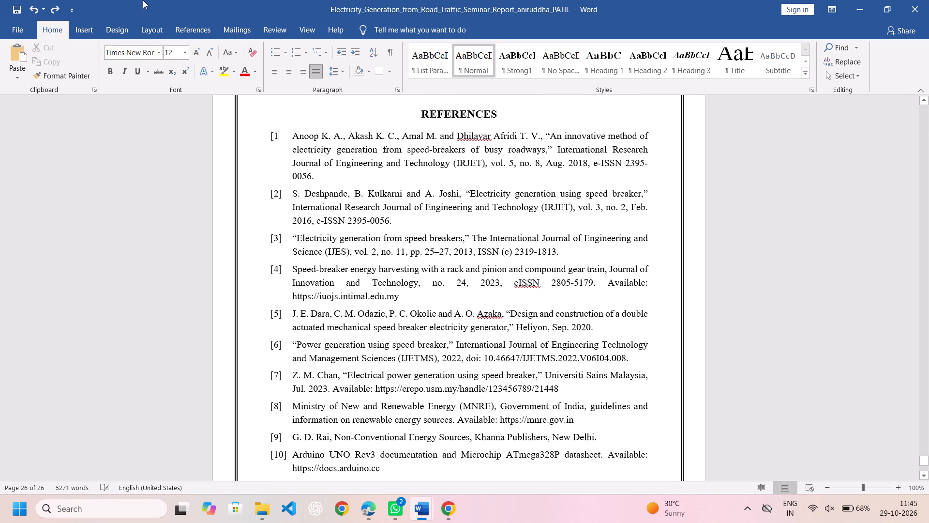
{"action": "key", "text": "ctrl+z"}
Undo the first-line indent of the paragraph starting "The proposed solution is" in section 6.4 Proposed Solution.
{"action": "key", "text": "ctrl+z"}
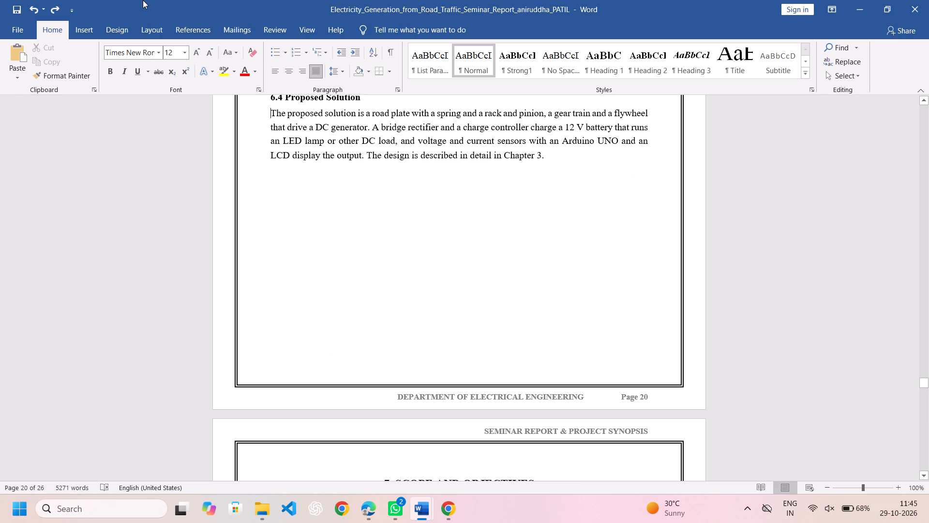
Review the pages from chapter 7 Scope and Objectives through the References, going back to the Bibliography page.
{"action": "scroll", "coordinate": [143, 0], "scroll_direction": "down", "scroll_amount": 1}
{"action": "scroll", "coordinate": [143, 0], "scroll_direction": "up", "scroll_amount": 1}
{"action": "scroll", "coordinate": [282, 196], "scroll_direction": "down", "scroll_amount": 4}
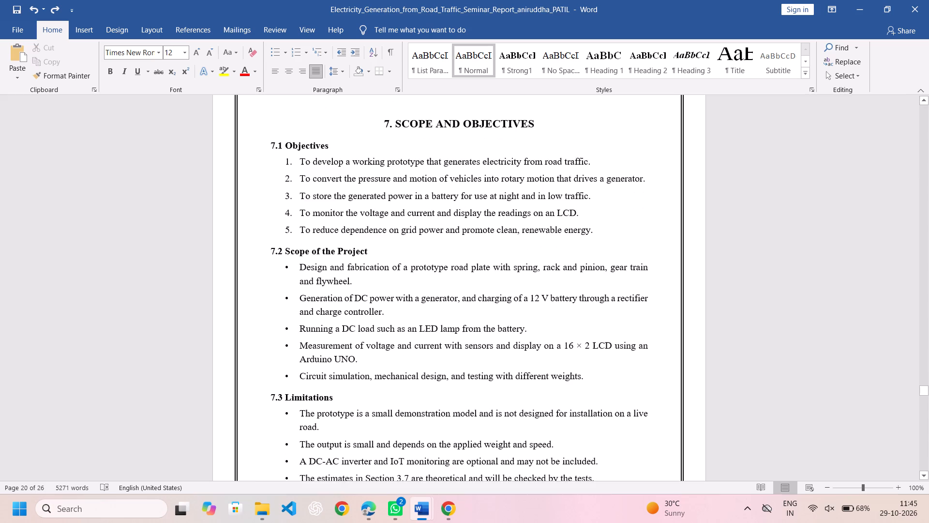
{"action": "scroll", "coordinate": [282, 196], "scroll_direction": "down", "scroll_amount": 8}
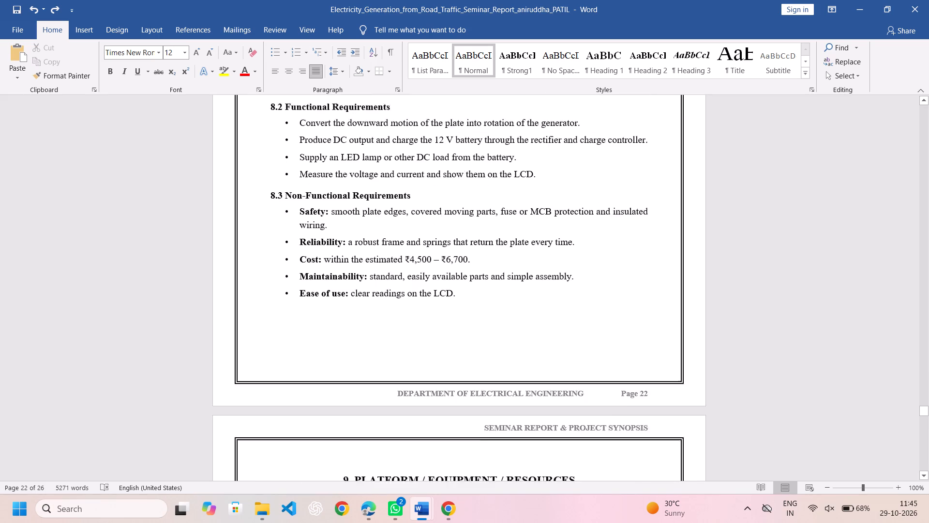
{"action": "scroll", "coordinate": [282, 196], "scroll_direction": "down", "scroll_amount": 9}
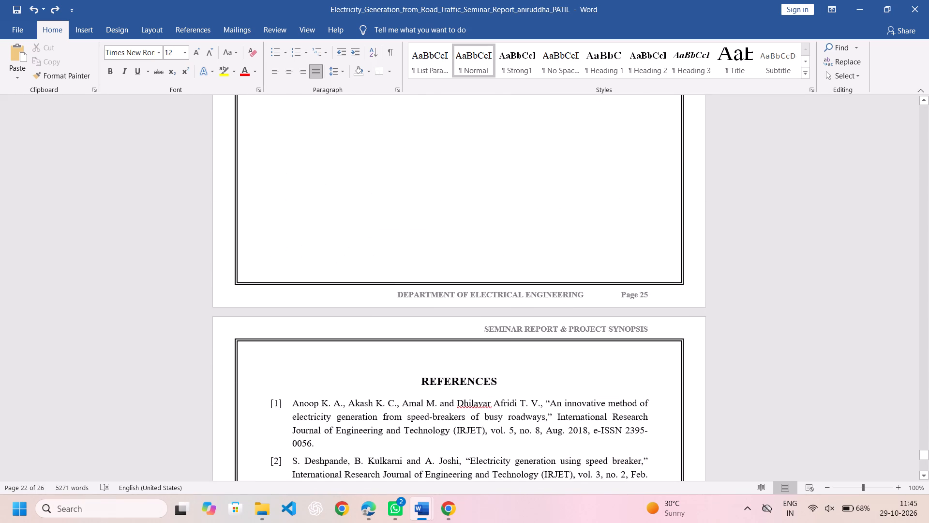
{"action": "scroll", "coordinate": [282, 196], "scroll_direction": "down", "scroll_amount": 2}
{"action": "scroll", "coordinate": [282, 196], "scroll_direction": "up", "scroll_amount": 1}
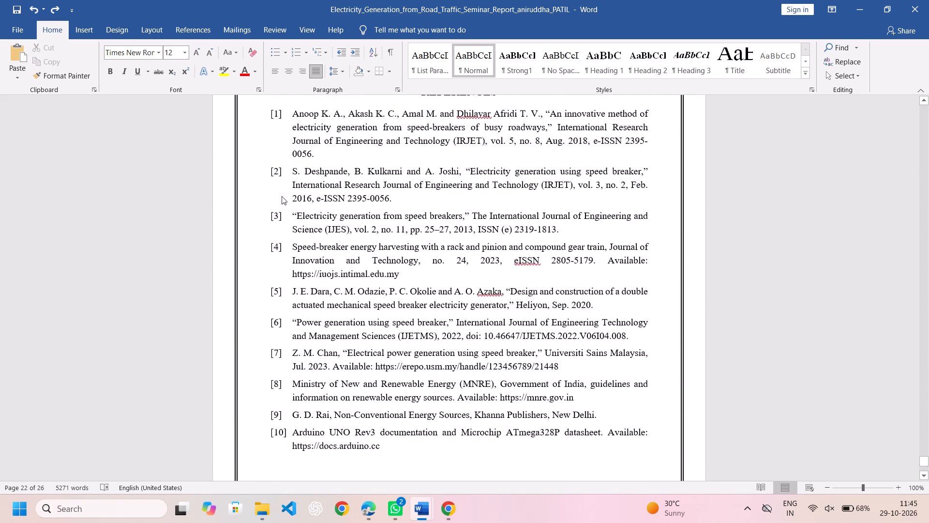
{"action": "scroll", "coordinate": [282, 196], "scroll_direction": "up", "scroll_amount": 3}
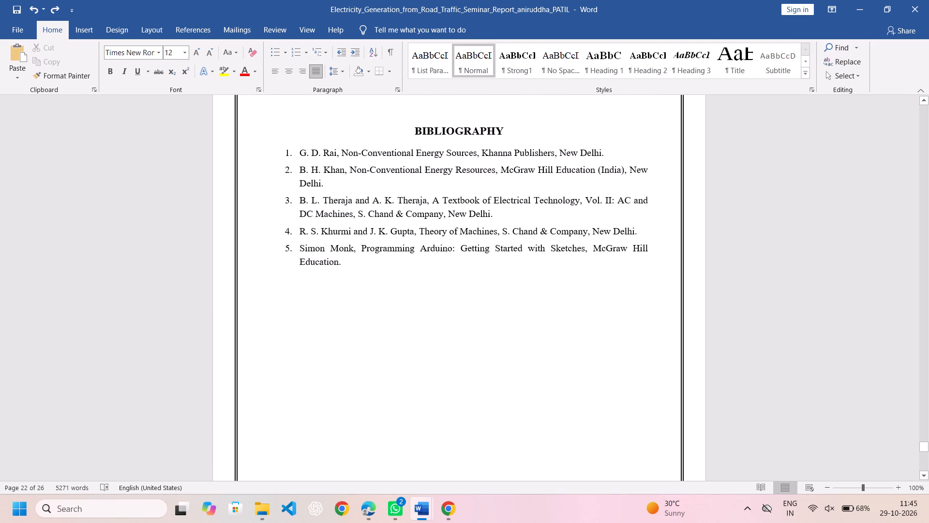
{"action": "scroll", "coordinate": [282, 196], "scroll_direction": "up", "scroll_amount": 1}
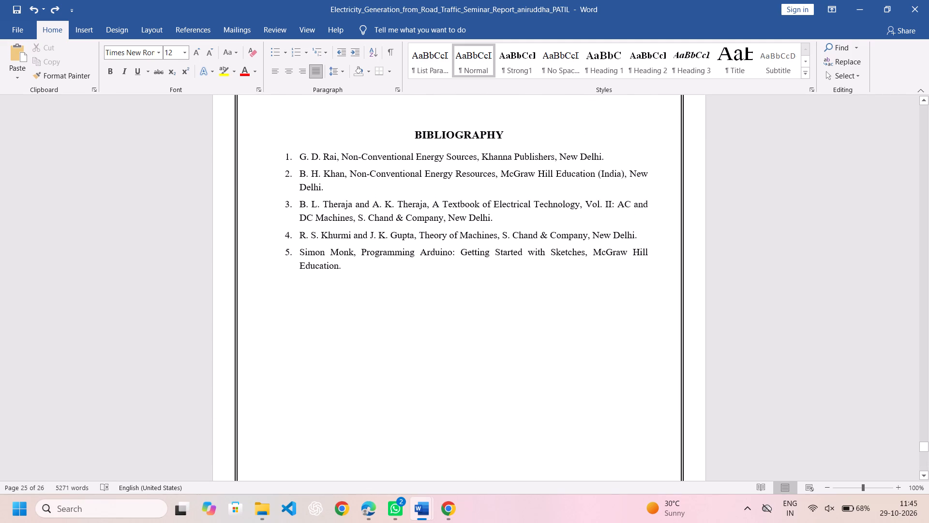
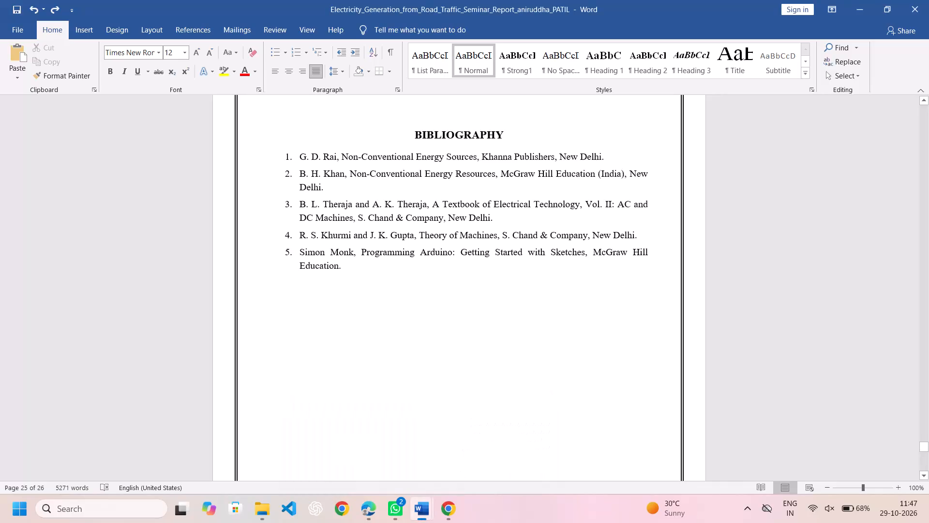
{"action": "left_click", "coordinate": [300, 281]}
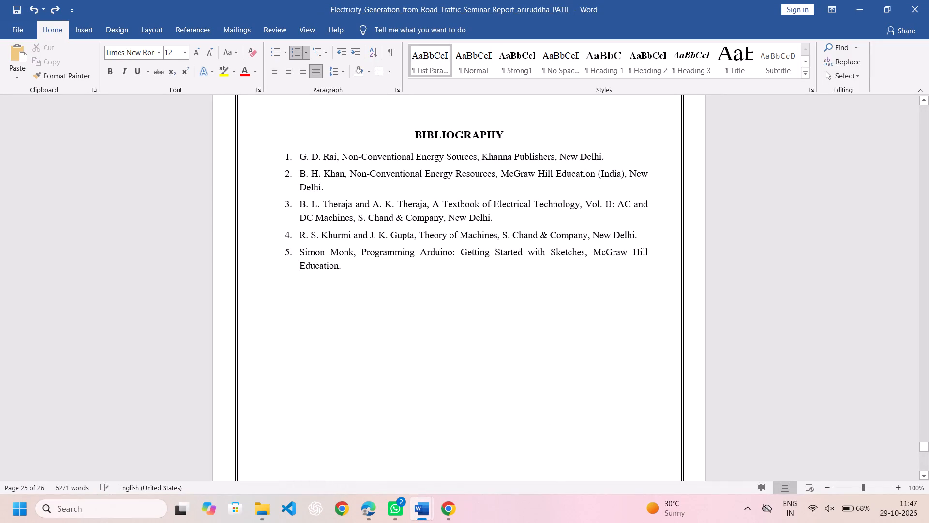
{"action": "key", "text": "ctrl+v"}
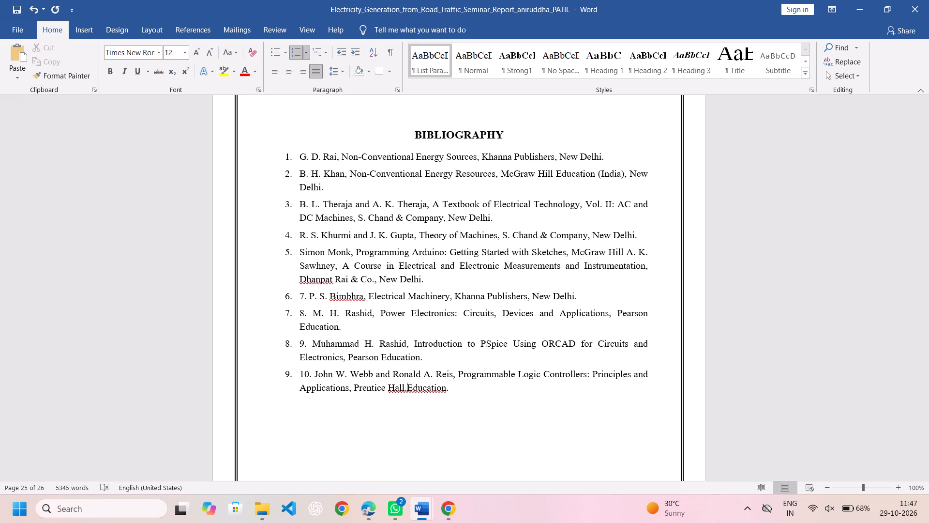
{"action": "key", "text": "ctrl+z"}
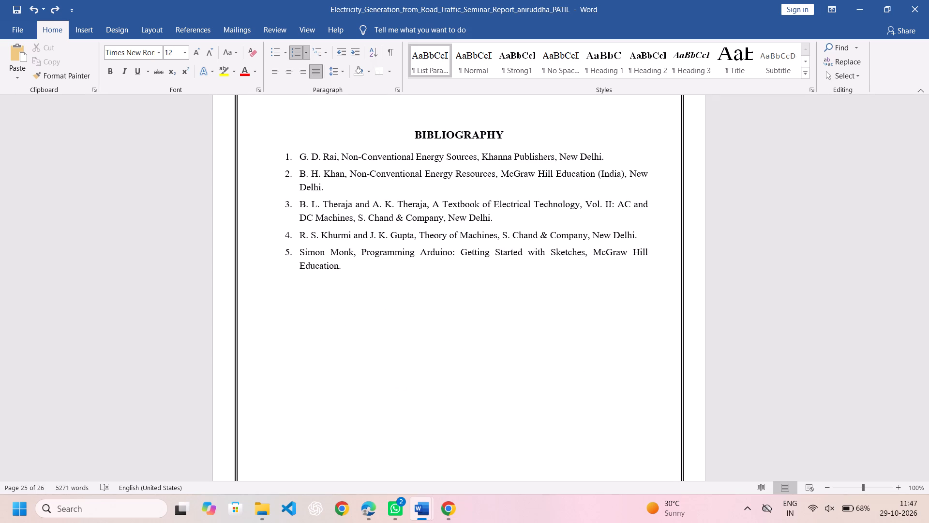
Paste the copied book entries as new items 6 to 10 after the fifth entry of the Bibliography list.
{"action": "left_click", "coordinate": [291, 289]}
{"action": "left_click", "coordinate": [349, 268]}
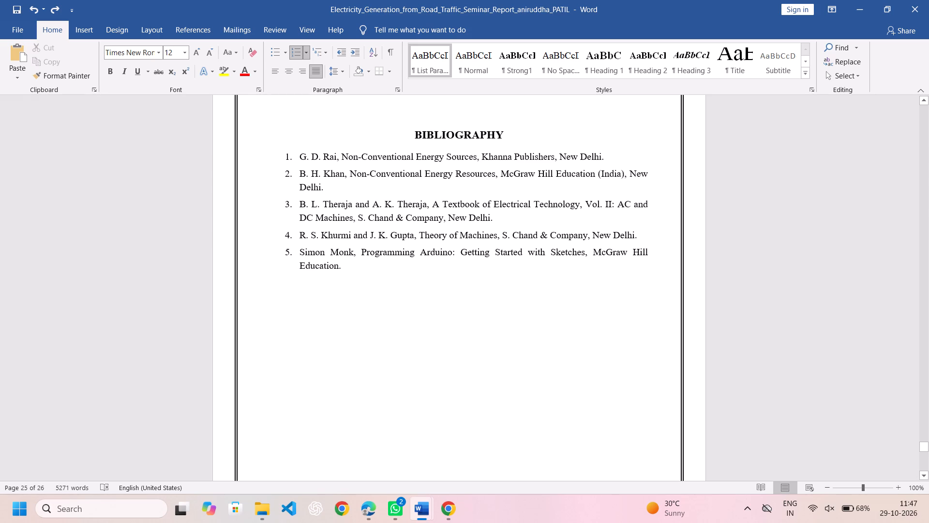
{"action": "key", "text": "Return"}
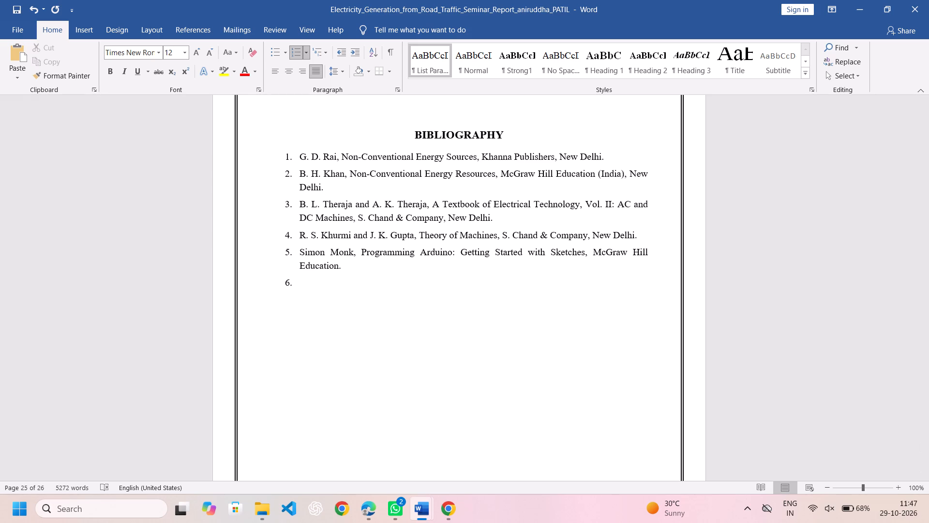
{"action": "key", "text": "ctrl+v"}
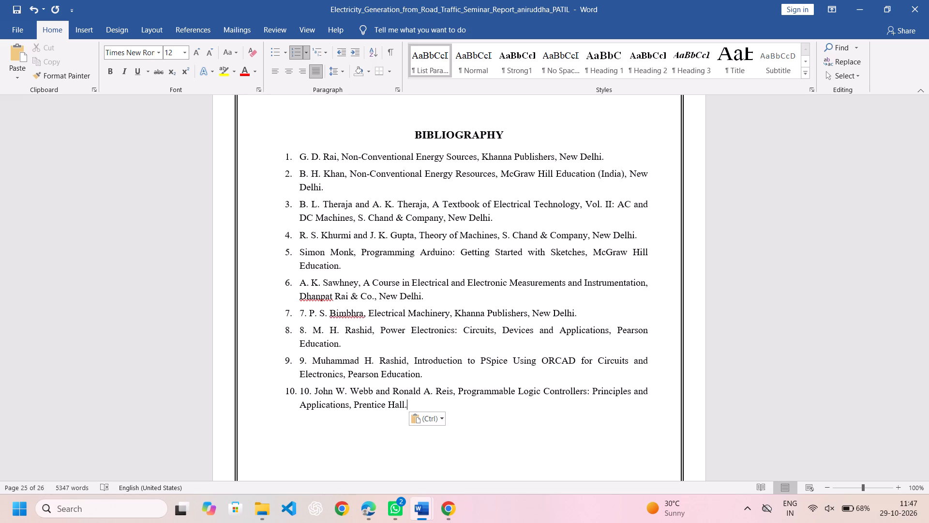
Delete the duplicate typed "7." at the start of the seventh Bibliography entry, keeping its automatic list number.
{"action": "left_click", "coordinate": [304, 313]}
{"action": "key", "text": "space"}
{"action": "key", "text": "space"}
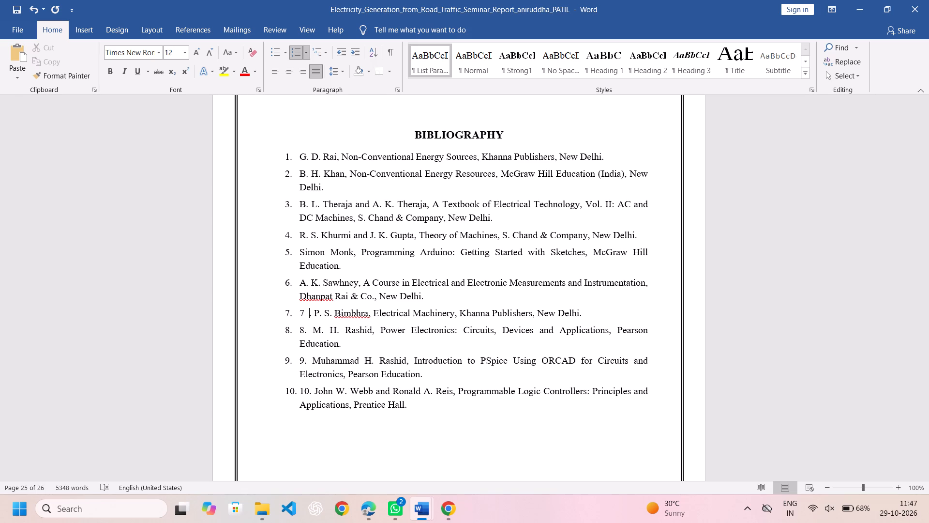
{"action": "key", "text": "BackSpace"}
{"action": "key", "text": "BackSpace"}
{"action": "key", "text": "BackSpace"}
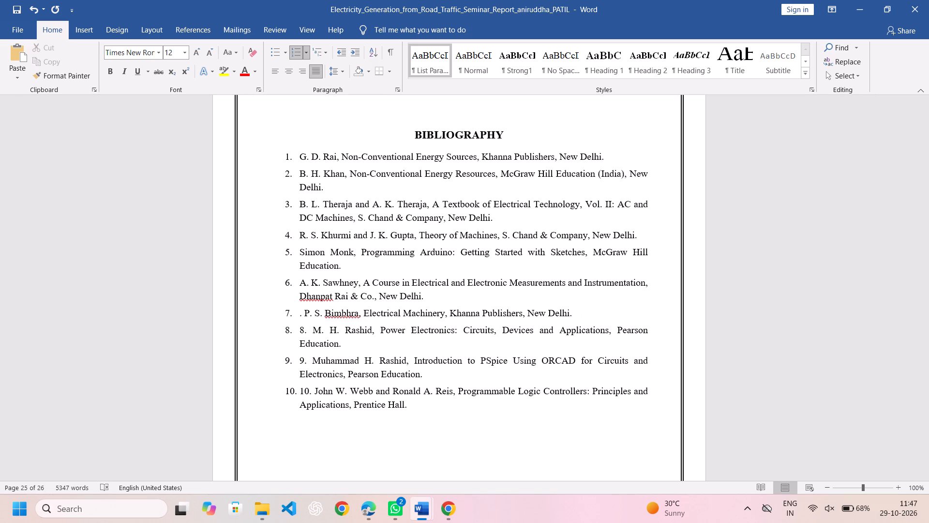
{"action": "left_click", "coordinate": [301, 312]}
{"action": "key", "text": "BackSpace"}
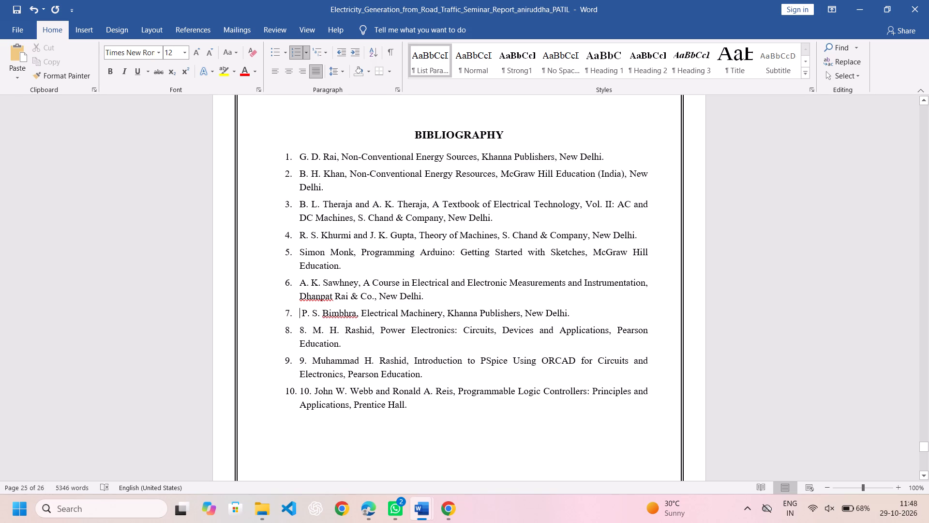
Delete the duplicate typed "8." and "9." at the start of the eighth and ninth Bibliography entries.
{"action": "left_click", "coordinate": [308, 330]}
{"action": "key", "text": "BackSpace"}
{"action": "key", "text": "BackSpace"}
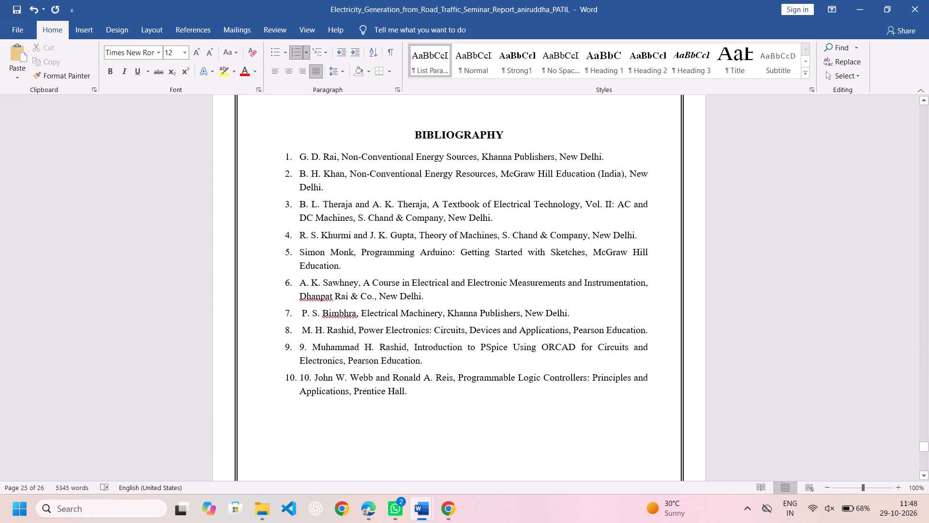
{"action": "left_click", "coordinate": [307, 346]}
{"action": "key", "text": "BackSpace"}
{"action": "key", "text": "BackSpace"}
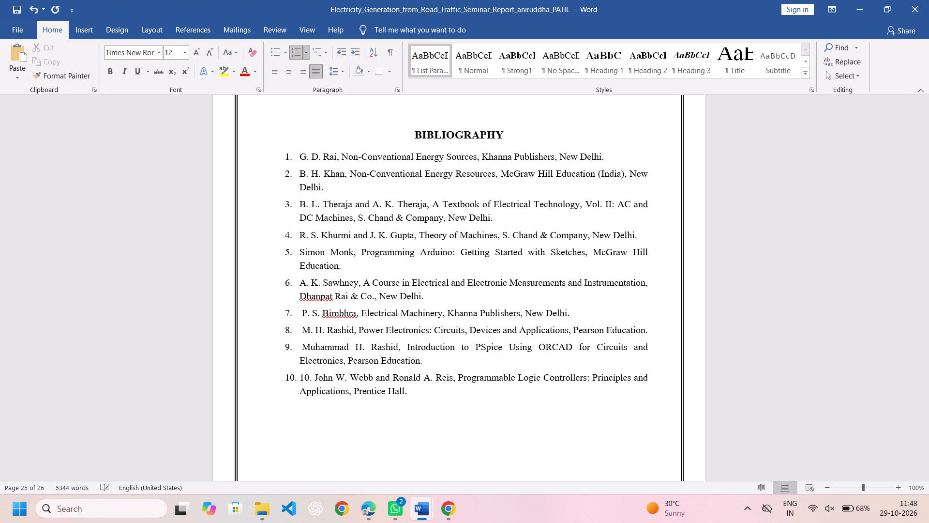
Delete the duplicate typed digits "10" at the start of the tenth Bibliography entry.
{"action": "left_click", "coordinate": [313, 377]}
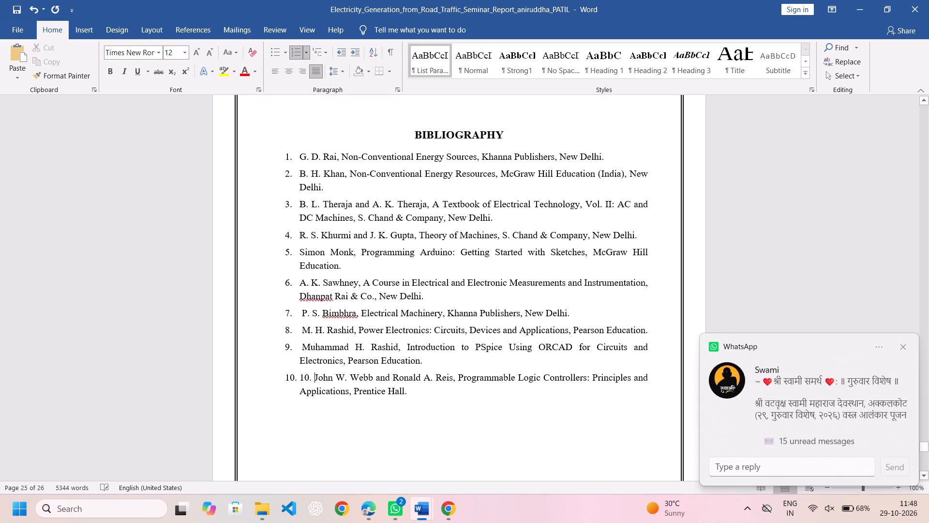
{"action": "left_click", "coordinate": [309, 377]}
{"action": "key", "text": "BackSpace"}
{"action": "key", "text": "BackSpace"}
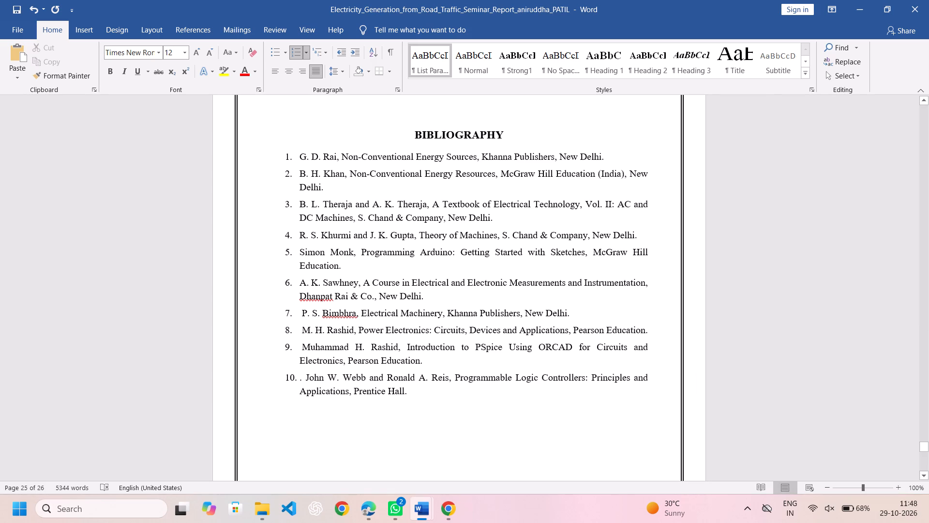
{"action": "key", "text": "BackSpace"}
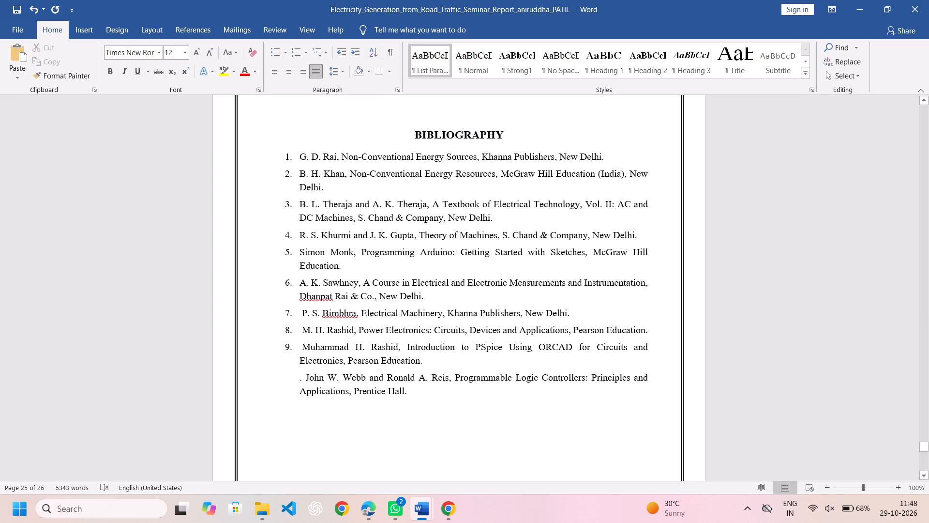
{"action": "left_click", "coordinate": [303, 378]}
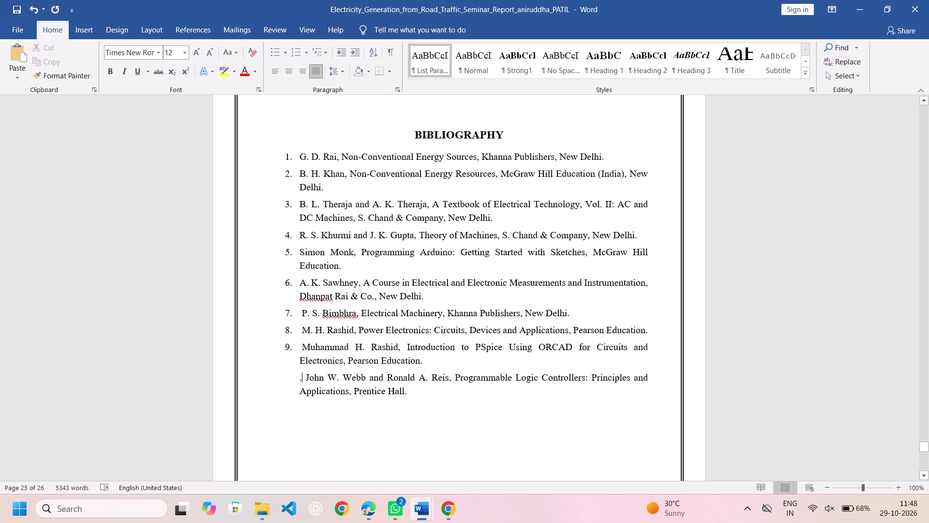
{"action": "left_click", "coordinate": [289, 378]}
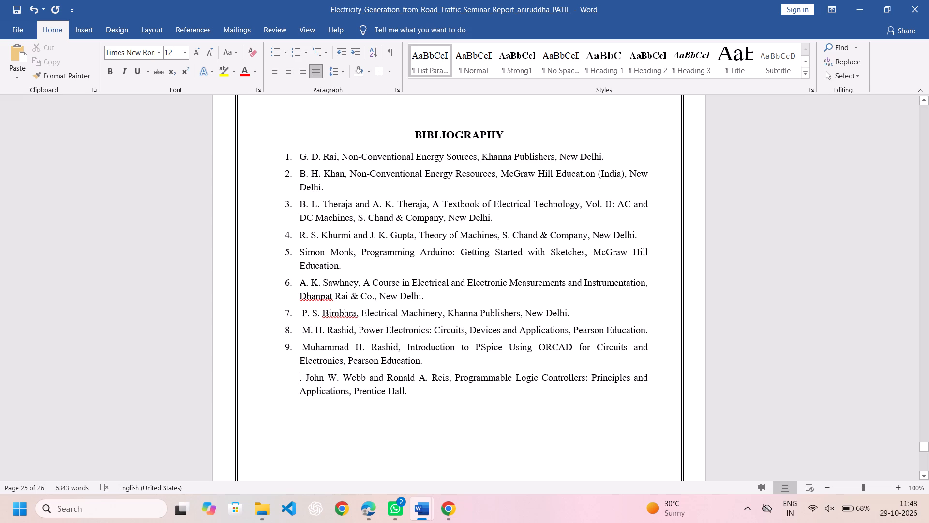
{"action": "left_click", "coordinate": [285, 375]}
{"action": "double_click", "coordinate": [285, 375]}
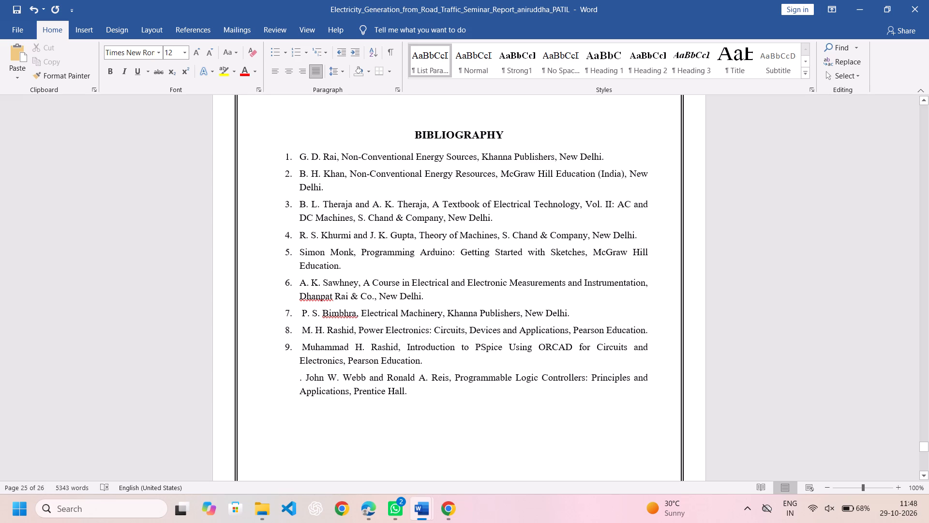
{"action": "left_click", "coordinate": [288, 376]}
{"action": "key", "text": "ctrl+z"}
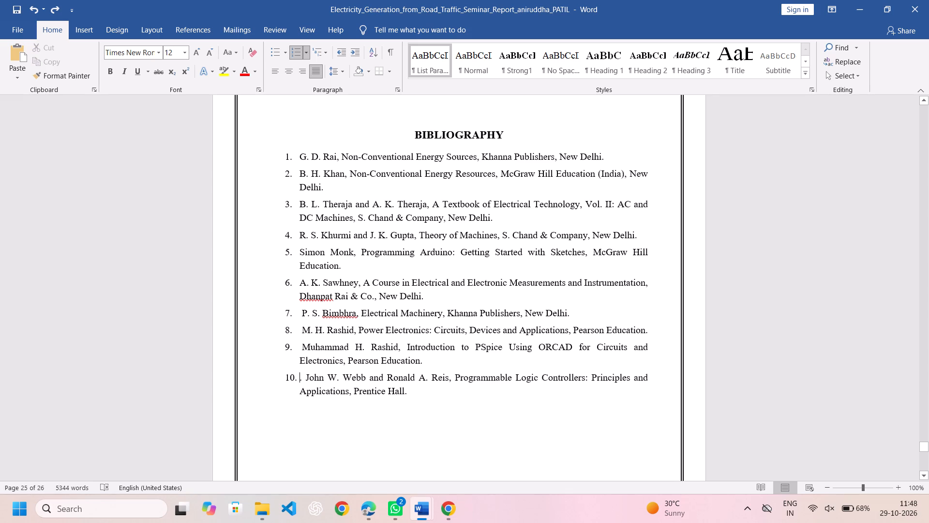
Delete the stray period before the author's name in the tenth Bibliography entry, keeping its automatic list number.
{"action": "left_click", "coordinate": [303, 376]}
{"action": "key", "text": "BackSpace"}
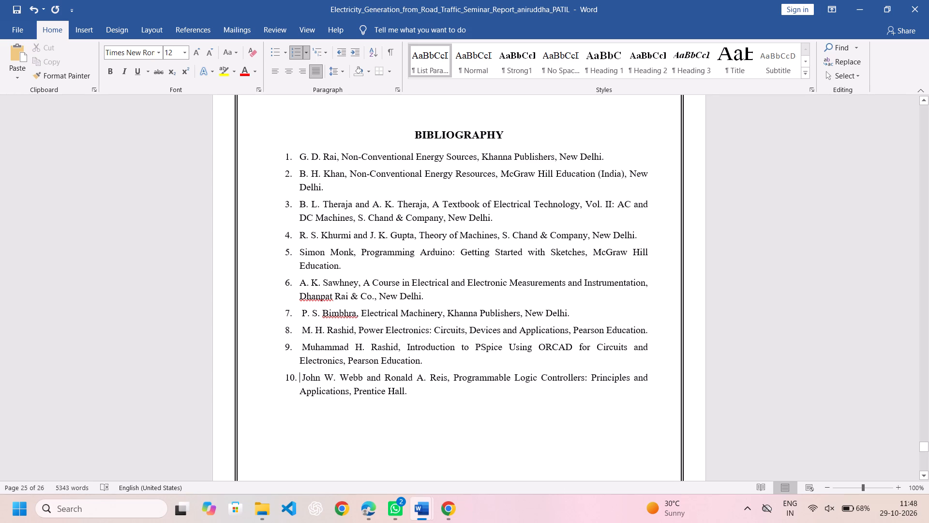
Review the pages from section 9.2's software table through the Bibliography and References, including the Table 8 caption.
{"action": "scroll", "coordinate": [307, 391], "scroll_direction": "up", "scroll_amount": 2}
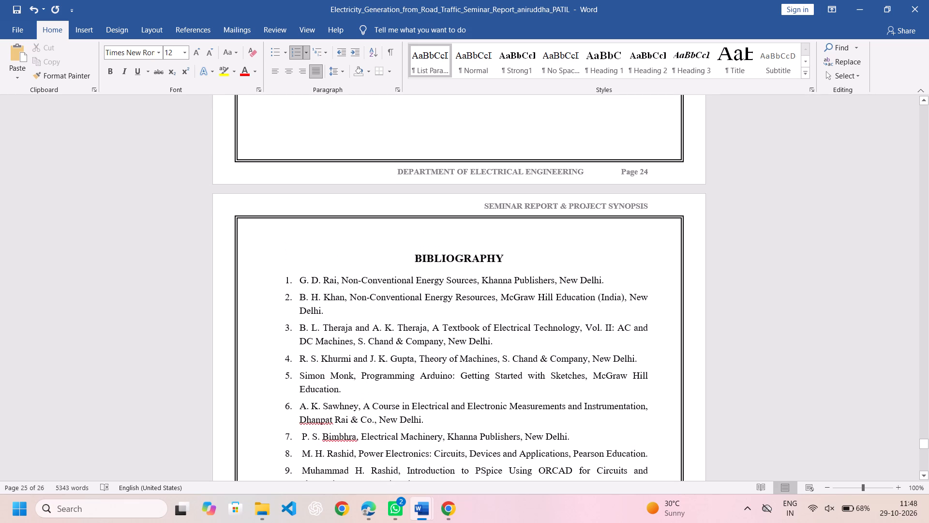
{"action": "scroll", "coordinate": [307, 391], "scroll_direction": "down", "scroll_amount": 2}
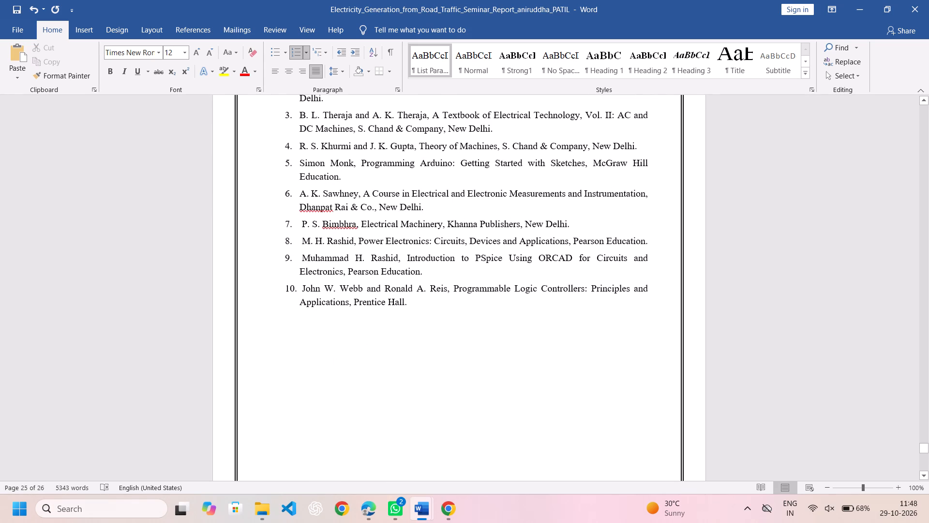
{"action": "scroll", "coordinate": [307, 391], "scroll_direction": "up", "scroll_amount": 5}
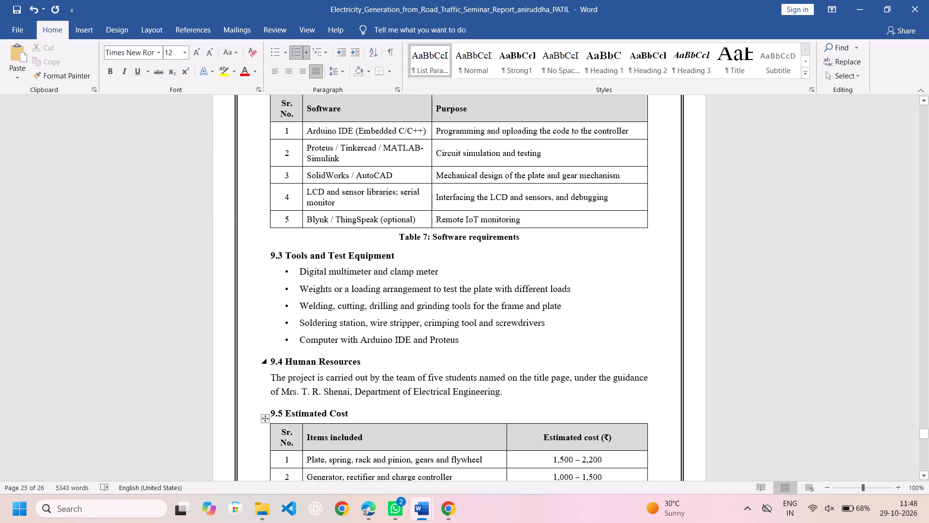
{"action": "scroll", "coordinate": [352, 329], "scroll_direction": "down", "scroll_amount": 1}
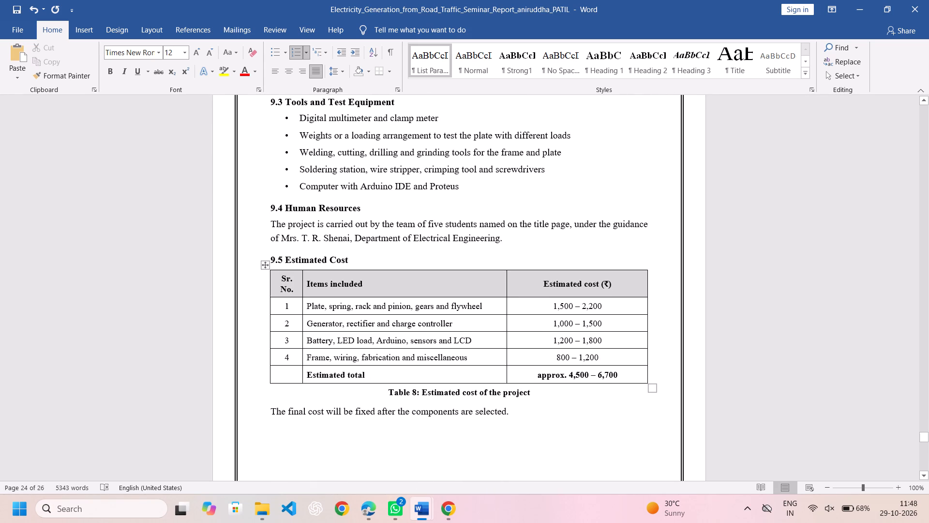
{"action": "left_click", "coordinate": [389, 392]}
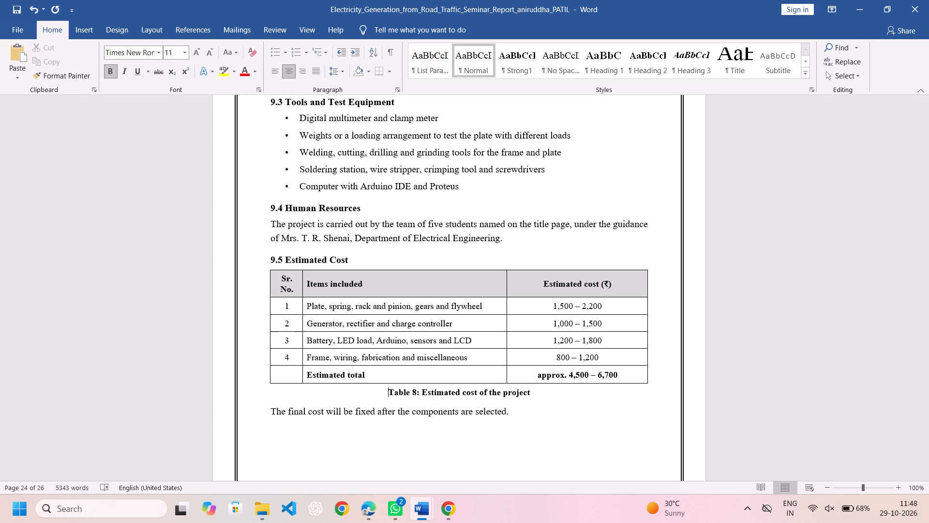
{"action": "scroll", "coordinate": [389, 392], "scroll_direction": "down", "scroll_amount": 3}
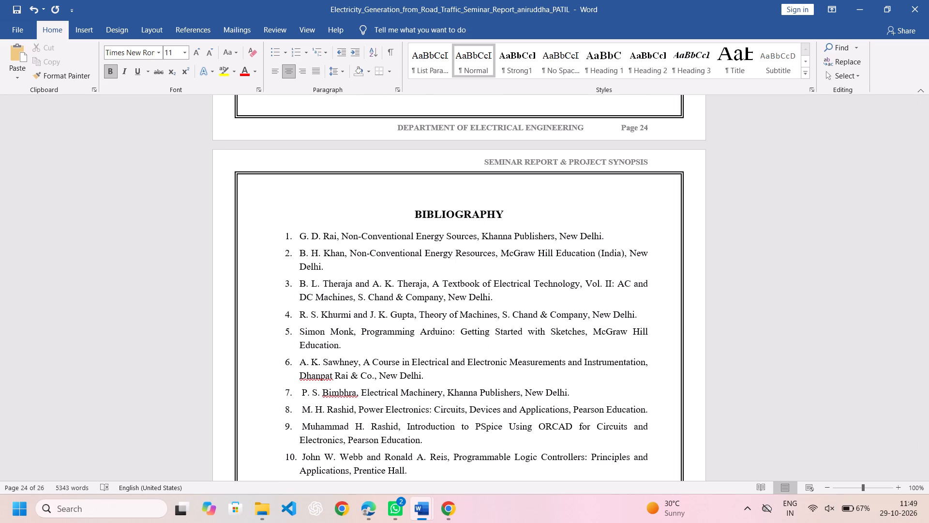
{"action": "scroll", "coordinate": [389, 392], "scroll_direction": "down", "scroll_amount": 5}
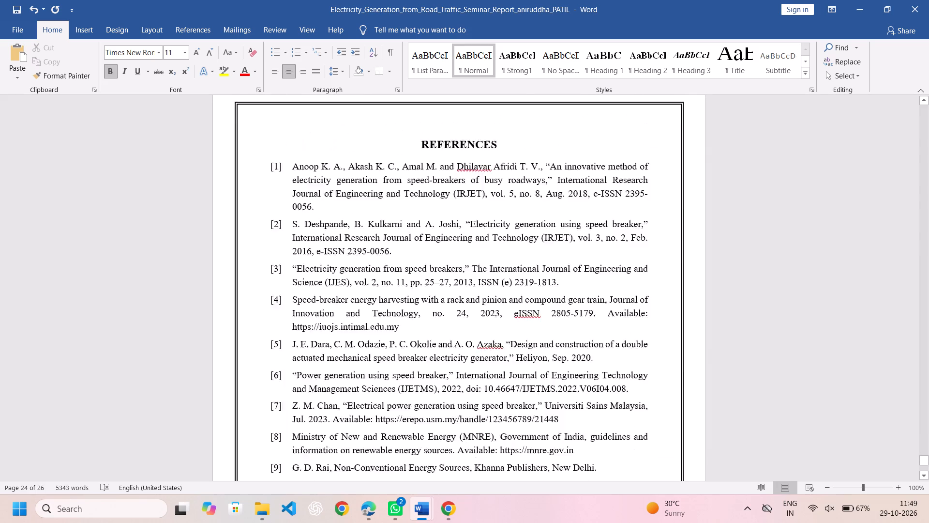
{"action": "scroll", "coordinate": [389, 392], "scroll_direction": "down", "scroll_amount": 1}
{"action": "scroll", "coordinate": [389, 392], "scroll_direction": "up", "scroll_amount": 1}
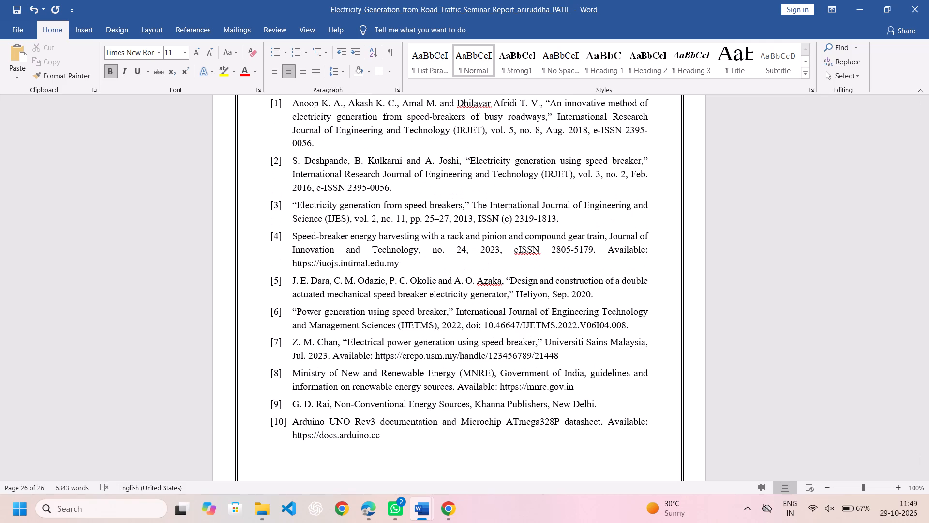
{"action": "scroll", "coordinate": [389, 392], "scroll_direction": "up", "scroll_amount": 1}
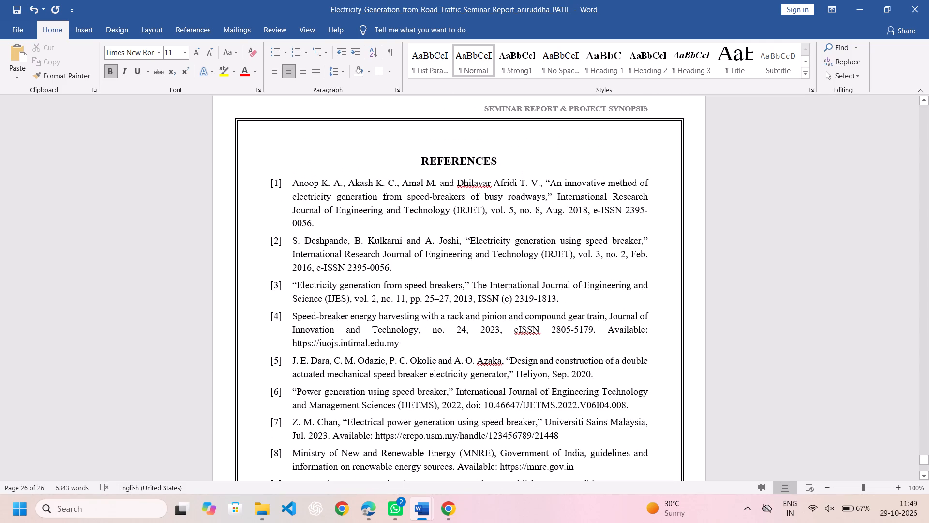
{"action": "scroll", "coordinate": [389, 392], "scroll_direction": "up", "scroll_amount": 1}
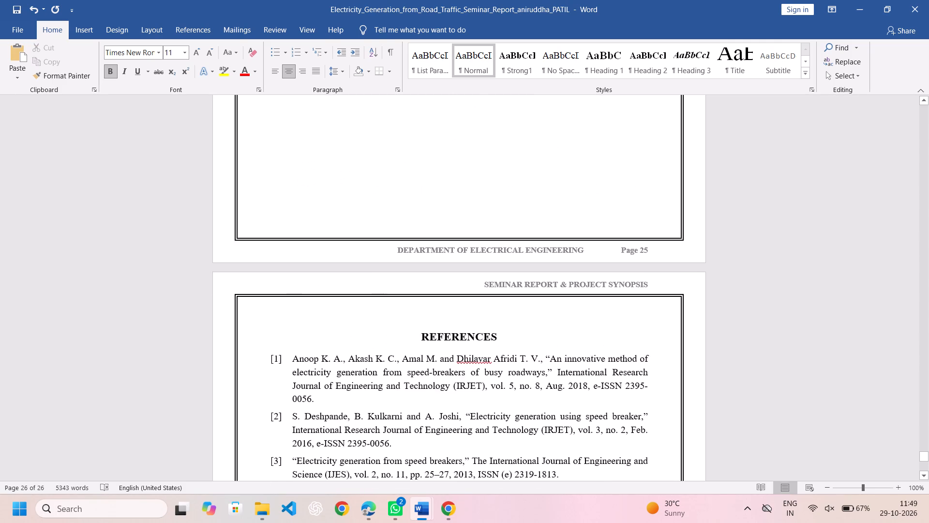
{"action": "scroll", "coordinate": [389, 392], "scroll_direction": "up", "scroll_amount": 3}
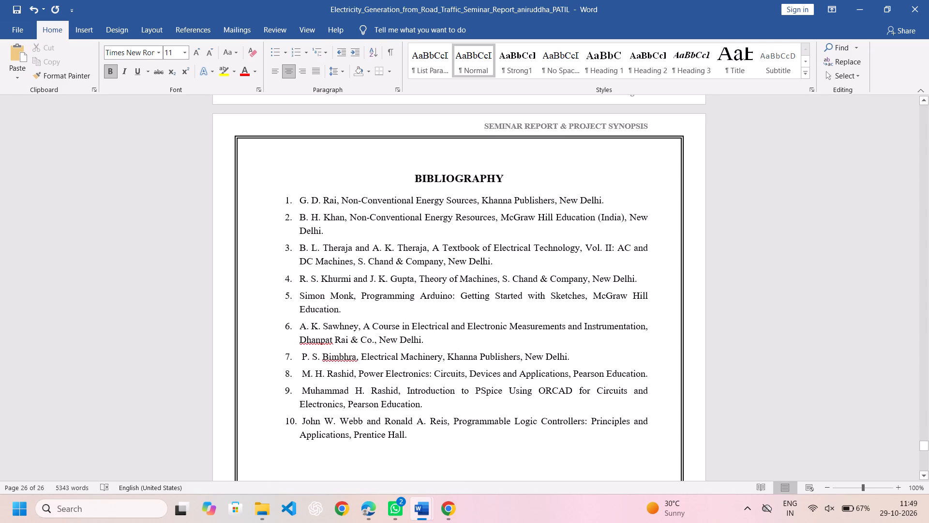
Change the numbering of the whole Bibliography list to solid round bullets.
{"action": "left_click_drag", "start_coordinate": [291, 198], "coordinate": [350, 268]}
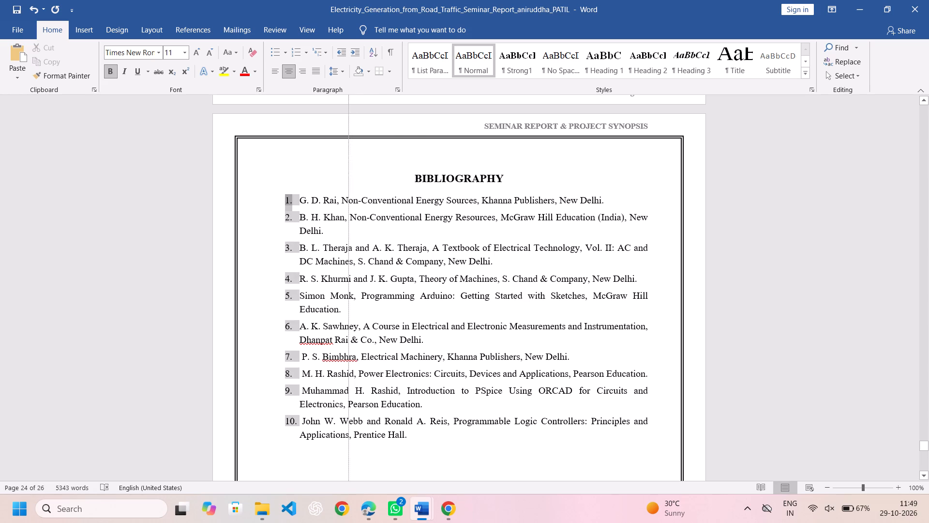
{"action": "left_click_drag", "start_coordinate": [350, 268], "coordinate": [284, 323]}
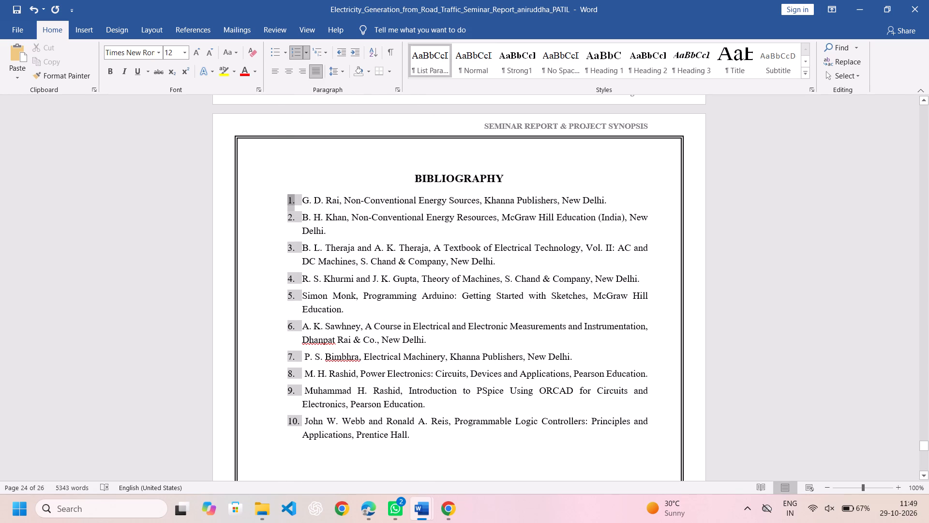
{"action": "left_click", "coordinate": [284, 55]}
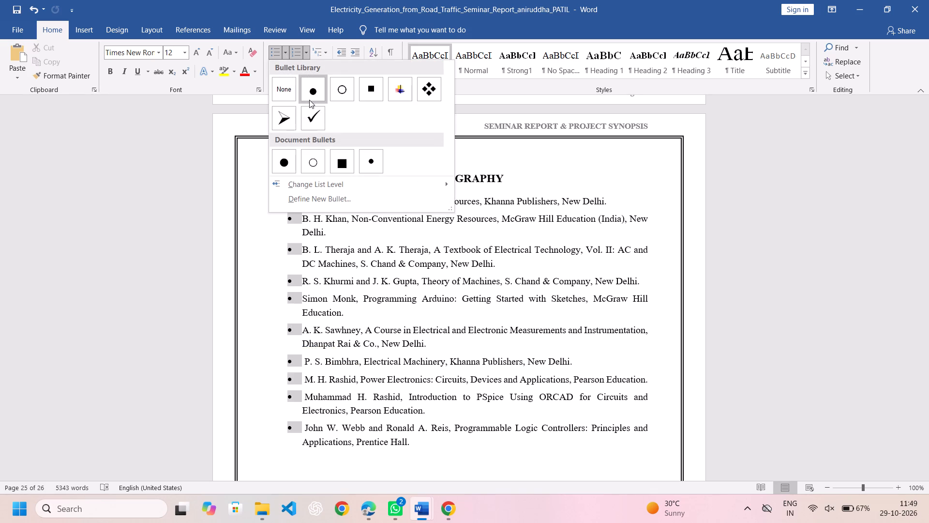
{"action": "left_click", "coordinate": [309, 100]}
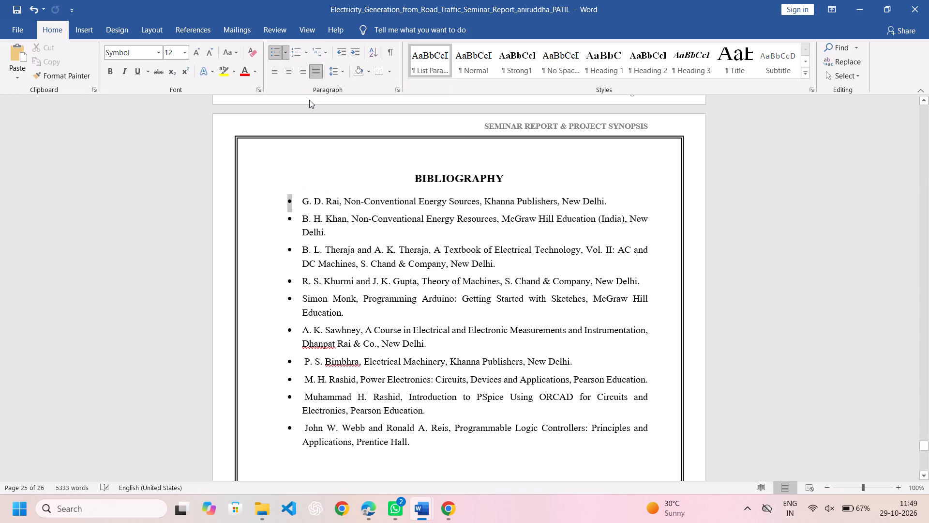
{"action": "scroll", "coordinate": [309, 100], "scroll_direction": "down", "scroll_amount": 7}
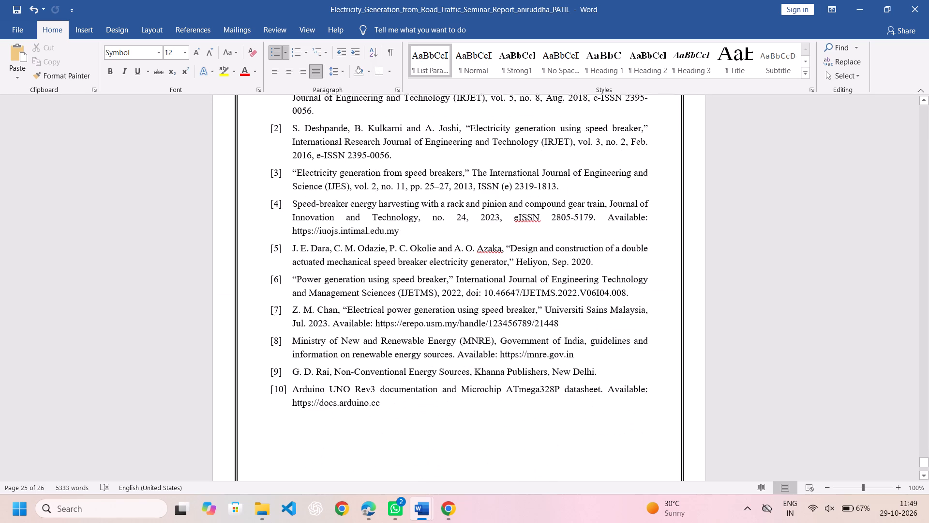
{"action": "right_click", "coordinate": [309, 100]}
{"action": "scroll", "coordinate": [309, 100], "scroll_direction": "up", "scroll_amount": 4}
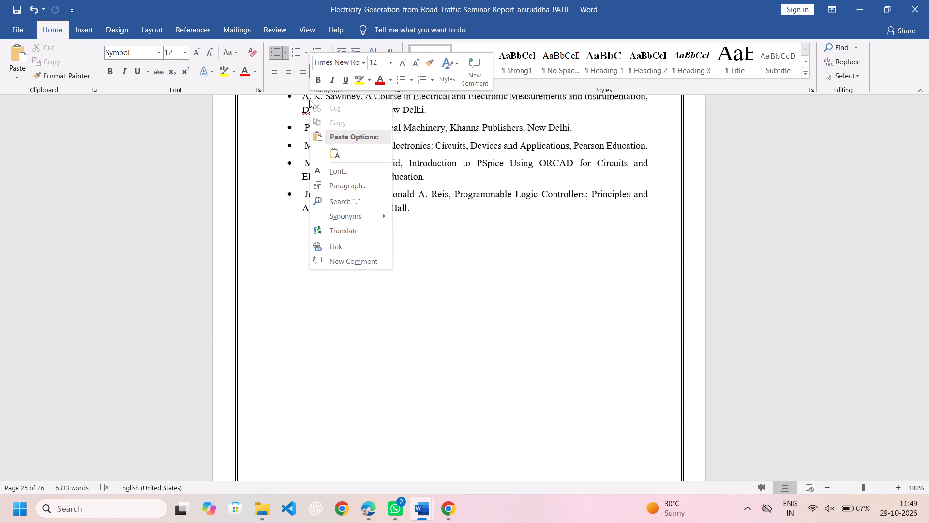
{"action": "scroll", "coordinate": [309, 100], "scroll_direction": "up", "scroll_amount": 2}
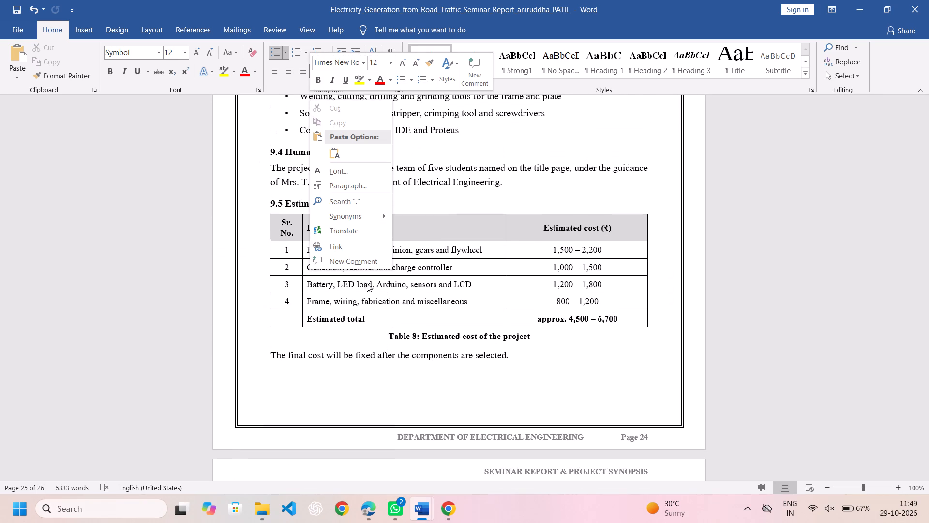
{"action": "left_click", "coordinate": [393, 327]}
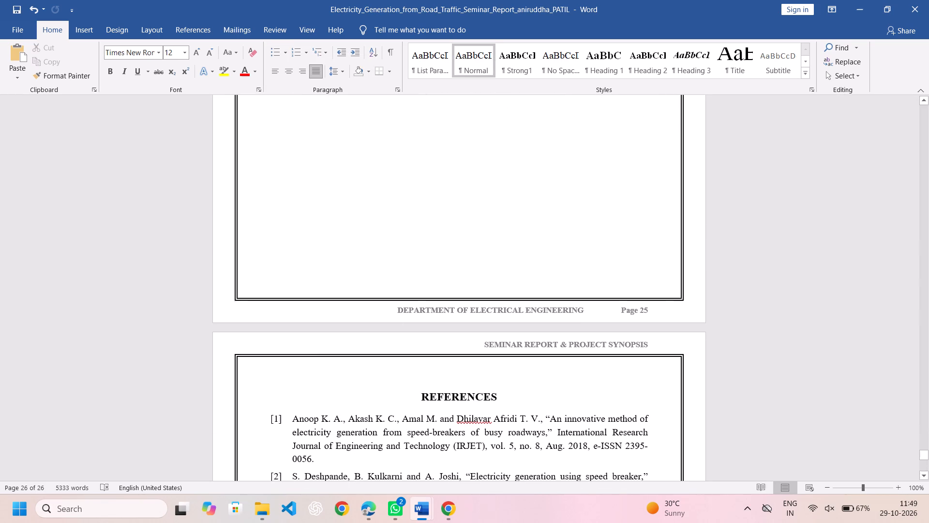
{"action": "scroll", "coordinate": [399, 209], "scroll_direction": "up", "scroll_amount": 3}
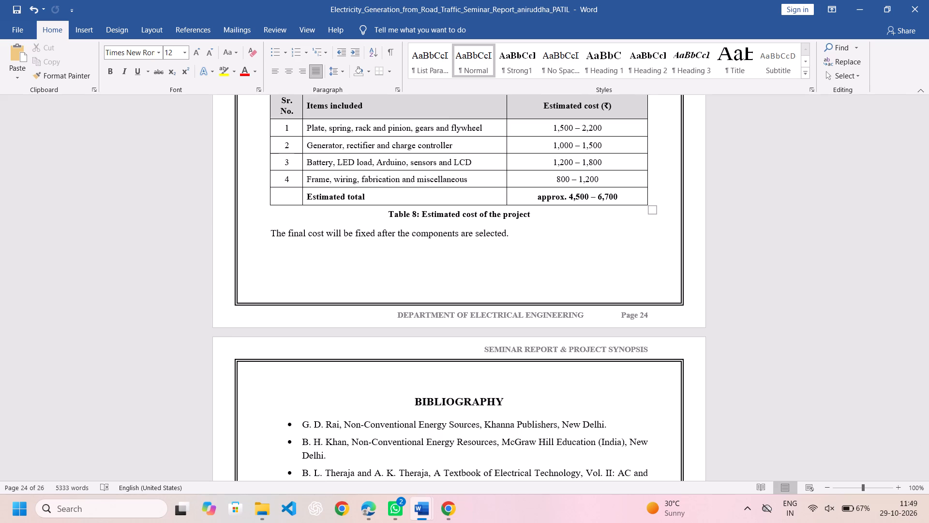
{"action": "left_click", "coordinate": [386, 212]}
{"action": "left_click_drag", "start_coordinate": [386, 212], "coordinate": [400, 212]}
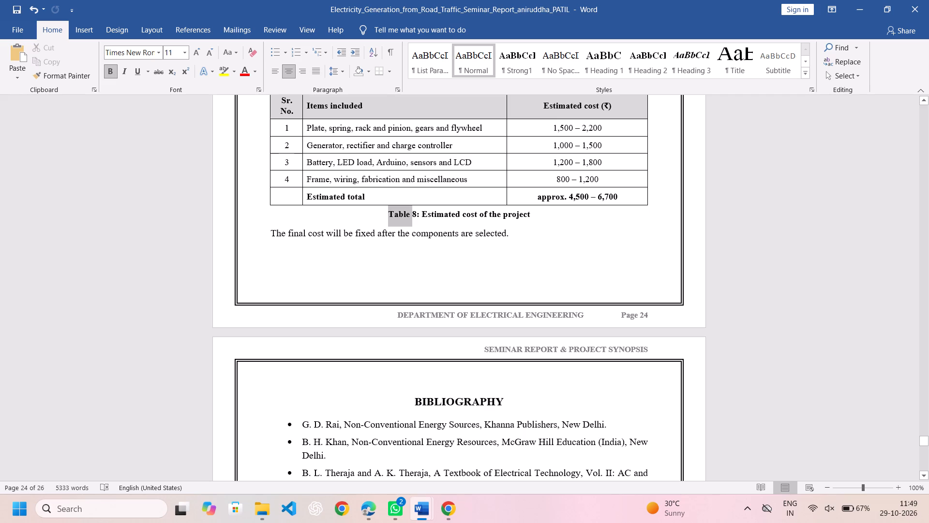
{"action": "left_click_drag", "start_coordinate": [400, 212], "coordinate": [525, 222]}
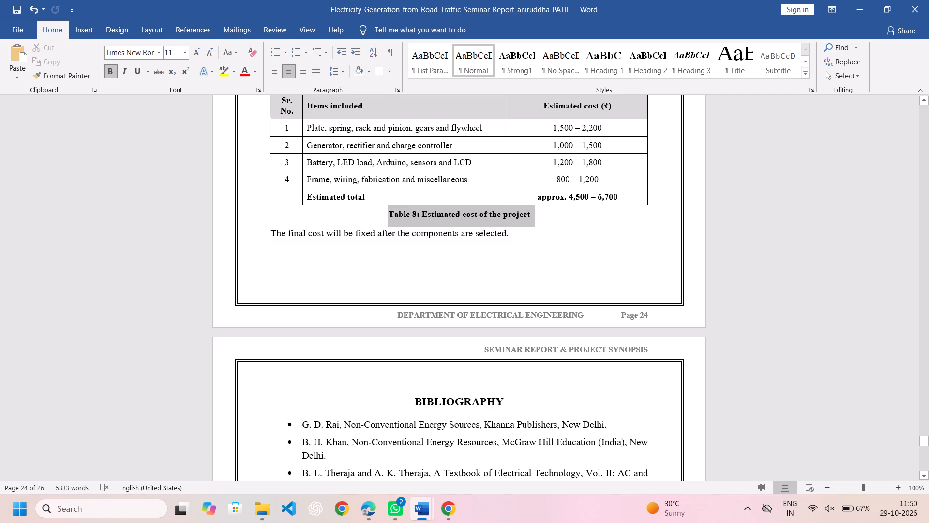
{"action": "left_click_drag", "start_coordinate": [525, 222], "coordinate": [525, 222]}
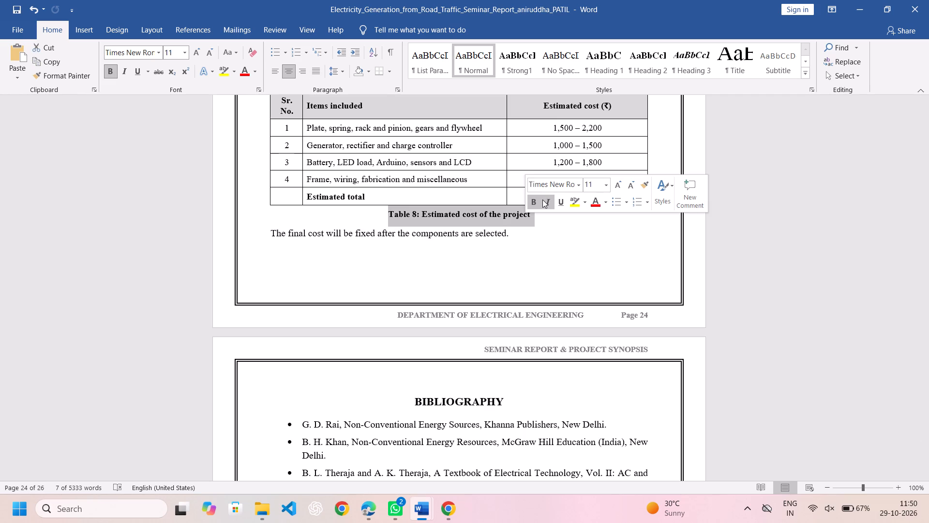
{"action": "left_click", "coordinate": [542, 200]}
{"action": "left_click", "coordinate": [605, 186]}
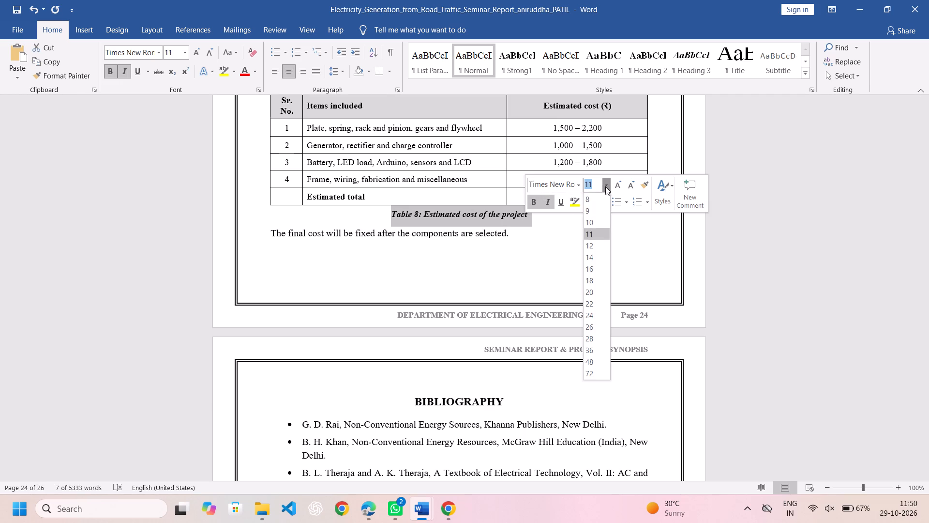
{"action": "left_click", "coordinate": [599, 212]}
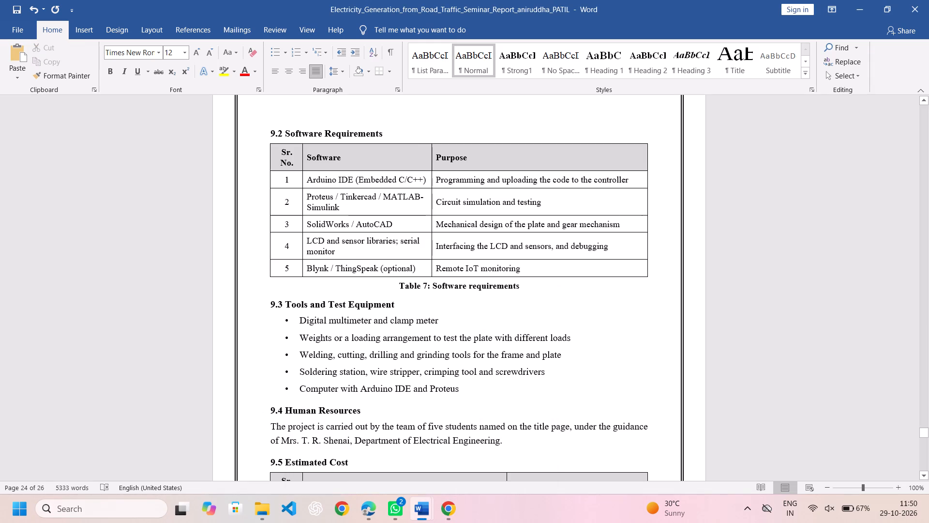
Format the "Table 7: Software requirements" caption in section 9.2 in italics at font size 9.
{"action": "left_click", "coordinate": [399, 290]}
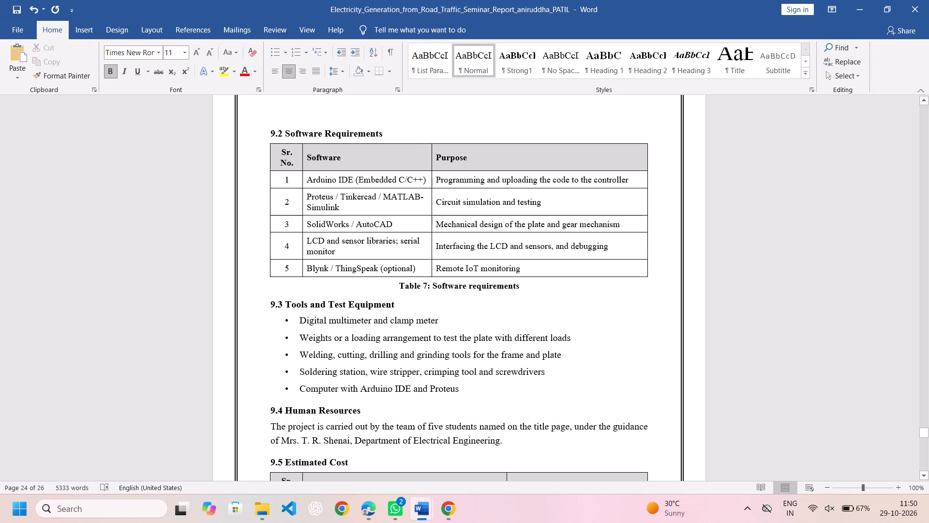
{"action": "left_click", "coordinate": [403, 287]}
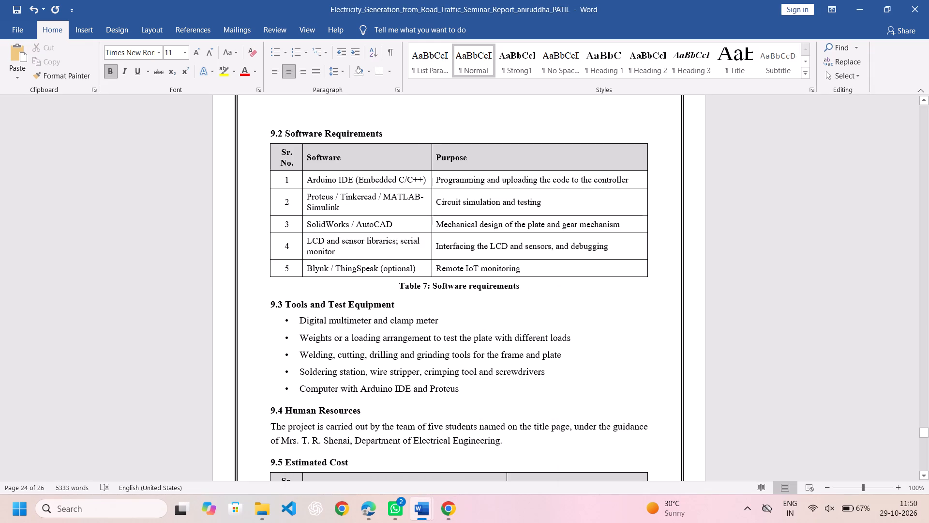
{"action": "left_click", "coordinate": [396, 284]}
{"action": "double_click", "coordinate": [396, 284]}
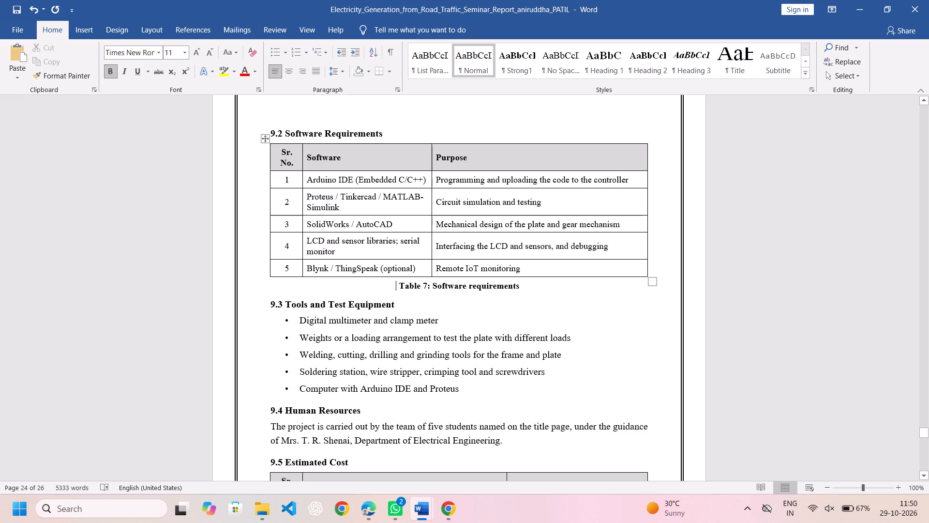
{"action": "left_click_drag", "start_coordinate": [396, 285], "coordinate": [521, 304]}
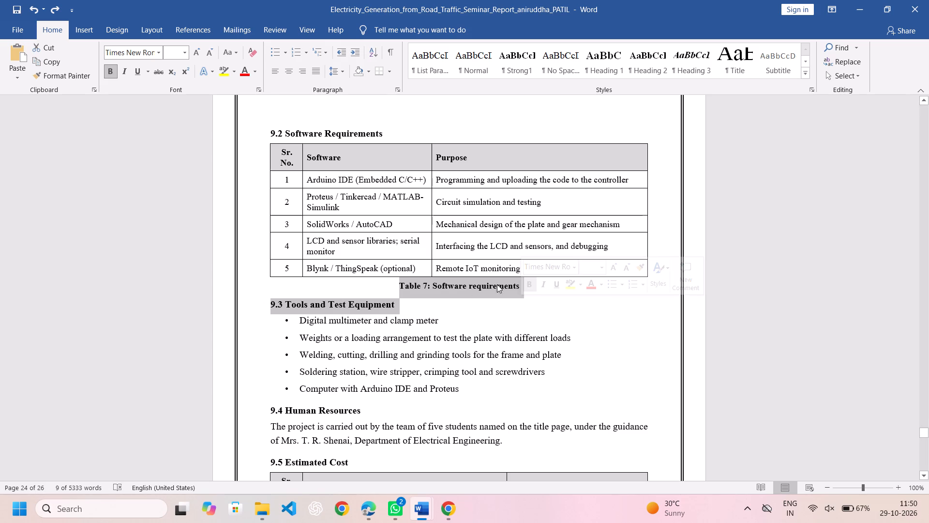
{"action": "left_click", "coordinate": [527, 287]}
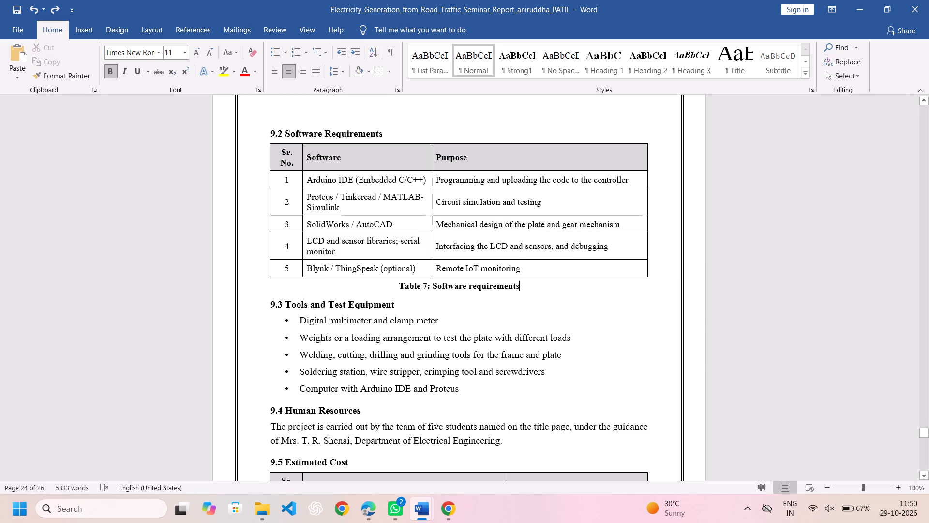
{"action": "left_click", "coordinate": [398, 288]}
{"action": "left_click_drag", "start_coordinate": [398, 288], "coordinate": [480, 289]}
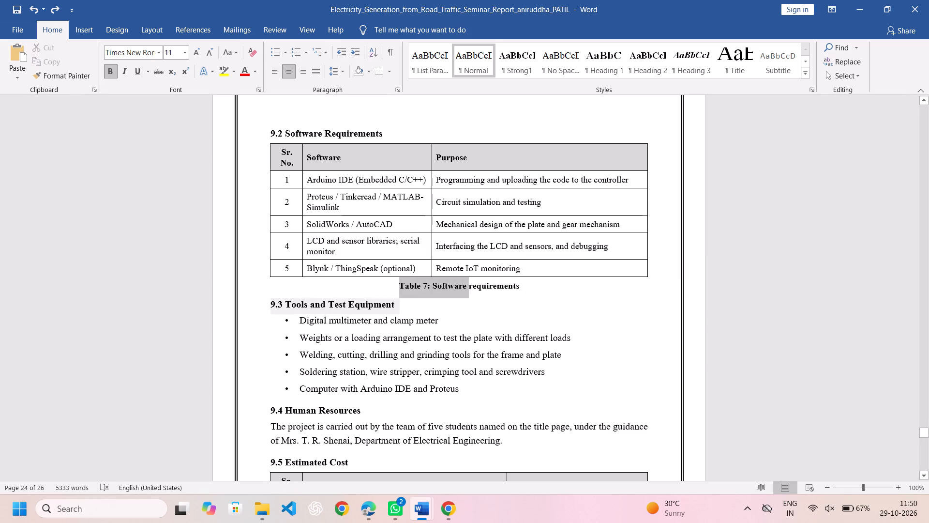
{"action": "left_click_drag", "start_coordinate": [480, 289], "coordinate": [489, 291]}
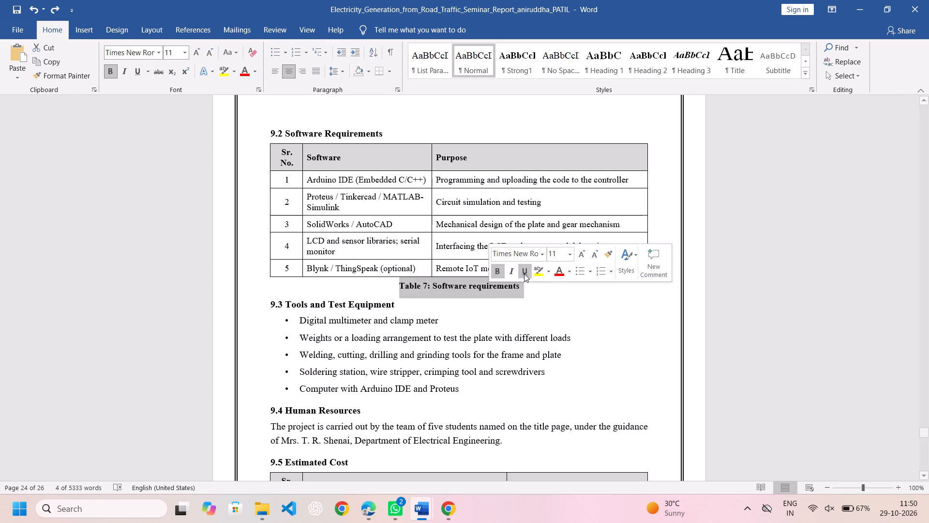
{"action": "left_click", "coordinate": [514, 266]}
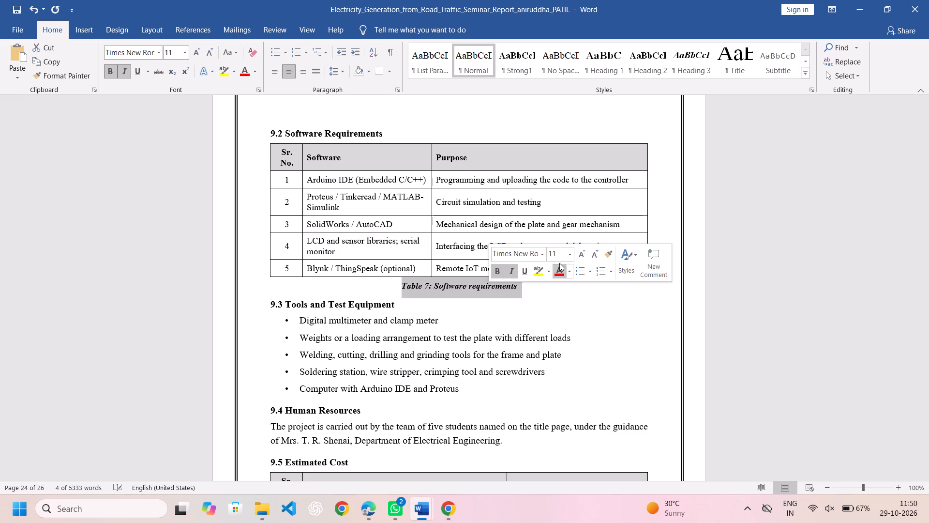
{"action": "left_click", "coordinate": [569, 256]}
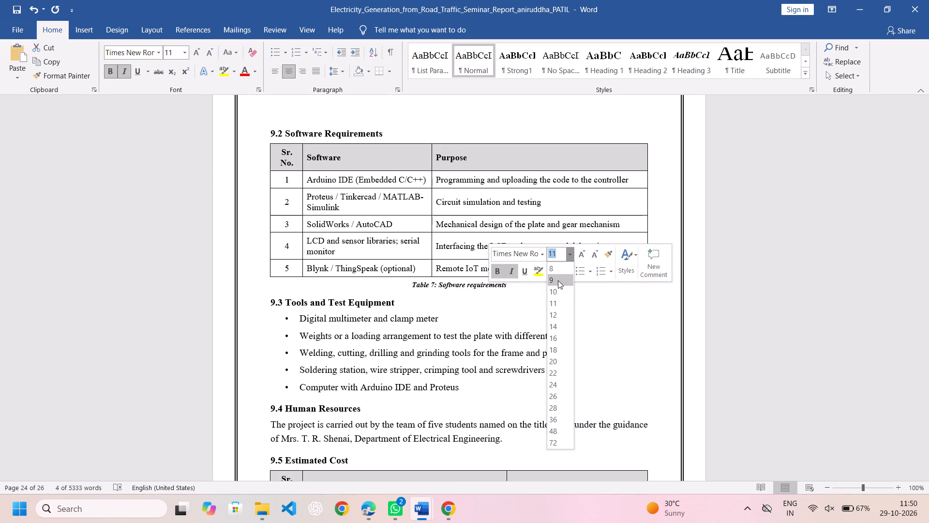
{"action": "left_click", "coordinate": [558, 280]}
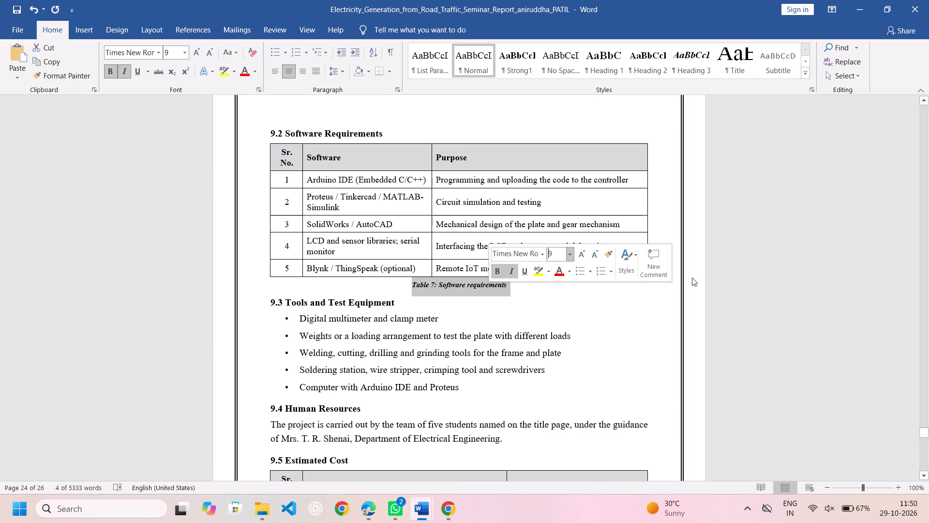
{"action": "left_click", "coordinate": [706, 278]}
Format the "Table 6: Hardware requirements" caption in italics at font size 9.
{"action": "scroll", "coordinate": [705, 215], "scroll_direction": "left", "scroll_amount": 1}
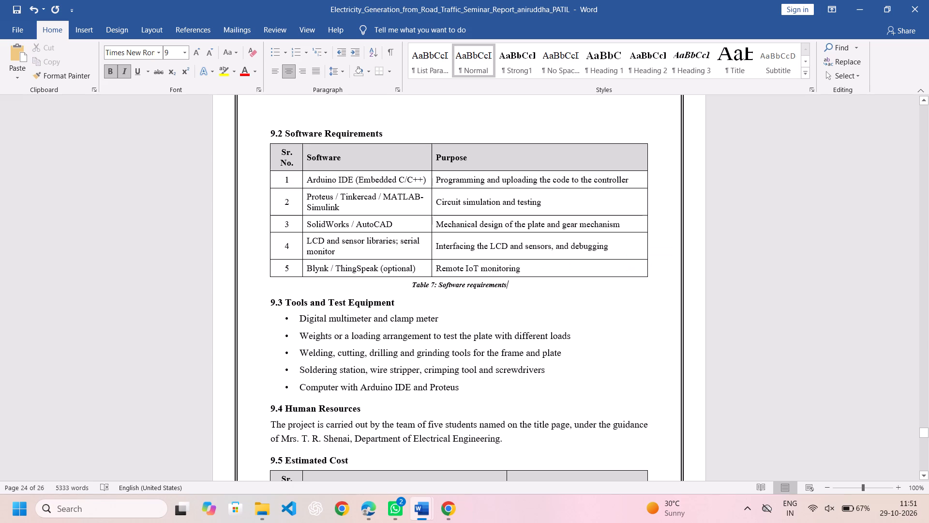
{"action": "scroll", "coordinate": [705, 215], "scroll_direction": "left", "scroll_amount": 1}
{"action": "scroll", "coordinate": [705, 215], "scroll_direction": "down", "scroll_amount": 3}
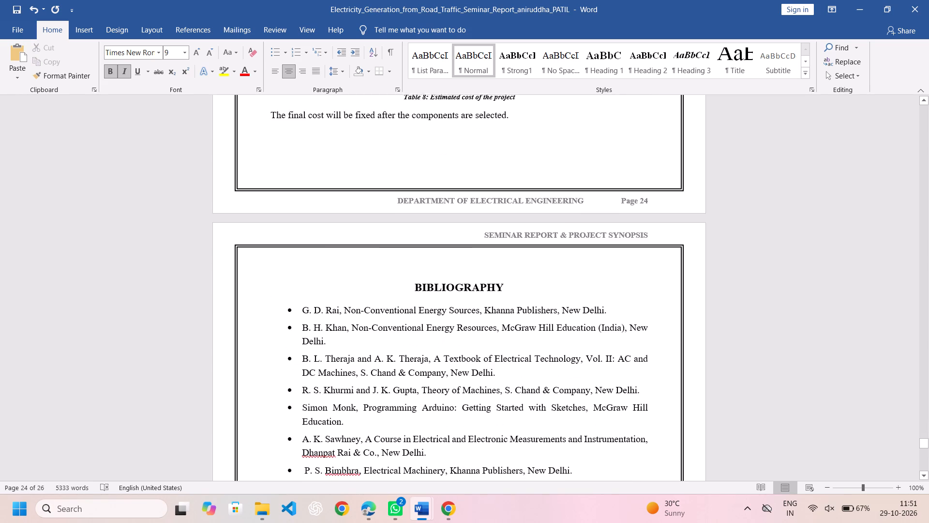
{"action": "scroll", "coordinate": [705, 215], "scroll_direction": "up", "scroll_amount": 3}
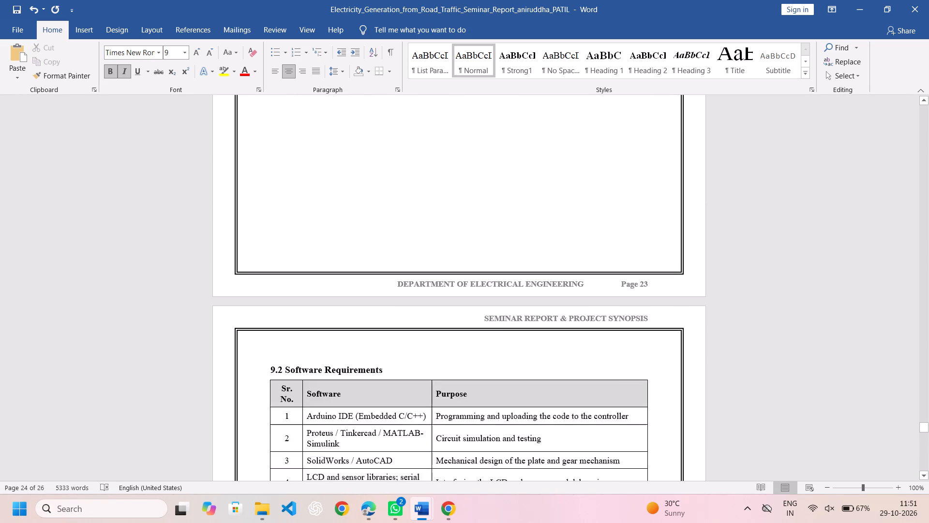
{"action": "scroll", "coordinate": [705, 215], "scroll_direction": "up", "scroll_amount": 1}
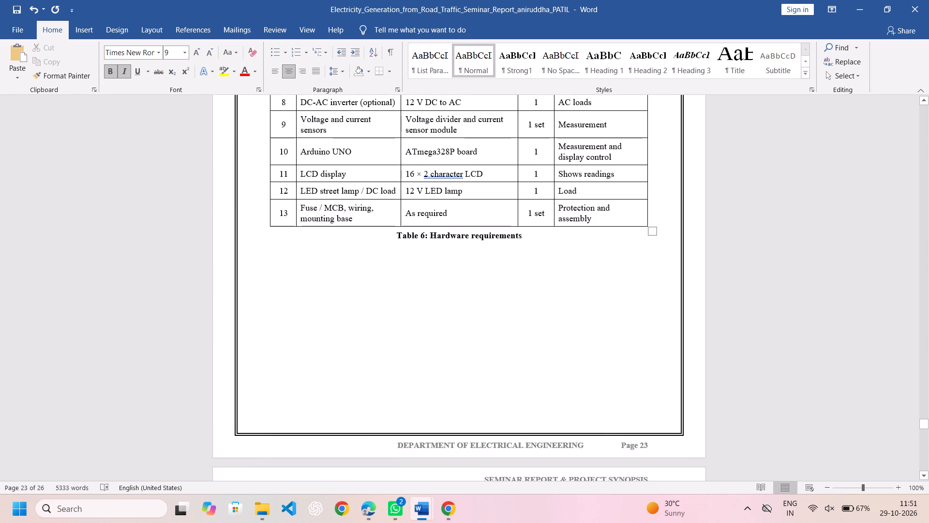
{"action": "double_click", "coordinate": [395, 234]}
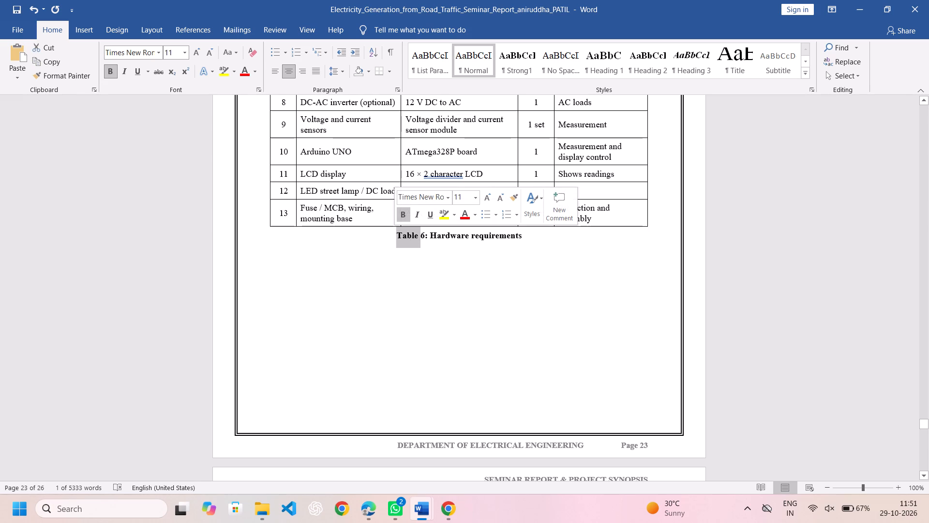
{"action": "left_click", "coordinate": [393, 236]}
{"action": "left_click", "coordinate": [393, 236]}
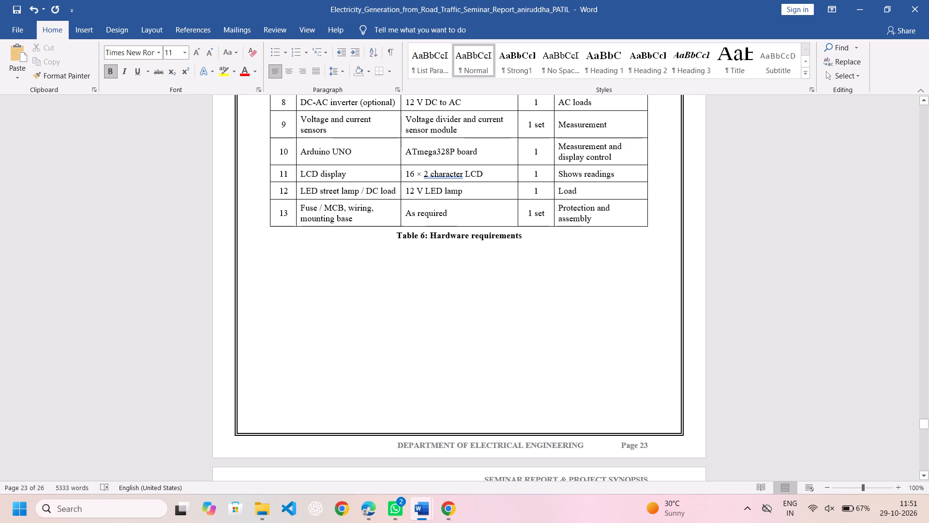
{"action": "double_click", "coordinate": [396, 235]}
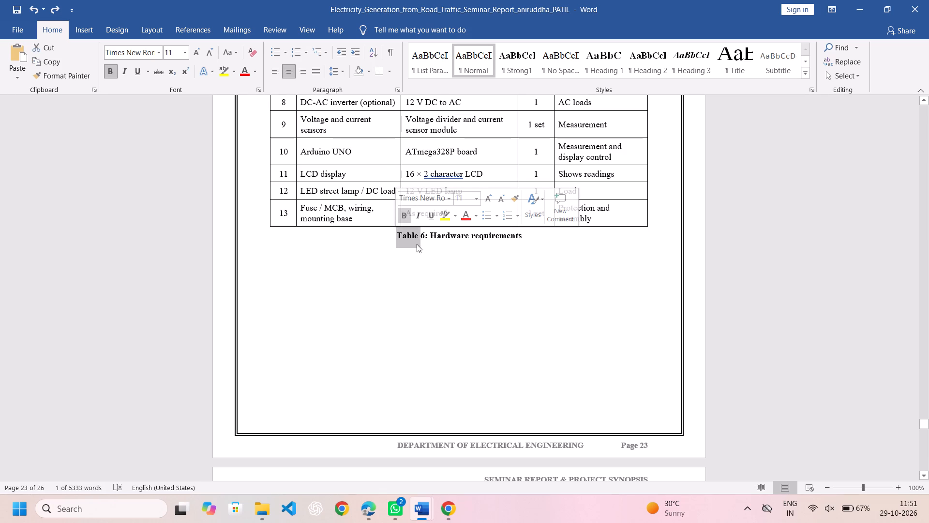
{"action": "double_click", "coordinate": [397, 241]}
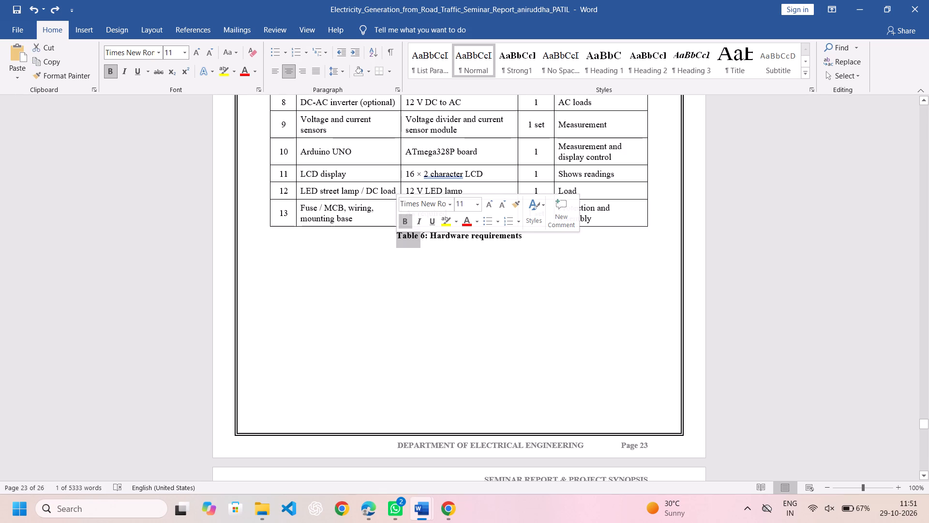
{"action": "left_click", "coordinate": [391, 229]}
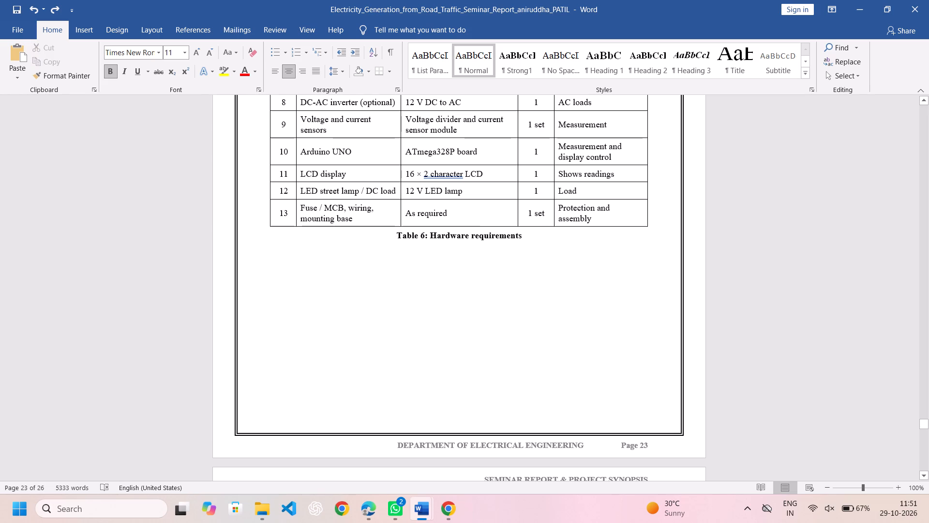
{"action": "left_click", "coordinate": [391, 239]}
{"action": "left_click_drag", "start_coordinate": [391, 239], "coordinate": [525, 257]}
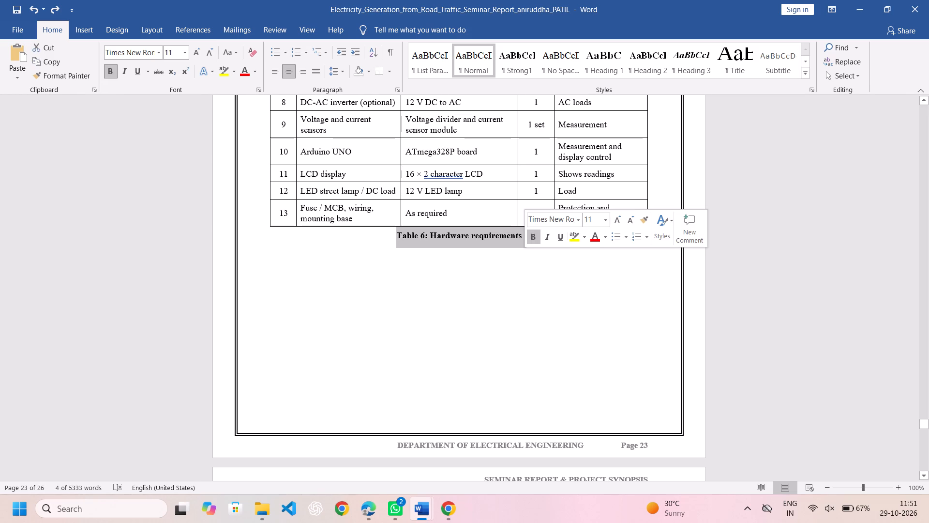
{"action": "left_click", "coordinate": [549, 238]}
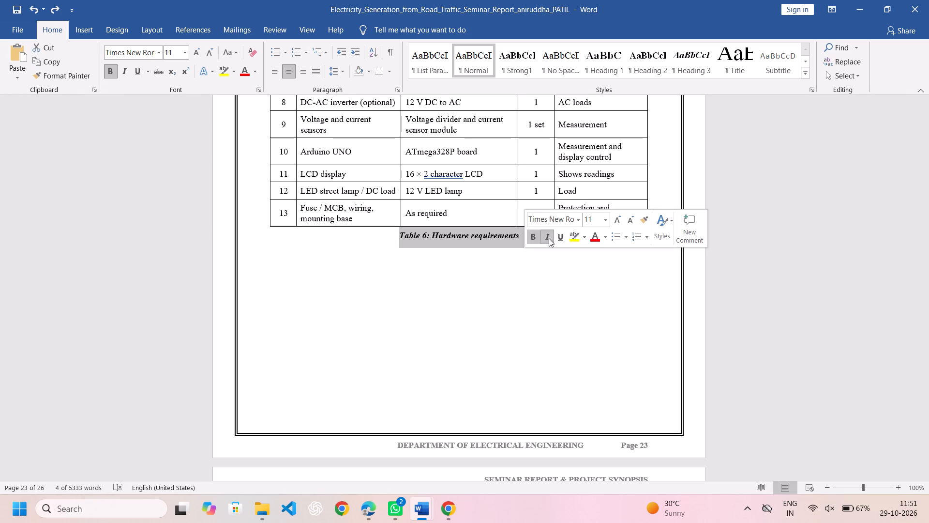
{"action": "left_click_drag", "start_coordinate": [608, 221], "coordinate": [599, 250]}
{"action": "left_click", "coordinate": [599, 250]}
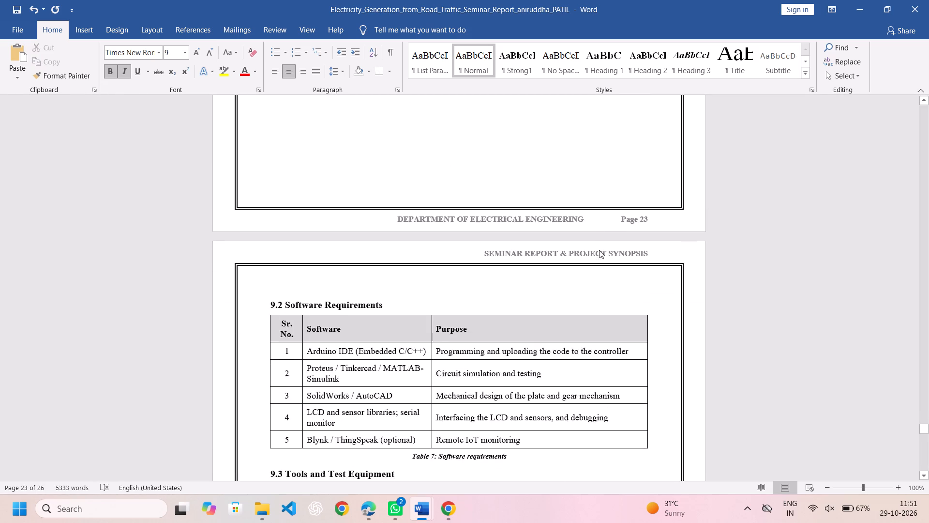
Format the "Table 5: Project stakeholders" caption above section 8.2 in italics at font size 9.
{"action": "scroll", "coordinate": [599, 250], "scroll_direction": "up", "scroll_amount": 2}
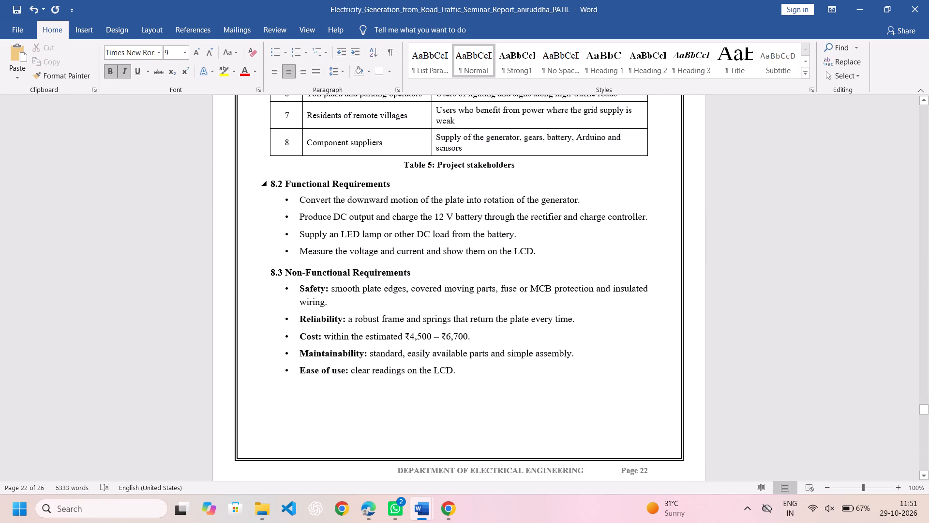
{"action": "left_click", "coordinate": [403, 163]}
{"action": "left_click_drag", "start_coordinate": [403, 163], "coordinate": [513, 166]}
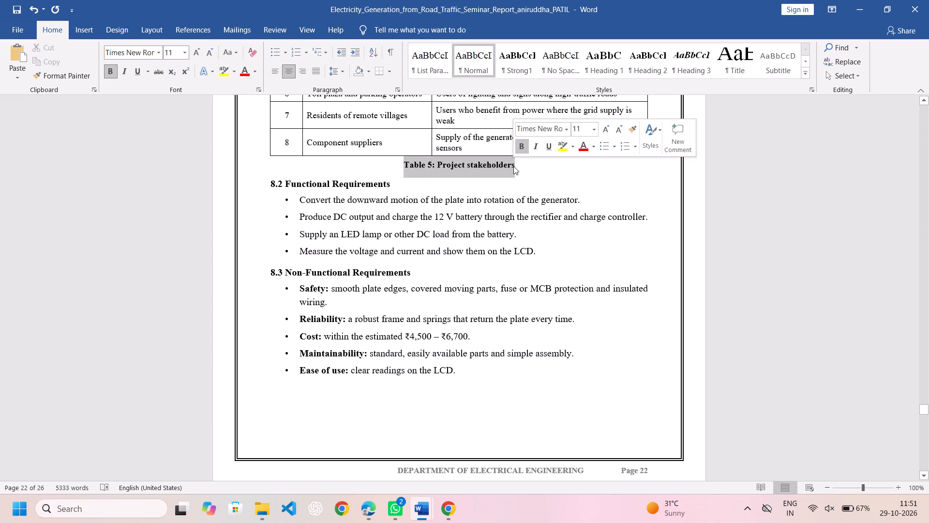
{"action": "left_click", "coordinate": [534, 144]}
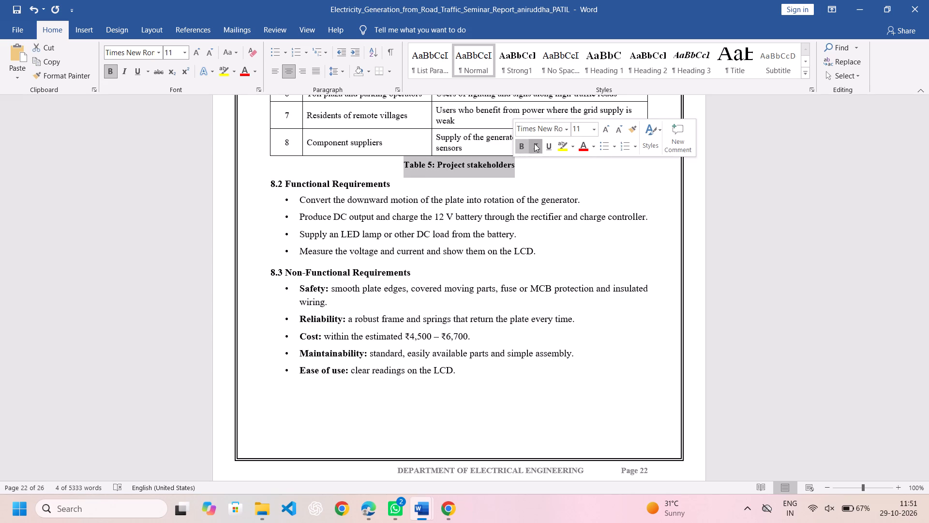
{"action": "left_click", "coordinate": [534, 143]}
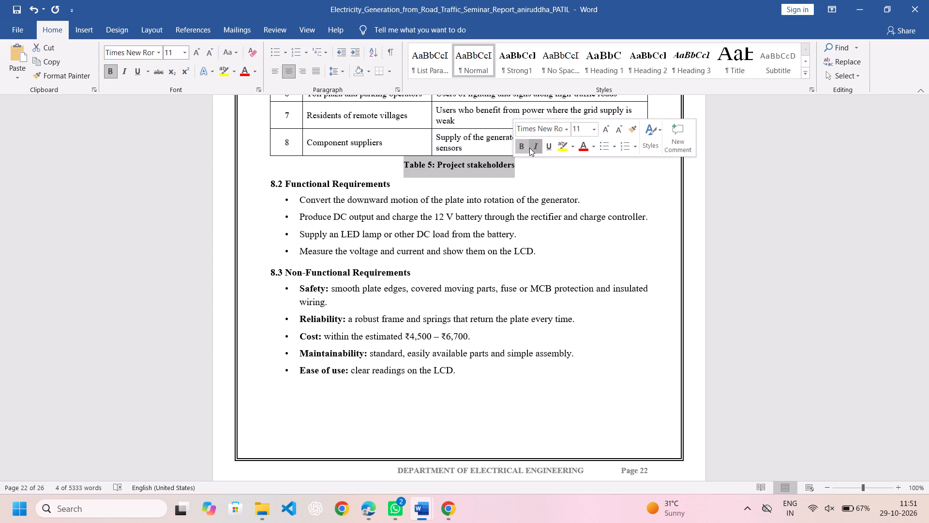
{"action": "left_click", "coordinate": [529, 148]}
{"action": "left_click_drag", "start_coordinate": [529, 148], "coordinate": [588, 129]}
{"action": "left_click", "coordinate": [588, 129]}
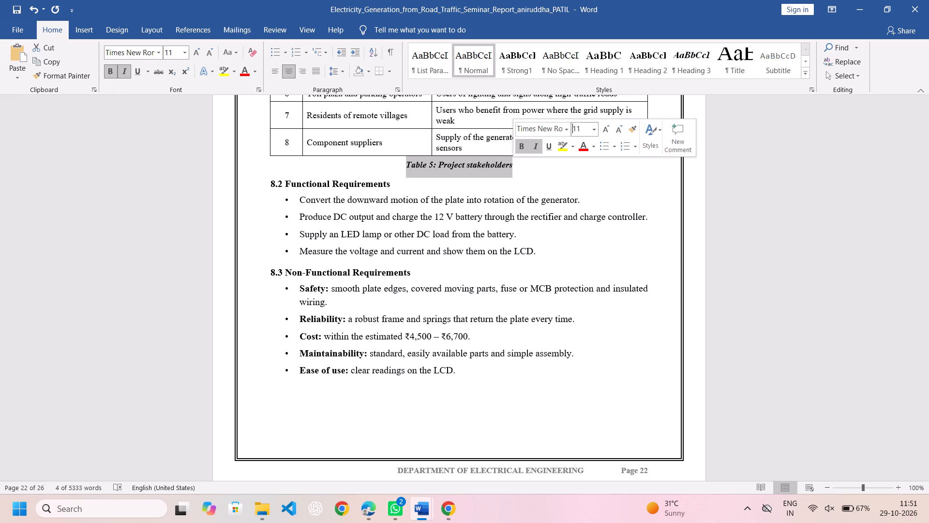
{"action": "left_click", "coordinate": [596, 130]}
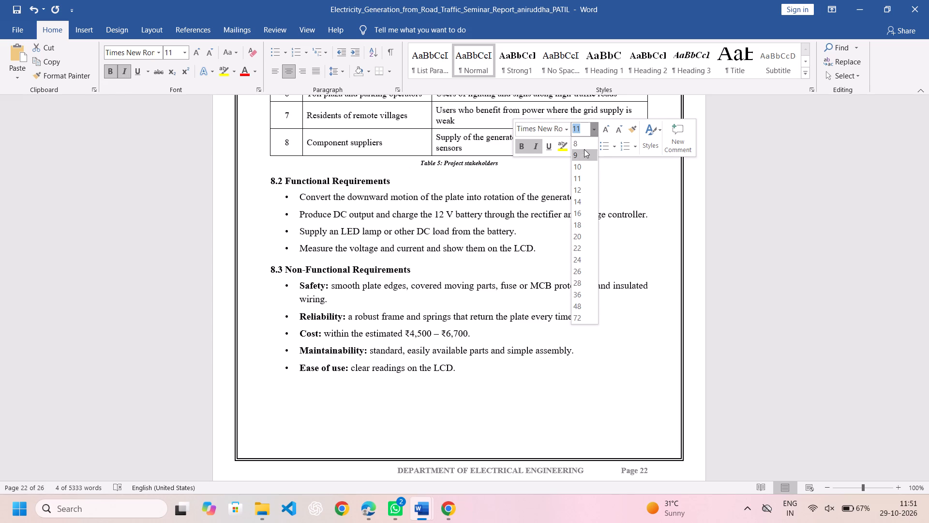
{"action": "left_click", "coordinate": [584, 151]}
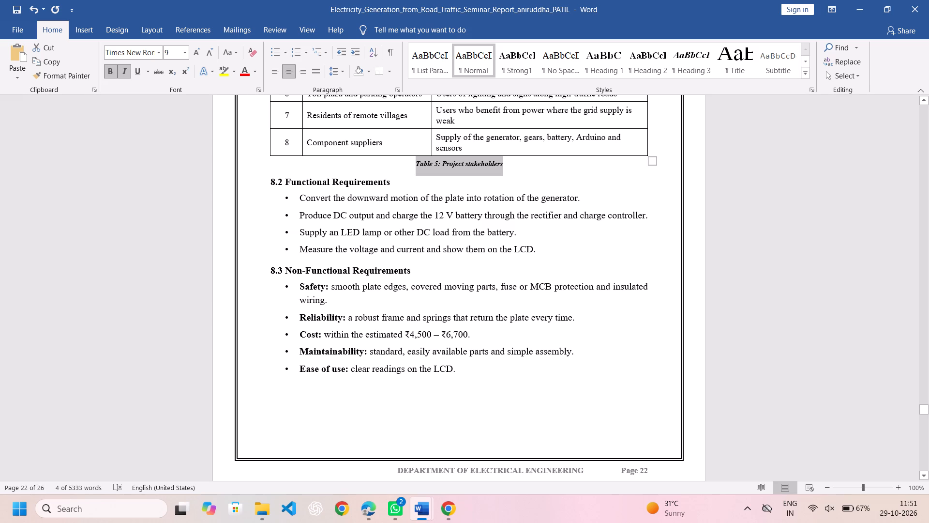
Format the "Fig. 3.4: Flowchart of the Arduino monitoring program" caption above section 3.9 in italics at font size 9.
{"action": "scroll", "coordinate": [597, 168], "scroll_direction": "up", "scroll_amount": 2}
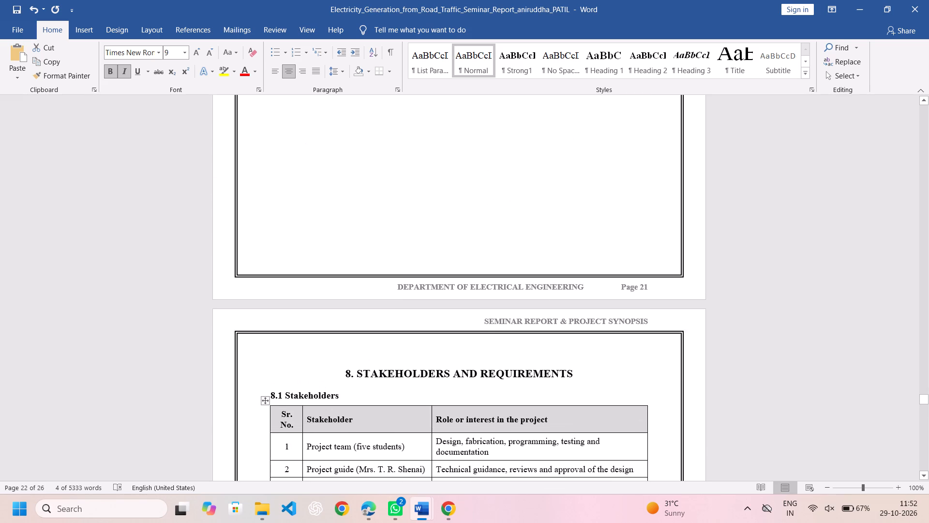
{"action": "scroll", "coordinate": [597, 168], "scroll_direction": "up", "scroll_amount": 4}
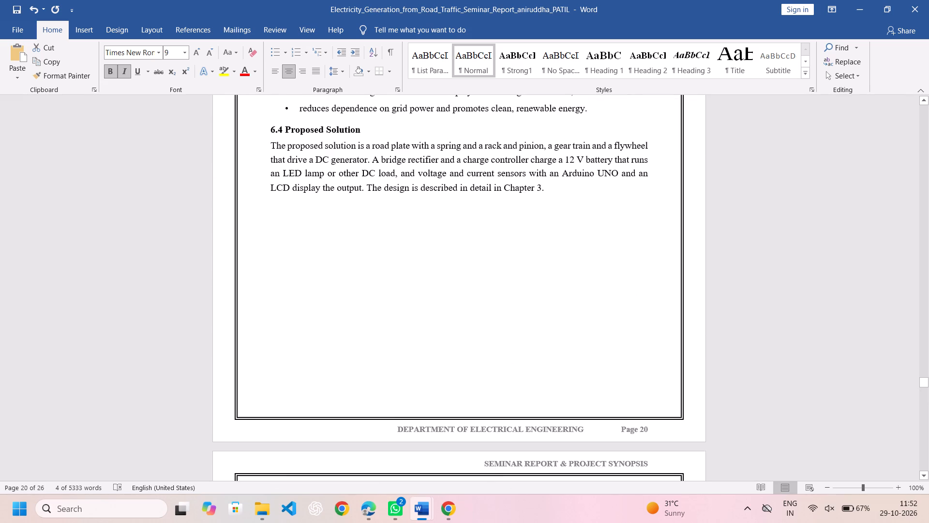
{"action": "scroll", "coordinate": [597, 168], "scroll_direction": "up", "scroll_amount": 8}
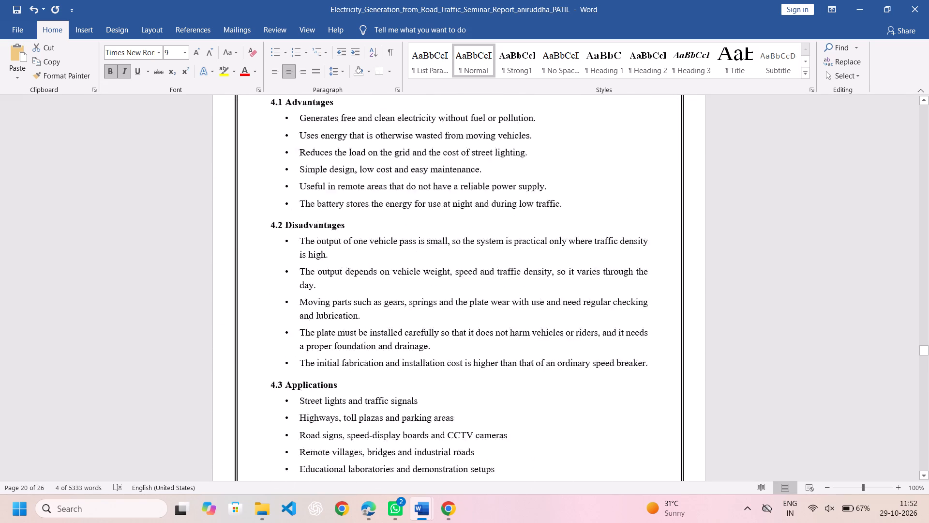
{"action": "scroll", "coordinate": [597, 168], "scroll_direction": "up", "scroll_amount": 2}
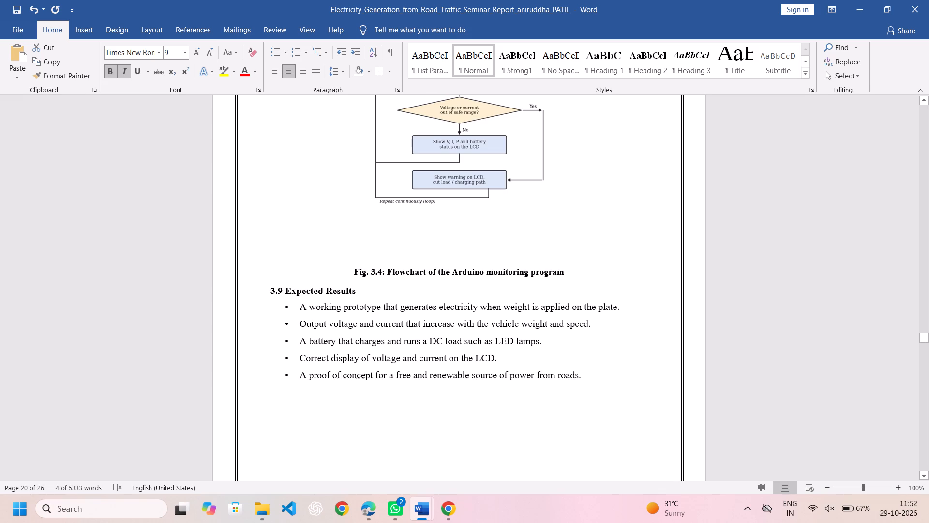
{"action": "left_click", "coordinate": [356, 272]}
{"action": "left_click_drag", "start_coordinate": [356, 272], "coordinate": [402, 277]}
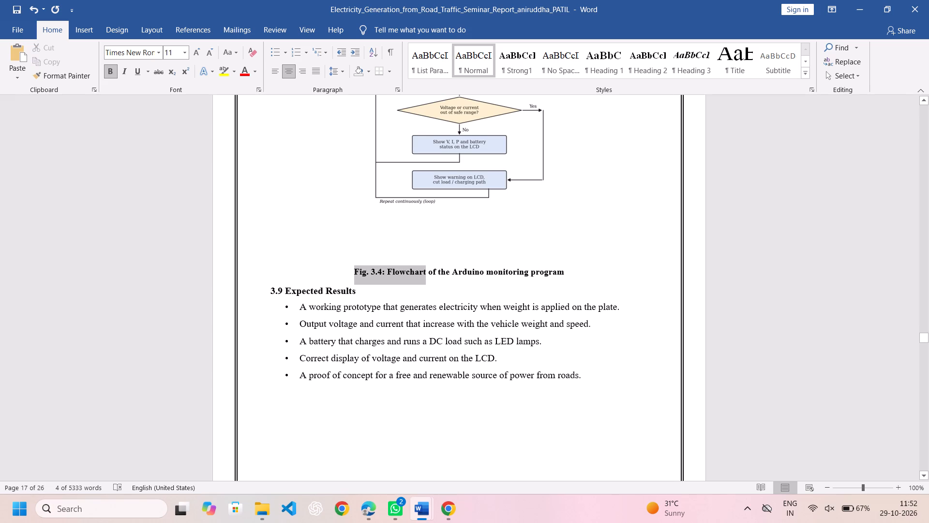
{"action": "left_click_drag", "start_coordinate": [402, 277], "coordinate": [554, 282]}
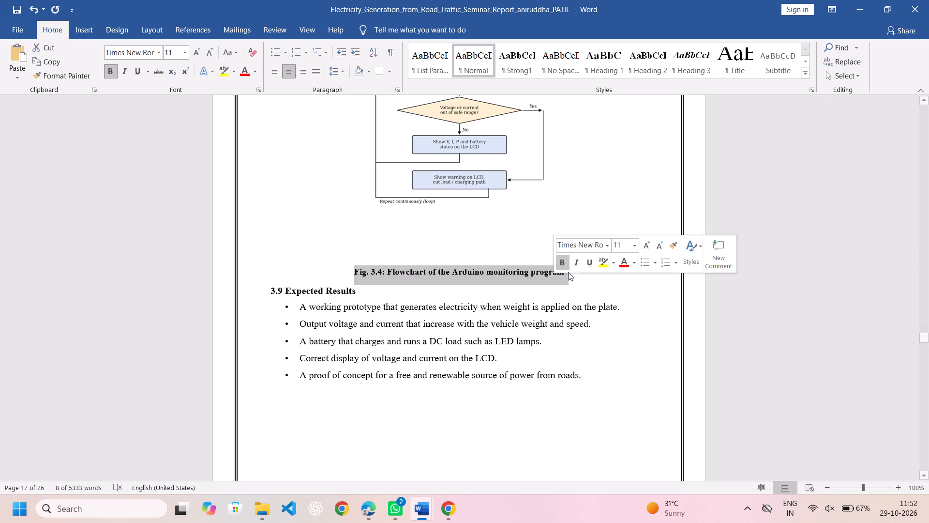
{"action": "left_click", "coordinate": [577, 261]}
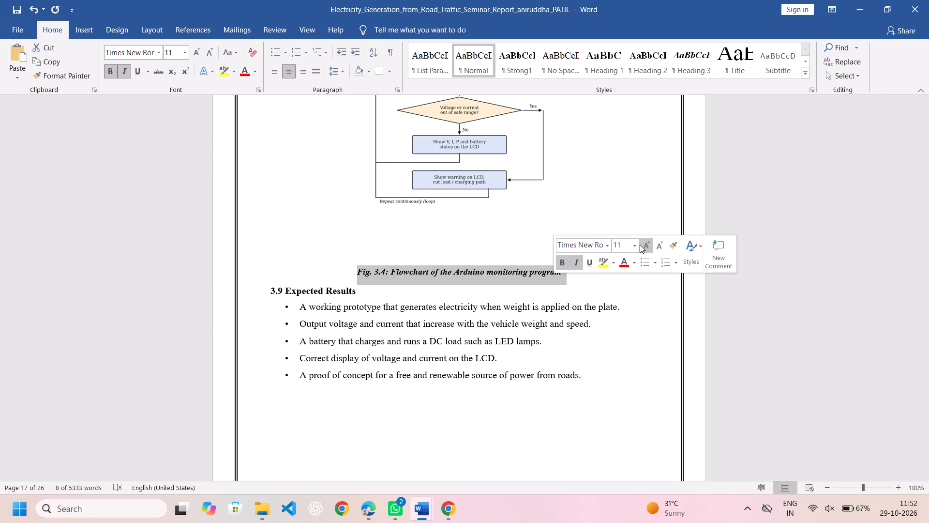
{"action": "left_click", "coordinate": [634, 246]}
{"action": "left_click", "coordinate": [619, 270]}
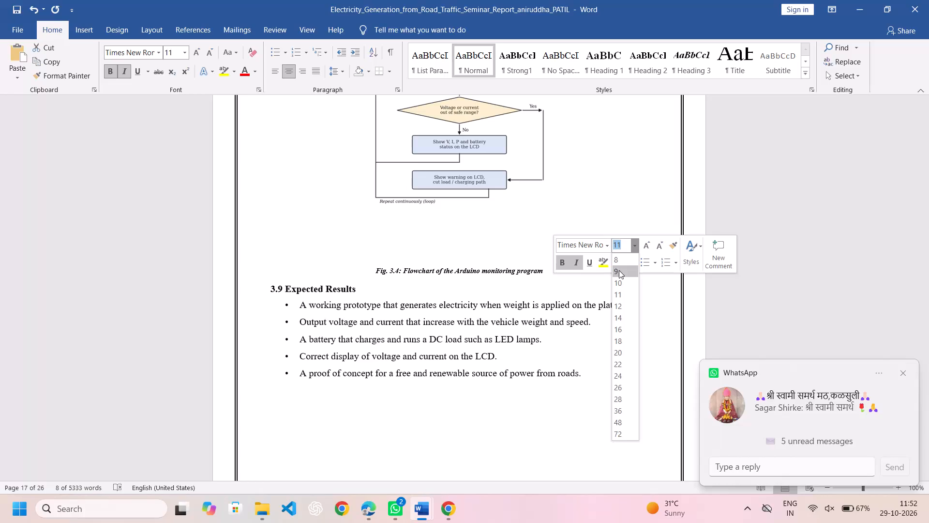
Select the "Fig. 3.3: Estimated energy per vehicle pass for different vehicle classes" caption and open its font size choices.
{"action": "scroll", "coordinate": [521, 167], "scroll_direction": "up", "scroll_amount": 2}
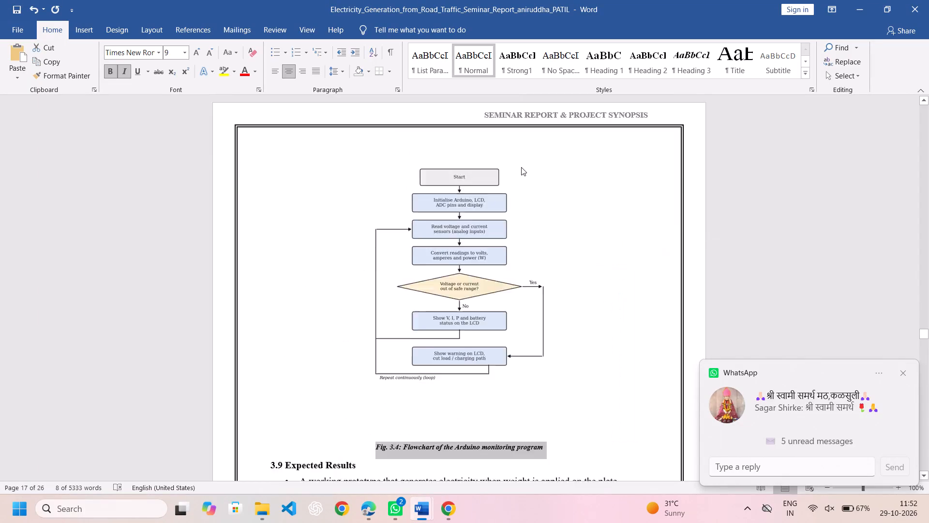
{"action": "scroll", "coordinate": [521, 167], "scroll_direction": "up", "scroll_amount": 3}
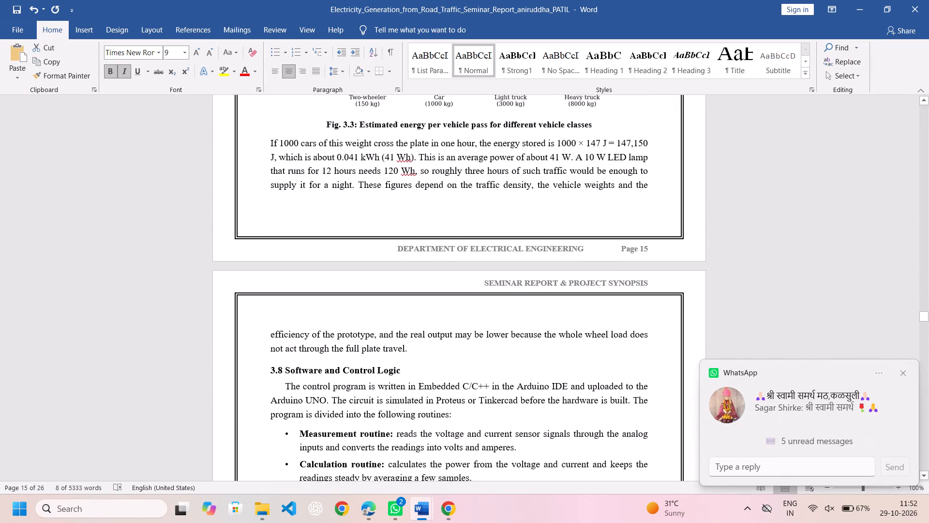
{"action": "scroll", "coordinate": [521, 167], "scroll_direction": "up", "scroll_amount": 1}
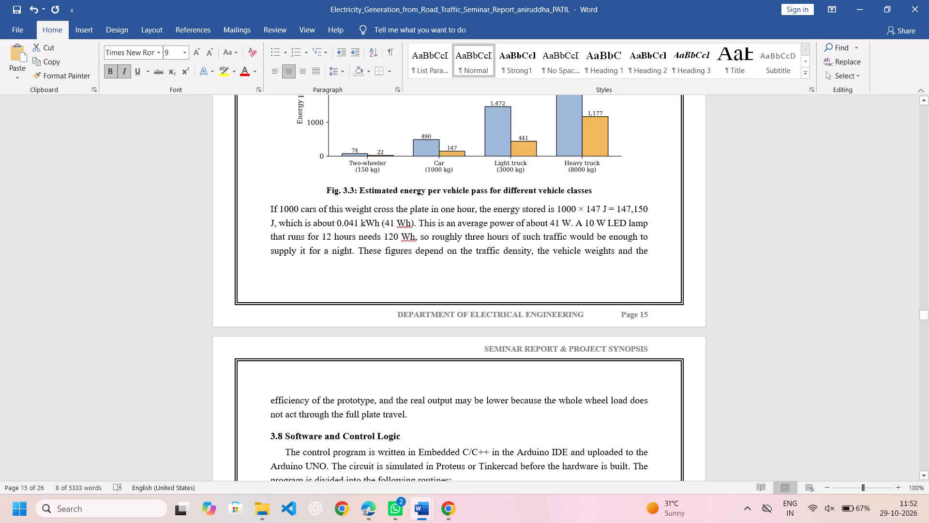
{"action": "left_click", "coordinate": [326, 186]}
{"action": "left_click_drag", "start_coordinate": [326, 186], "coordinate": [466, 215]}
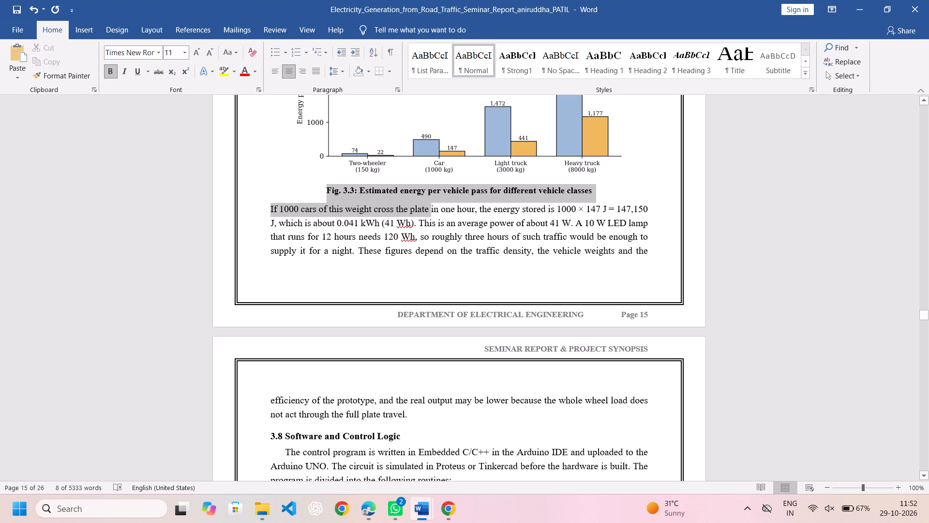
{"action": "left_click_drag", "start_coordinate": [466, 215], "coordinate": [606, 198]}
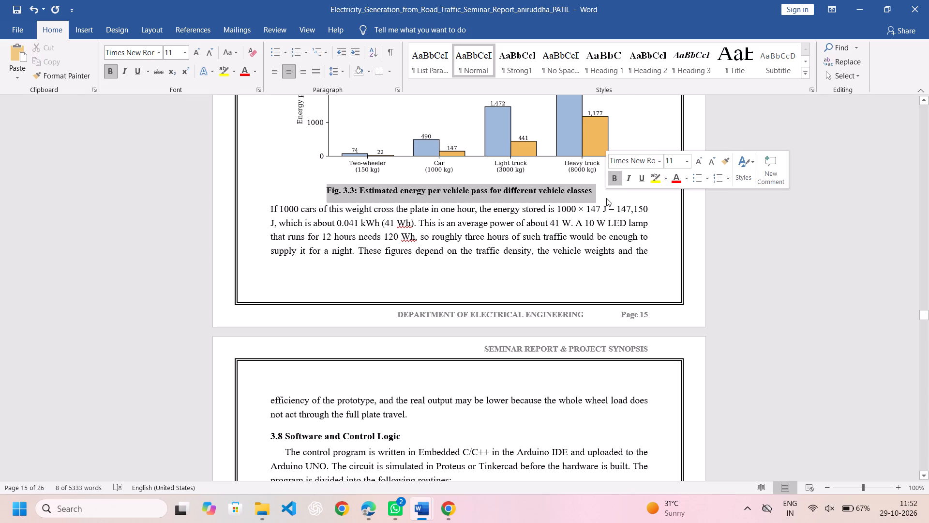
{"action": "left_click_drag", "start_coordinate": [629, 178], "coordinate": [686, 165]}
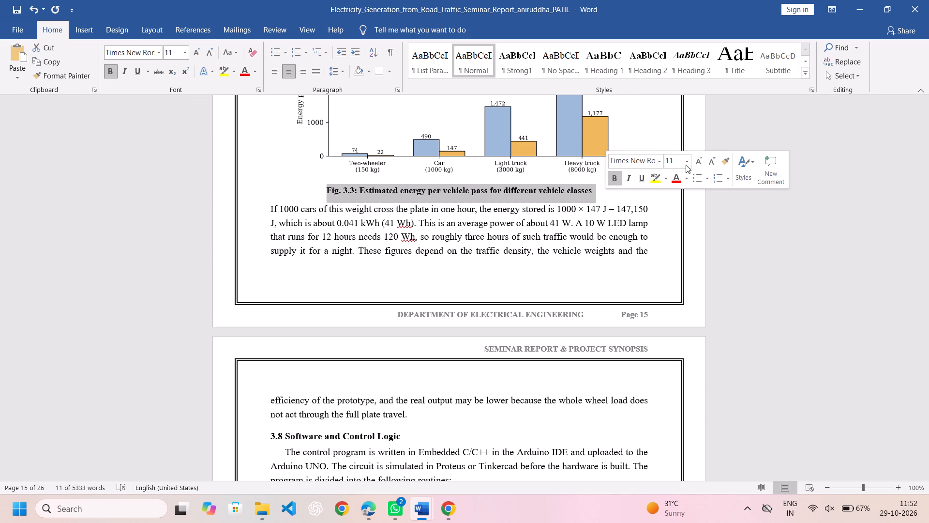
{"action": "left_click_drag", "start_coordinate": [686, 165], "coordinate": [686, 161]}
{"action": "left_click", "coordinate": [686, 161]}
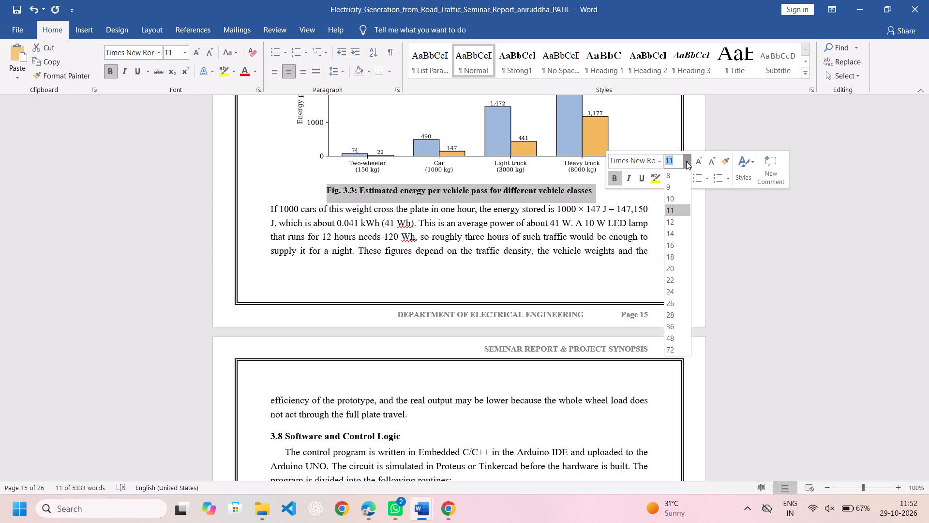
Set the "Fig. 3.3: Estimated energy per vehicle pass for different vehicle classes" caption to font size 9 and italics.
{"action": "left_click", "coordinate": [674, 187]}
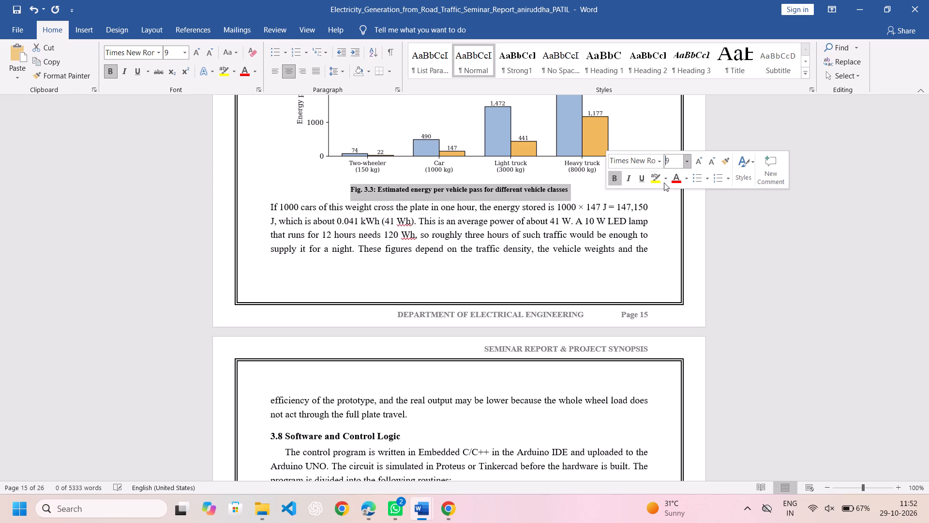
{"action": "left_click", "coordinate": [624, 175]}
{"action": "left_click", "coordinate": [515, 178]}
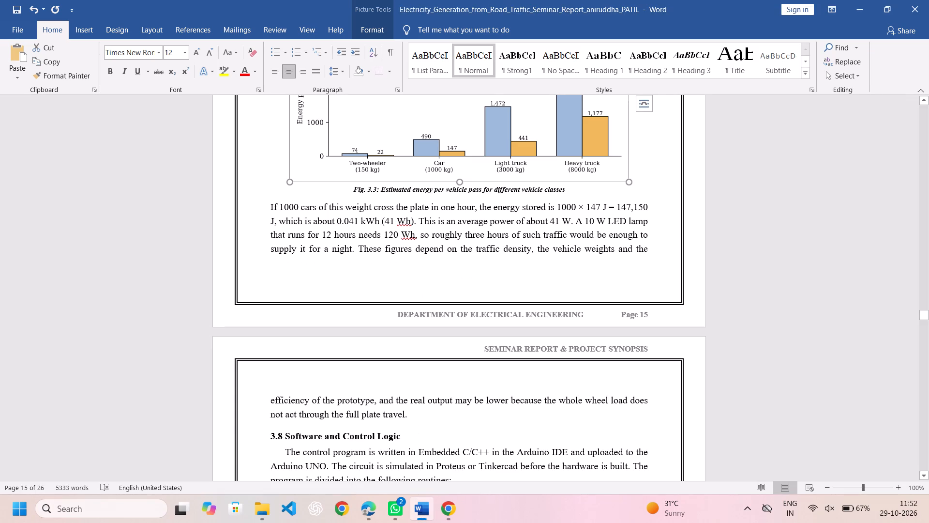
Format the "Table 4: Estimated energy per vehicle pass" caption in section 3.7 in italics at font size 9.
{"action": "scroll", "coordinate": [418, 425], "scroll_direction": "up", "scroll_amount": 3}
{"action": "scroll", "coordinate": [418, 425], "scroll_direction": "down", "scroll_amount": 1}
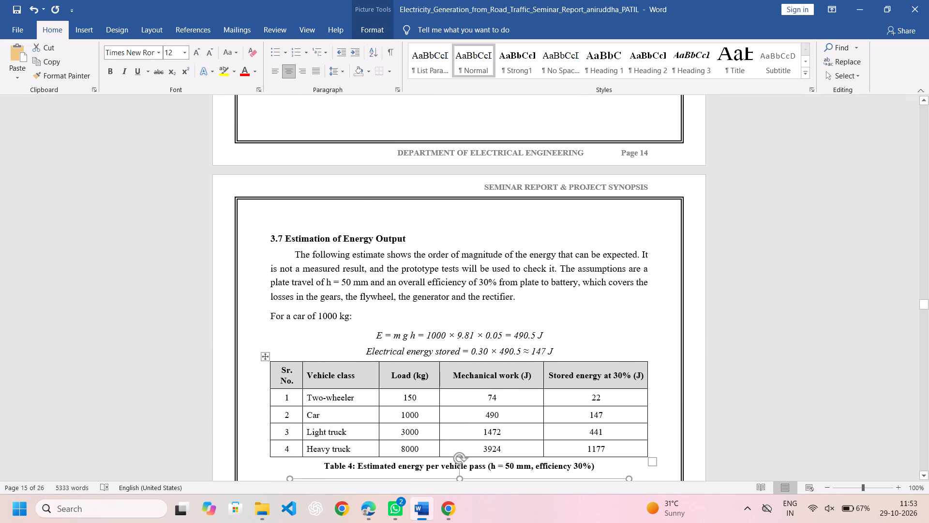
{"action": "scroll", "coordinate": [418, 425], "scroll_direction": "down", "scroll_amount": 1}
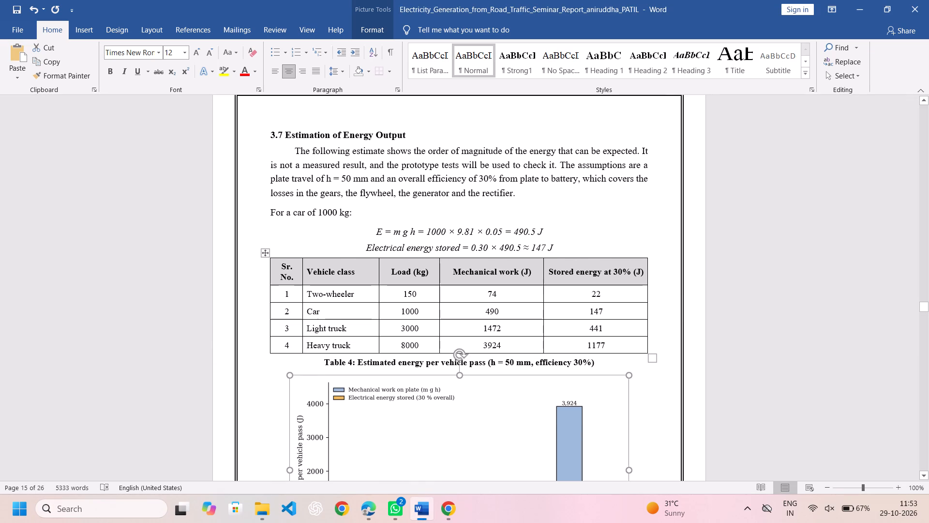
{"action": "left_click", "coordinate": [322, 359]}
{"action": "left_click_drag", "start_coordinate": [322, 359], "coordinate": [578, 381]}
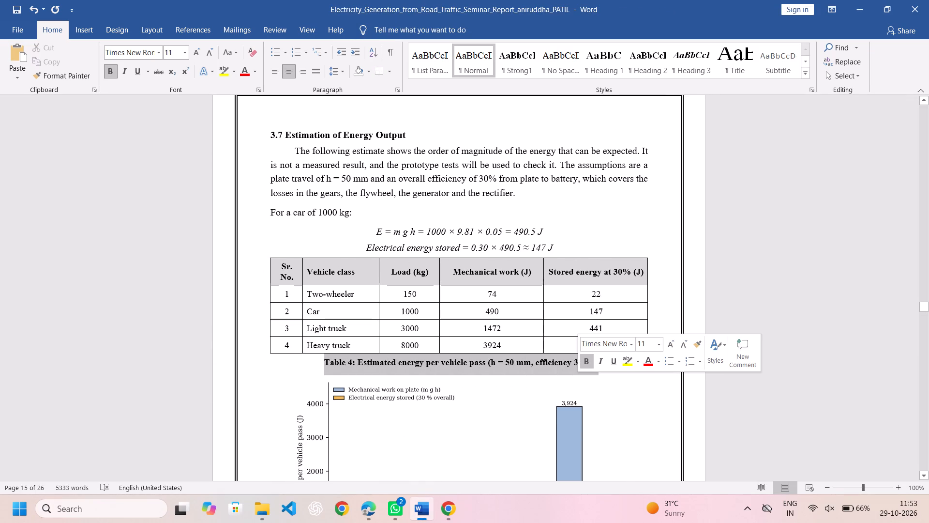
{"action": "left_click", "coordinate": [599, 359]}
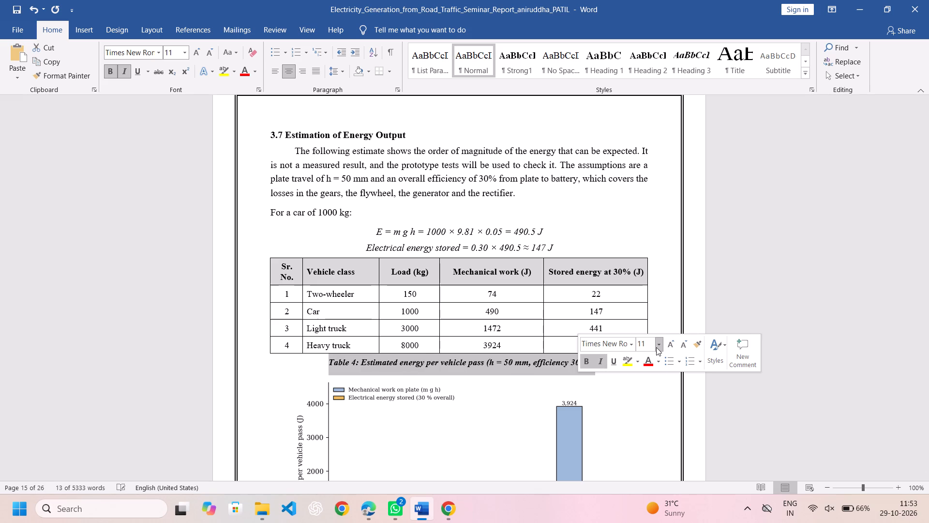
{"action": "left_click", "coordinate": [656, 347]}
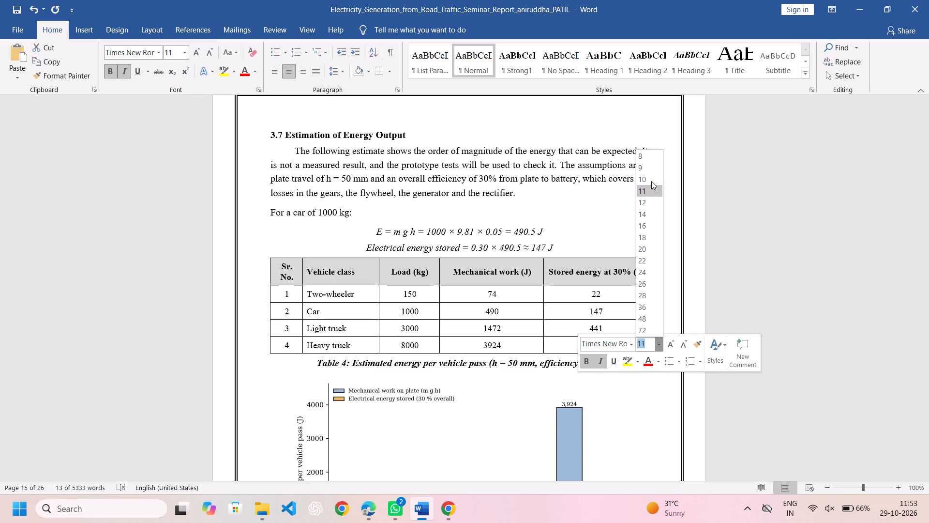
{"action": "left_click", "coordinate": [652, 169]}
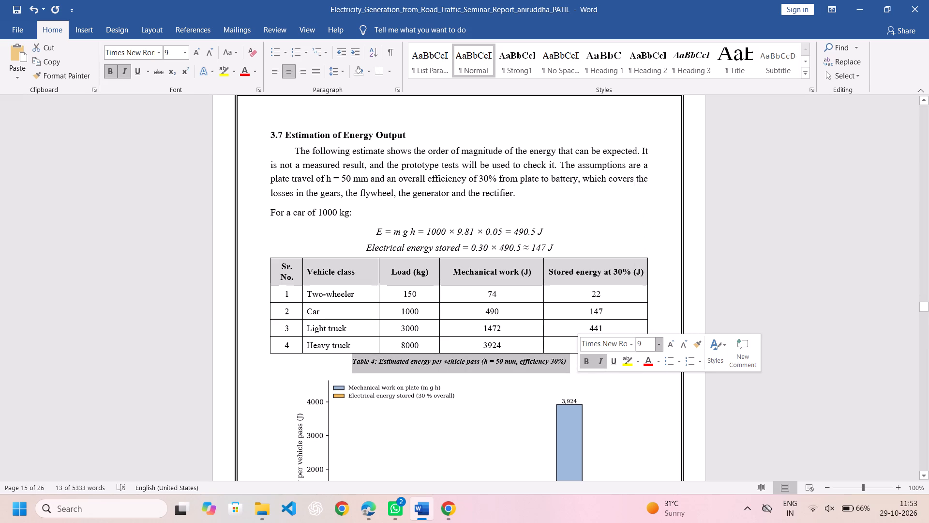
Format the "Table 3: Main features of the Arduino UNO board" caption above section 3.6 in italics at font size 9.
{"action": "scroll", "coordinate": [509, 173], "scroll_direction": "up", "scroll_amount": 4}
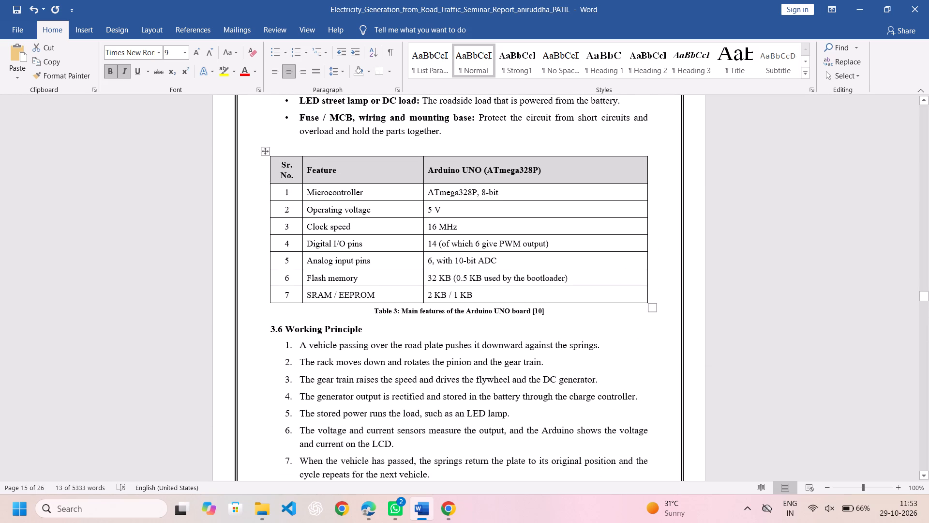
{"action": "left_click", "coordinate": [371, 307]}
{"action": "left_click_drag", "start_coordinate": [371, 307], "coordinate": [481, 329]}
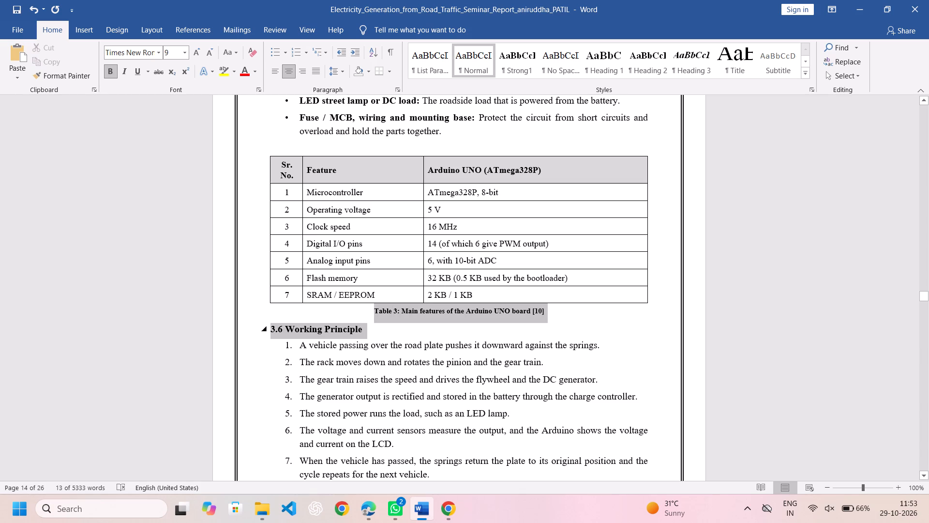
{"action": "left_click_drag", "start_coordinate": [481, 329], "coordinate": [548, 316]}
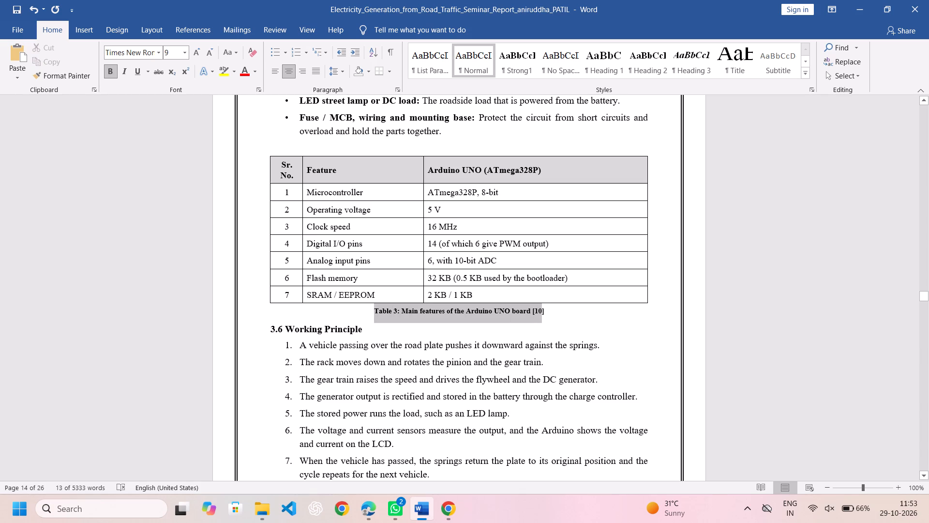
{"action": "left_click_drag", "start_coordinate": [548, 316], "coordinate": [549, 316]}
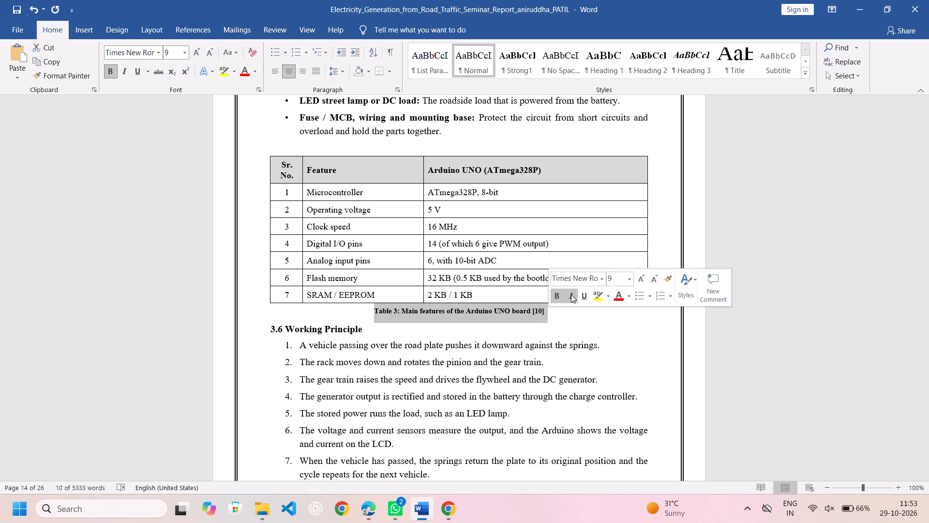
{"action": "left_click", "coordinate": [571, 294]}
{"action": "left_click", "coordinate": [632, 281]}
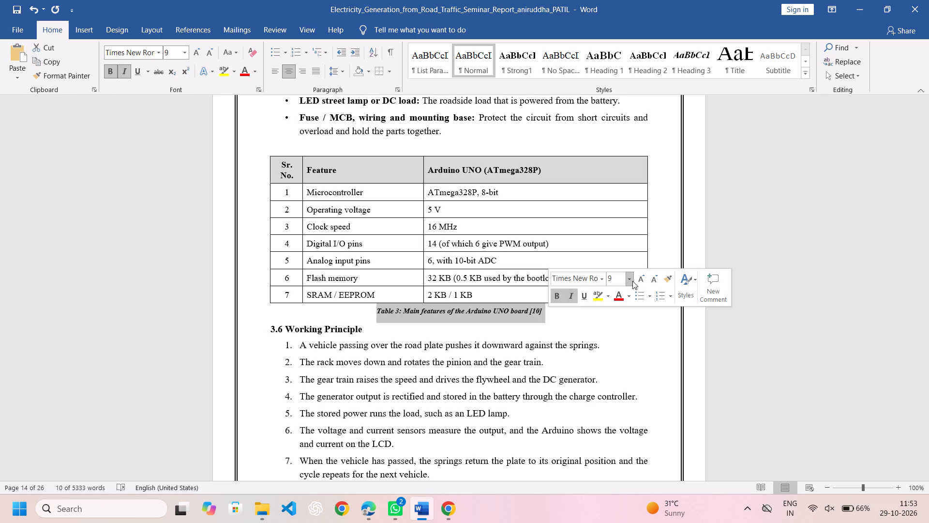
{"action": "left_click_drag", "start_coordinate": [610, 306], "coordinate": [513, 199]}
Format the "Fig. 3.2: Block diagram of electricity generation from road traffic" caption in italics at font size 9.
{"action": "scroll", "coordinate": [513, 199], "scroll_direction": "up", "scroll_amount": 3}
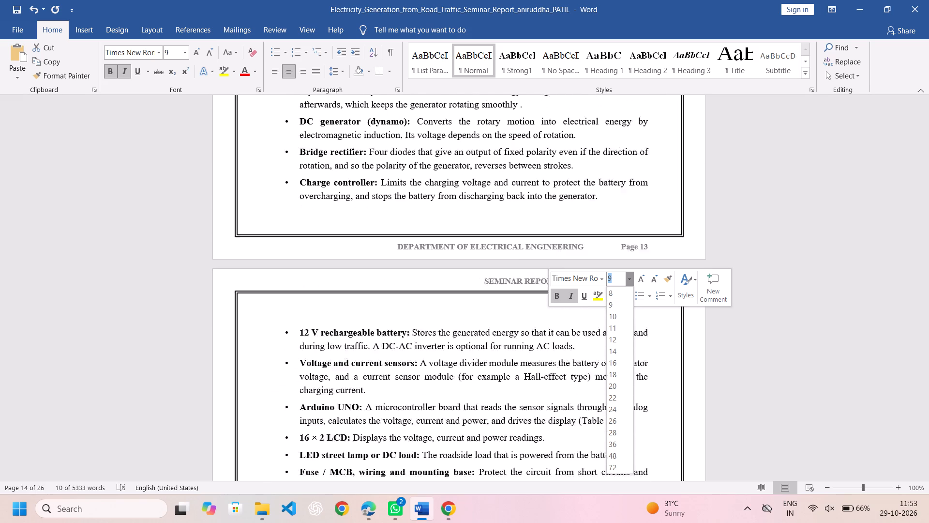
{"action": "scroll", "coordinate": [513, 199], "scroll_direction": "up", "scroll_amount": 5}
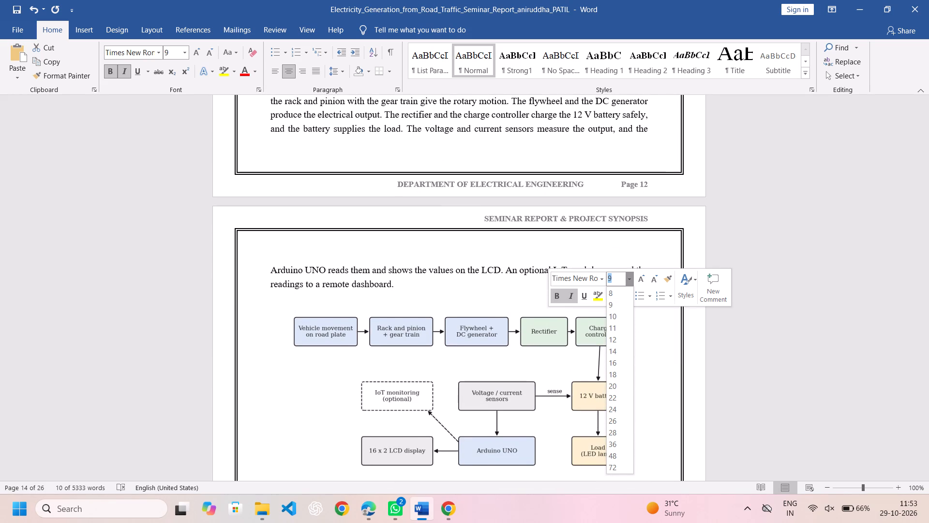
{"action": "scroll", "coordinate": [509, 203], "scroll_direction": "down", "scroll_amount": 2}
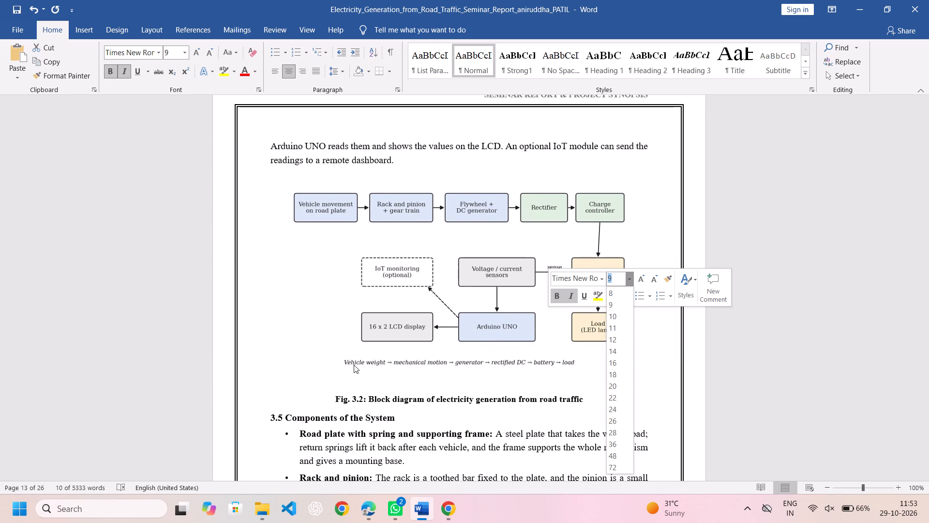
{"action": "left_click", "coordinate": [333, 402]}
{"action": "left_click_drag", "start_coordinate": [333, 402], "coordinate": [417, 430]}
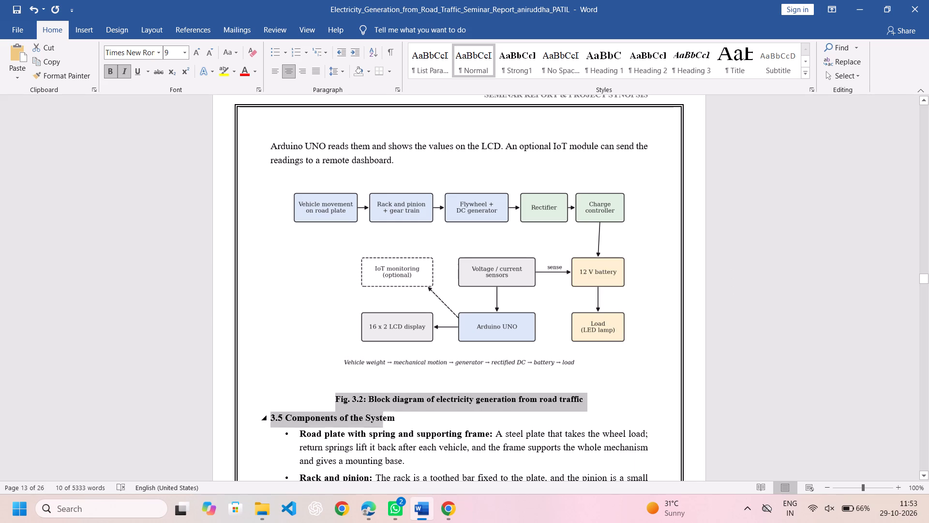
{"action": "left_click_drag", "start_coordinate": [417, 430], "coordinate": [597, 399]}
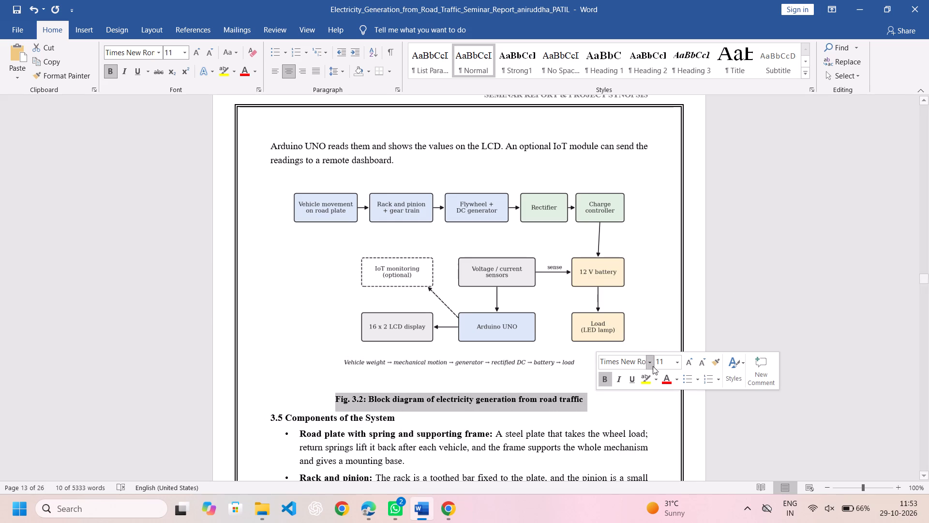
{"action": "left_click", "coordinate": [619, 383]}
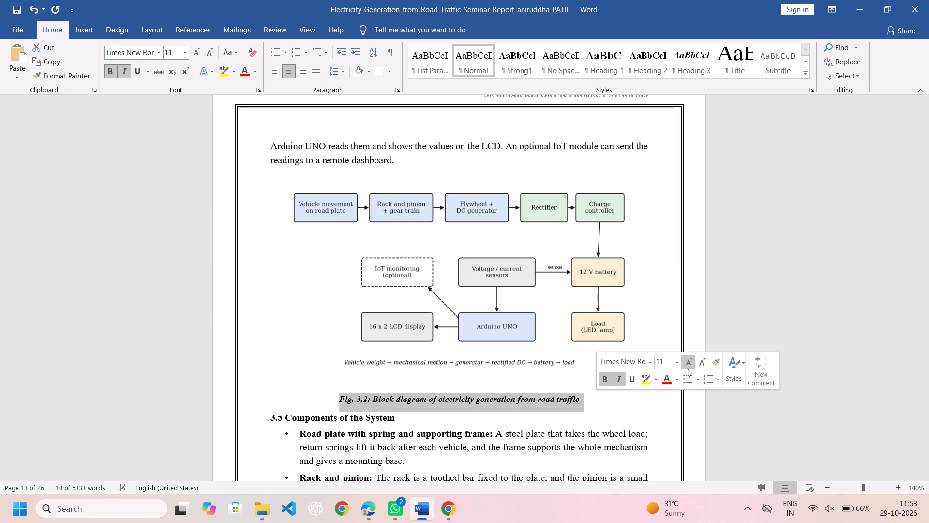
{"action": "left_click", "coordinate": [677, 366]}
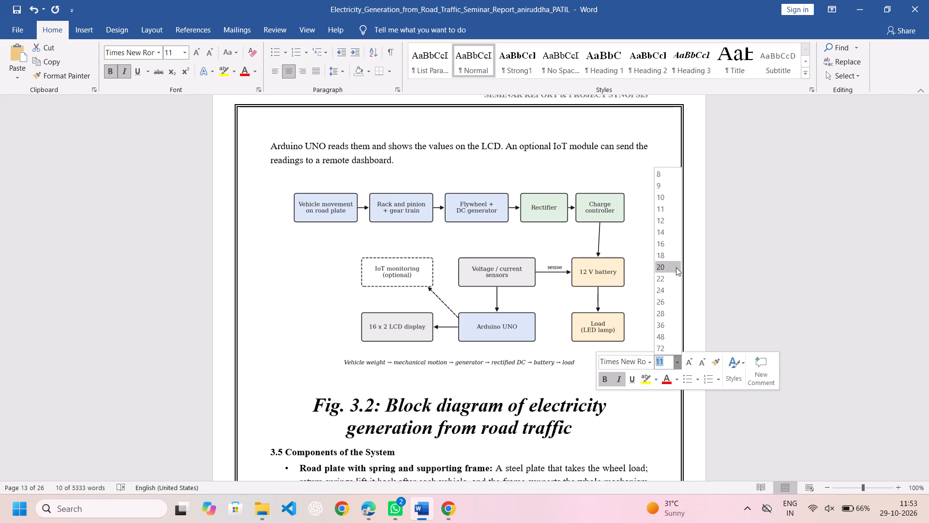
{"action": "left_click", "coordinate": [676, 187]}
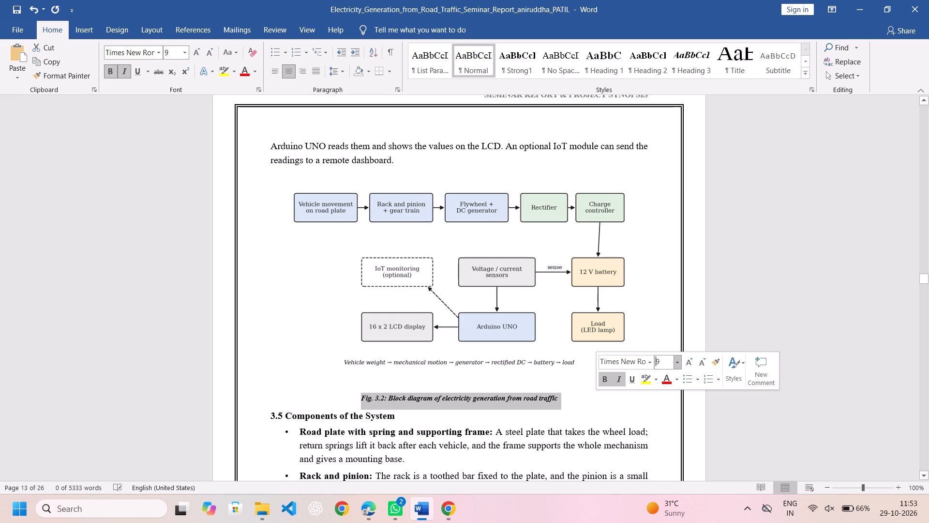
Format the "Fig. 3.1: Schematic of the road plate, rack and pinion, flywheel and generator mechanism" caption in italics at font size 9.
{"action": "scroll", "coordinate": [636, 160], "scroll_direction": "up", "scroll_amount": 2}
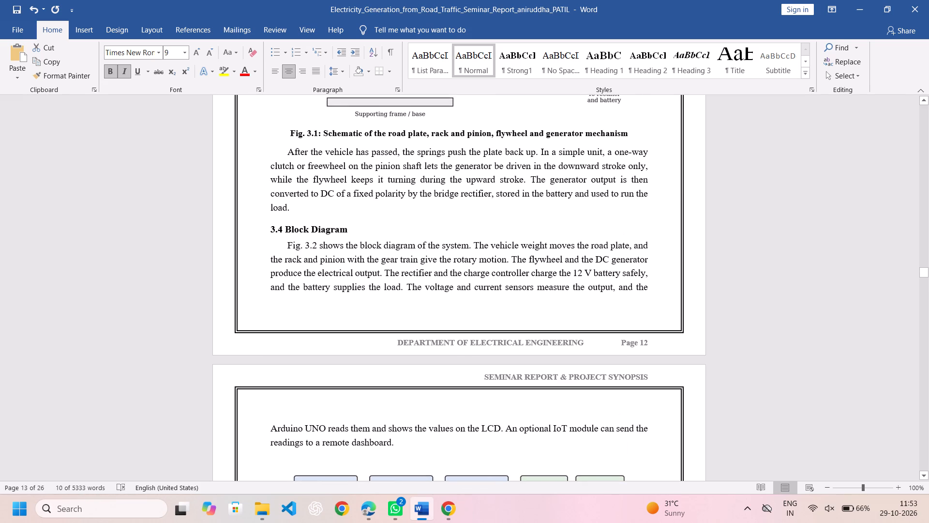
{"action": "scroll", "coordinate": [636, 160], "scroll_direction": "up", "scroll_amount": 2}
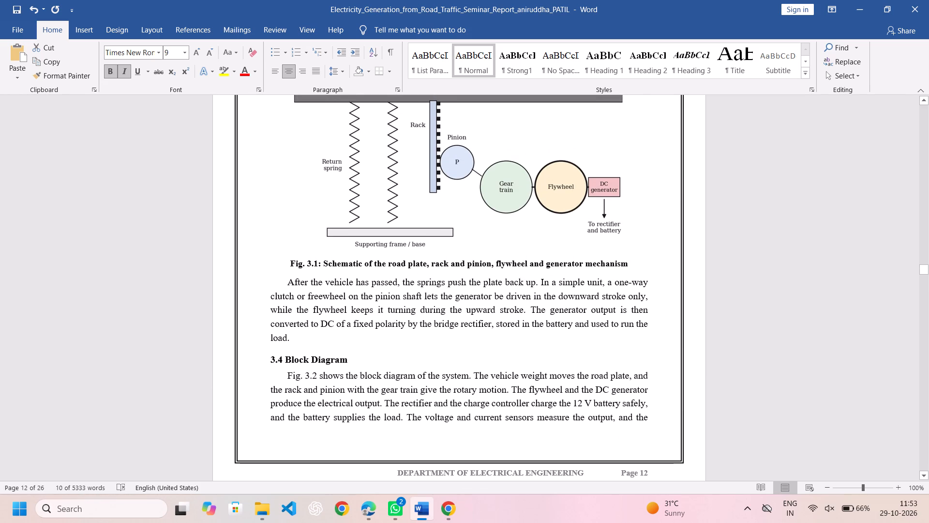
{"action": "left_click", "coordinate": [279, 264]}
{"action": "left_click_drag", "start_coordinate": [279, 264], "coordinate": [457, 276]}
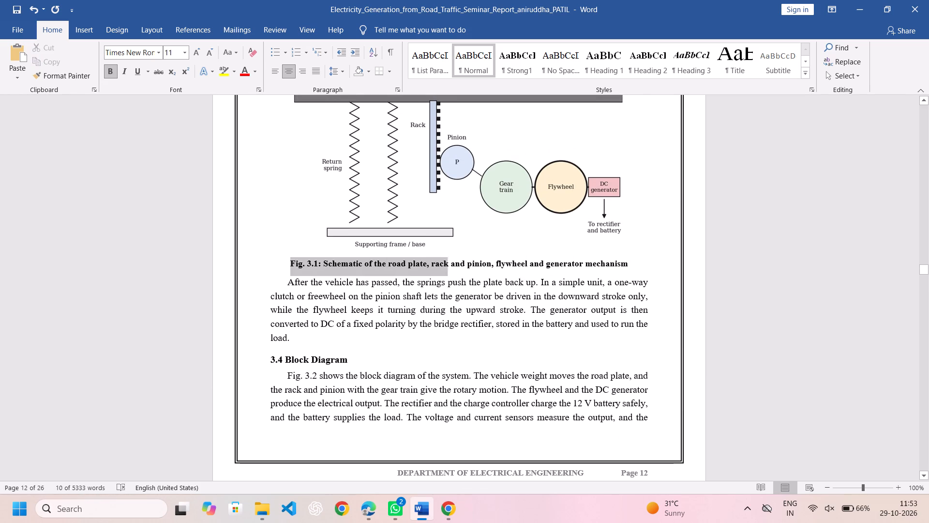
{"action": "left_click_drag", "start_coordinate": [457, 276], "coordinate": [622, 267]}
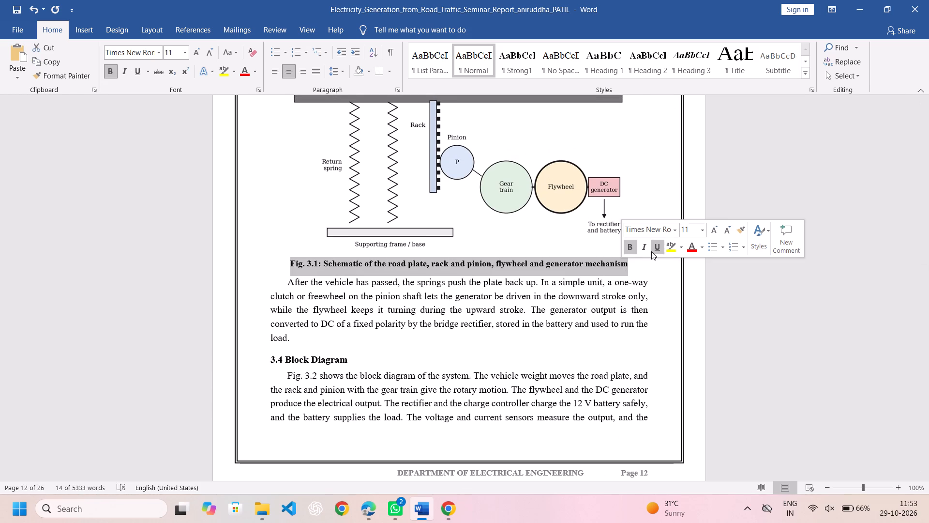
{"action": "left_click", "coordinate": [650, 251]}
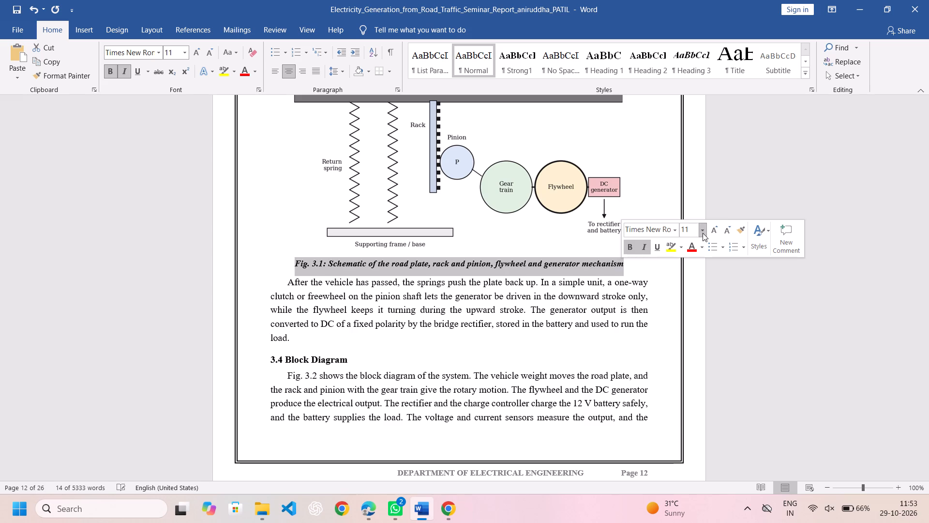
{"action": "left_click", "coordinate": [703, 233]}
{"action": "left_click", "coordinate": [685, 256]}
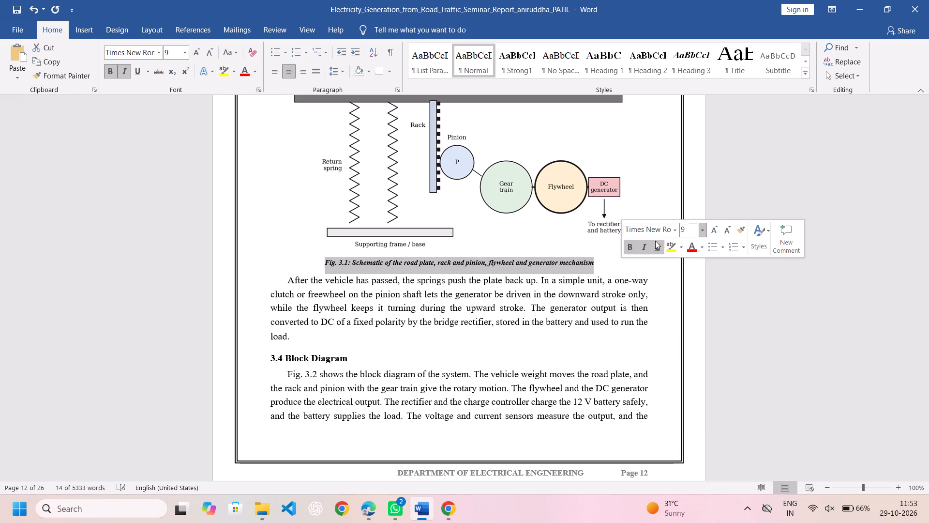
{"action": "left_click", "coordinate": [568, 237]}
Set the Table 2 caption on mechanisms for harvesting energy in section 3.2 to font size 9 and italics.
{"action": "scroll", "coordinate": [568, 237], "scroll_direction": "up", "scroll_amount": 1}
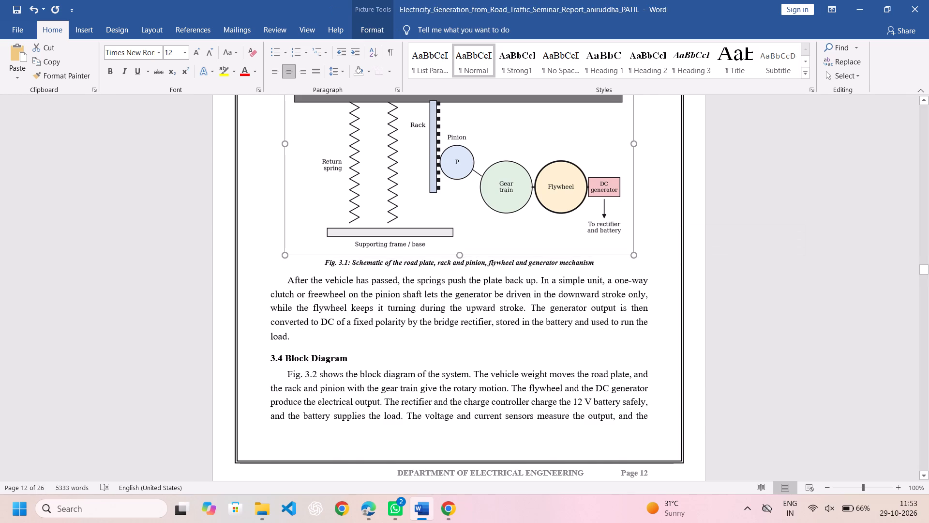
{"action": "scroll", "coordinate": [568, 237], "scroll_direction": "up", "scroll_amount": 3}
{"action": "scroll", "coordinate": [568, 237], "scroll_direction": "down", "scroll_amount": 1}
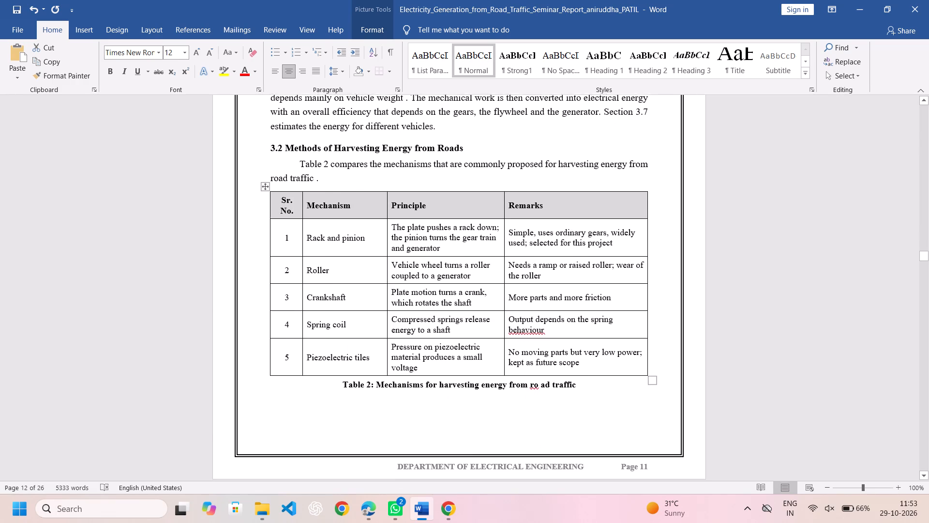
{"action": "left_click", "coordinate": [341, 388]}
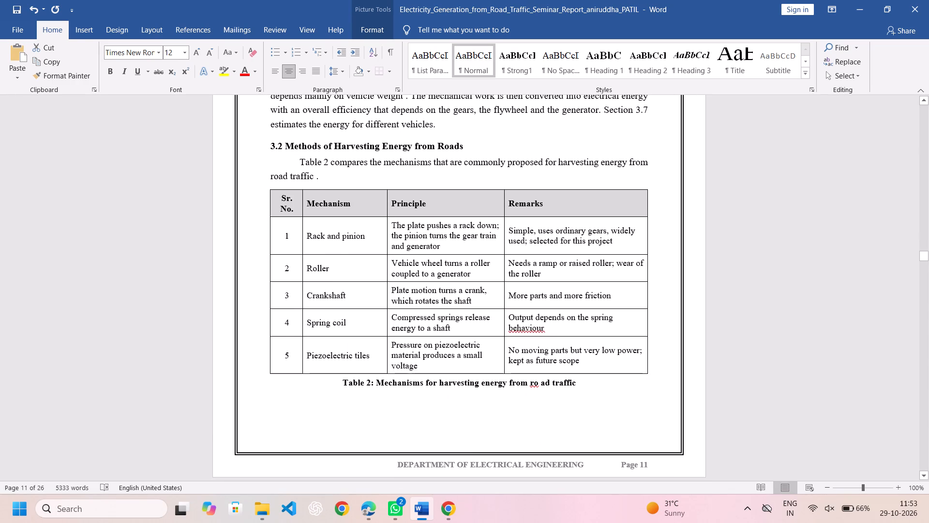
{"action": "left_click_drag", "start_coordinate": [341, 388], "coordinate": [577, 399]}
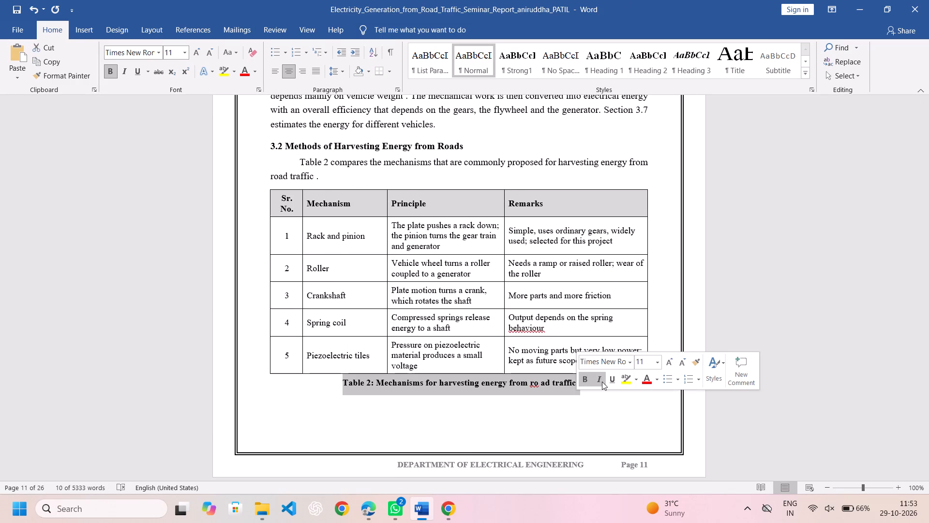
{"action": "left_click_drag", "start_coordinate": [602, 382], "coordinate": [655, 359]}
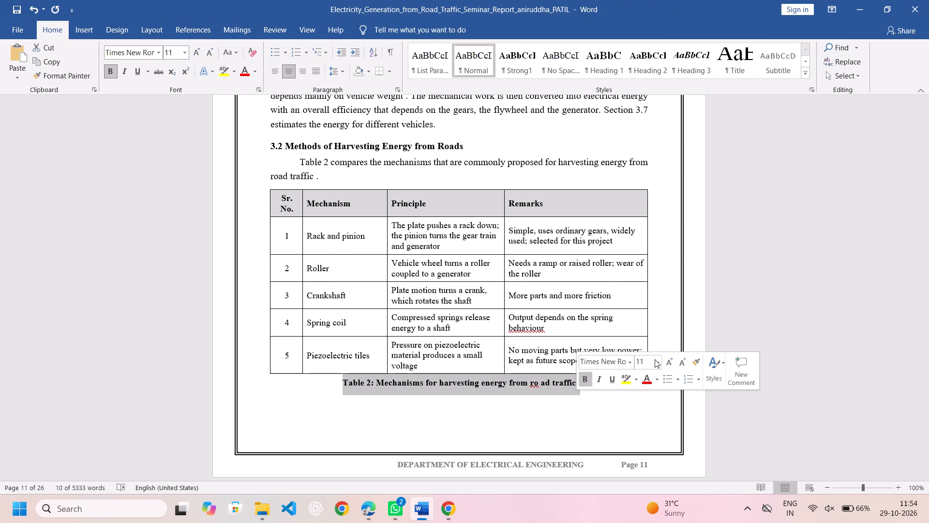
{"action": "left_click_drag", "start_coordinate": [655, 359], "coordinate": [657, 363]}
{"action": "left_click", "coordinate": [657, 363]}
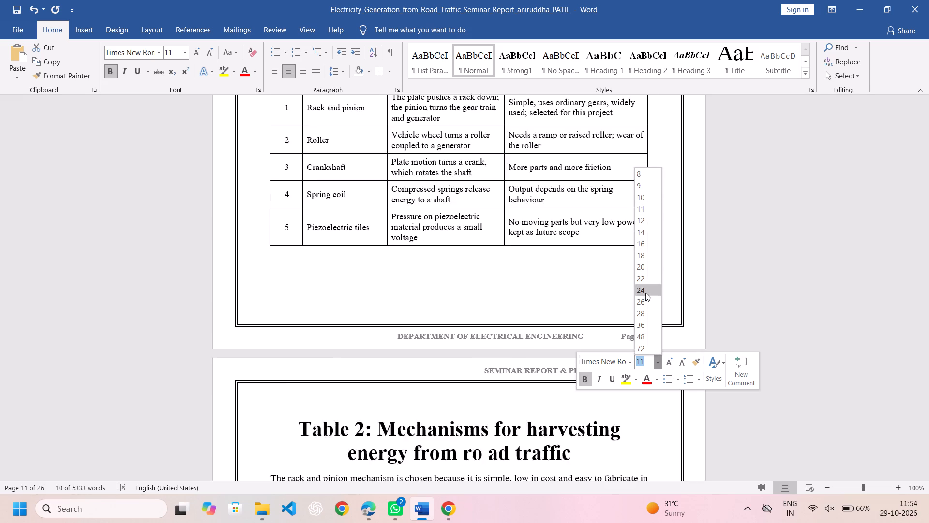
{"action": "left_click", "coordinate": [650, 187]}
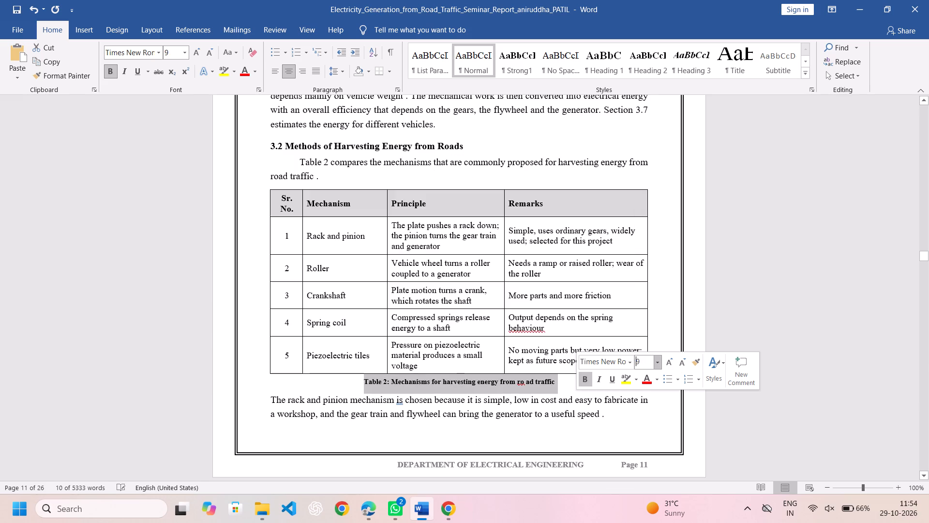
{"action": "left_click", "coordinate": [599, 384]}
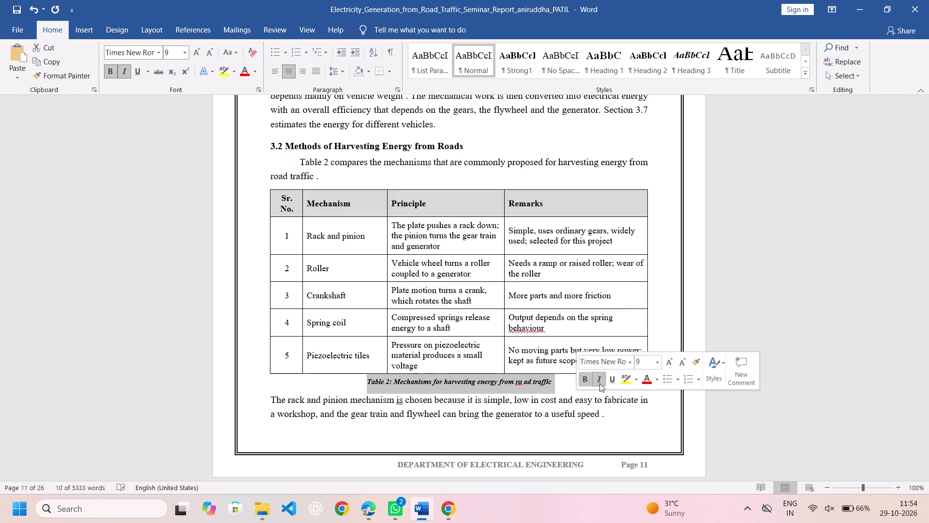
Format the "Table 1: Summary of the literature reviewed" caption in section 2.4 in italics at font size 9.
{"action": "scroll", "coordinate": [485, 284], "scroll_direction": "up", "scroll_amount": 4}
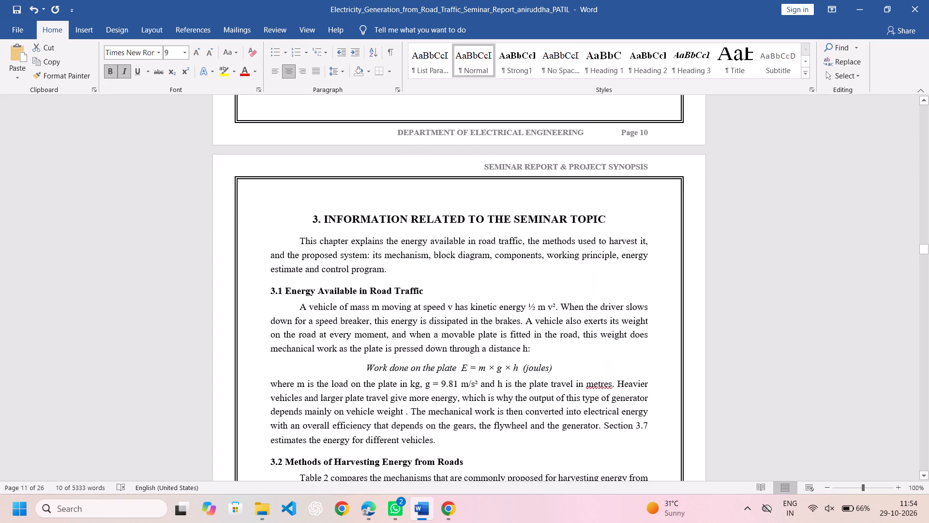
{"action": "scroll", "coordinate": [485, 284], "scroll_direction": "up", "scroll_amount": 3}
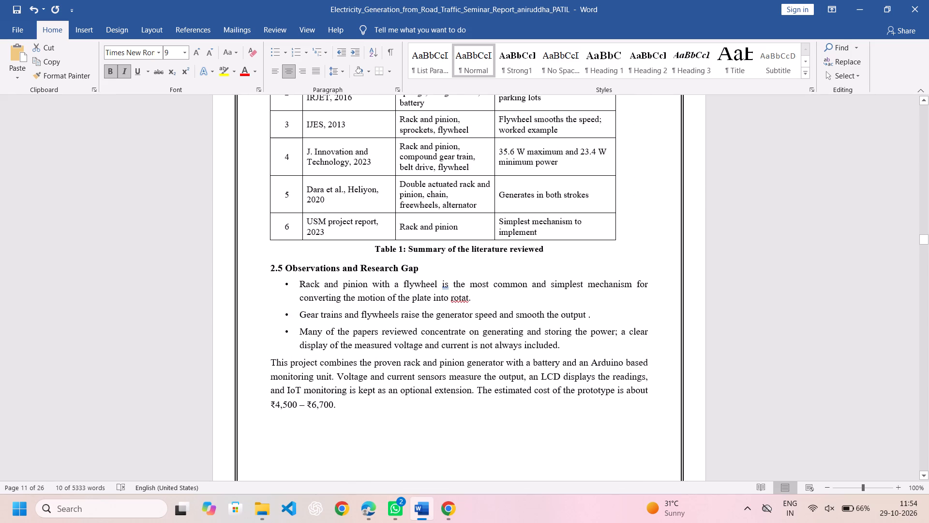
{"action": "left_click_drag", "start_coordinate": [373, 252], "coordinate": [539, 248]}
{"action": "left_click", "coordinate": [563, 228]}
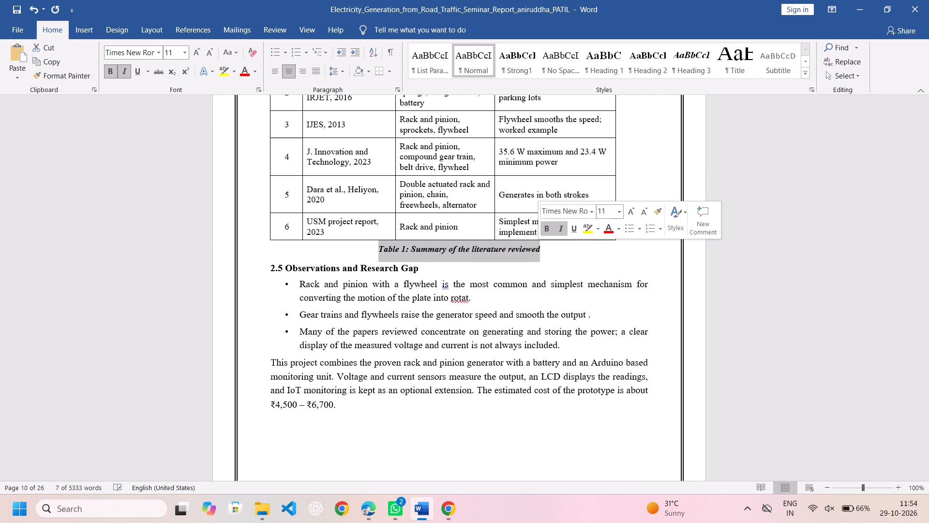
{"action": "left_click", "coordinate": [621, 209]}
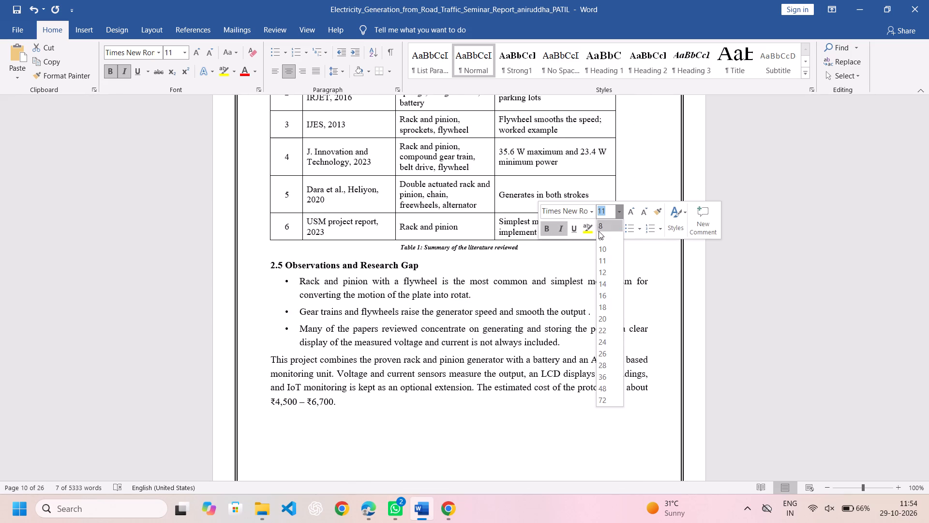
{"action": "left_click", "coordinate": [599, 233]}
Review the literature review opening, list of figures, index and front-matter pages back to the cover page.
{"action": "scroll", "coordinate": [481, 175], "scroll_direction": "up", "scroll_amount": 2}
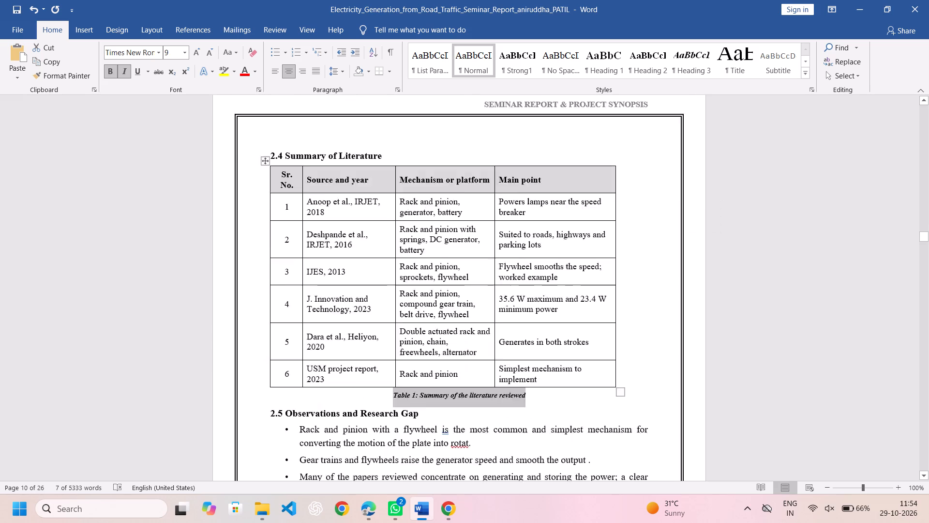
{"action": "scroll", "coordinate": [481, 175], "scroll_direction": "up", "scroll_amount": 6}
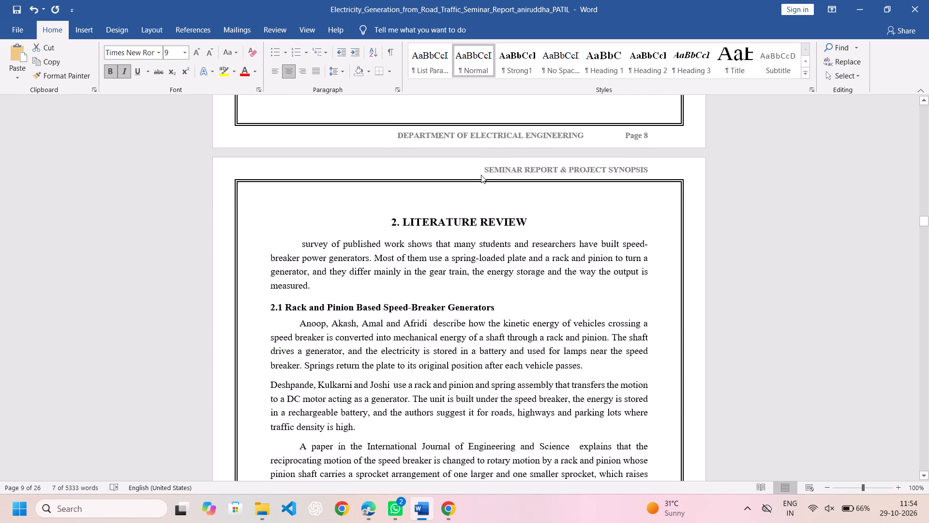
{"action": "scroll", "coordinate": [481, 175], "scroll_direction": "up", "scroll_amount": 15}
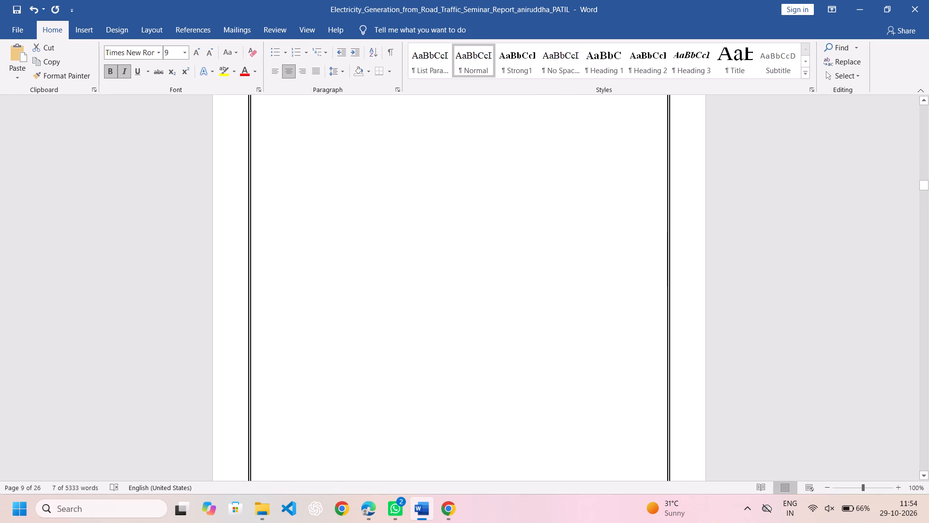
{"action": "scroll", "coordinate": [481, 175], "scroll_direction": "up", "scroll_amount": 6}
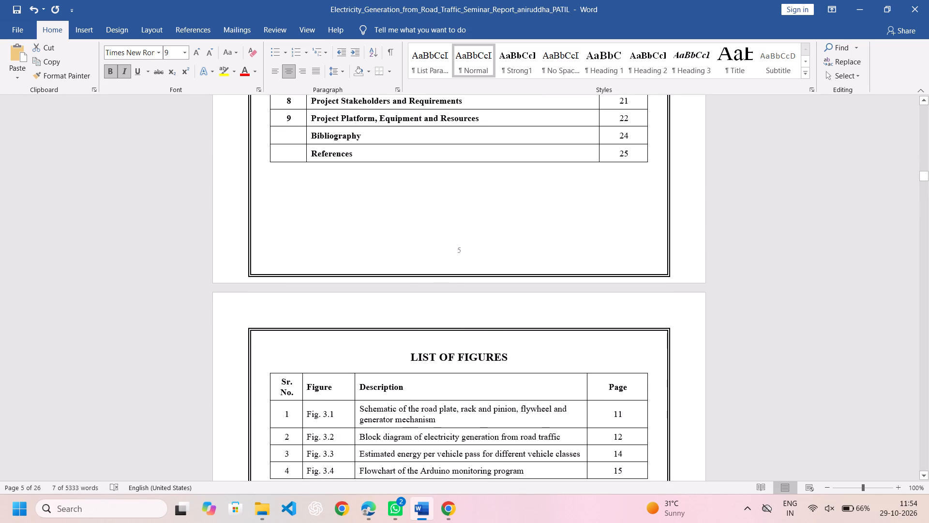
{"action": "scroll", "coordinate": [494, 77], "scroll_direction": "right", "scroll_amount": 2}
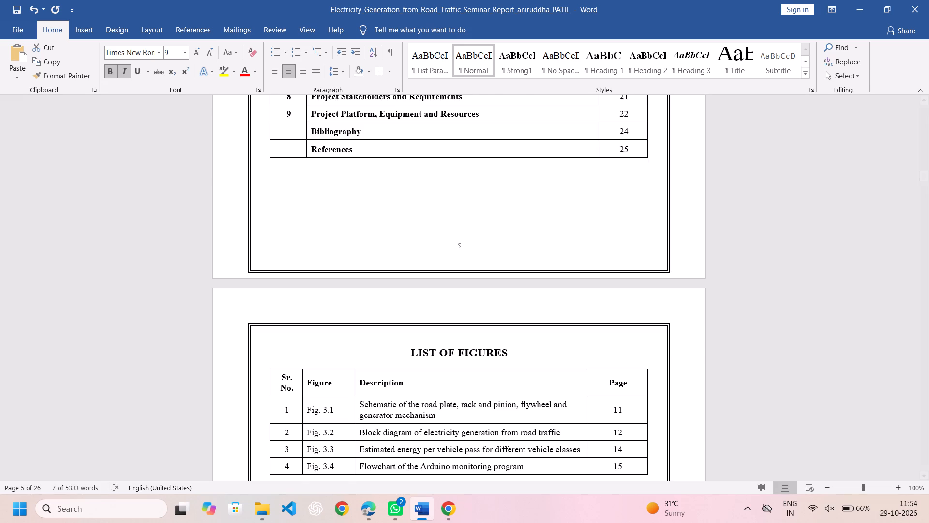
{"action": "scroll", "coordinate": [789, 241], "scroll_direction": "up", "scroll_amount": 2}
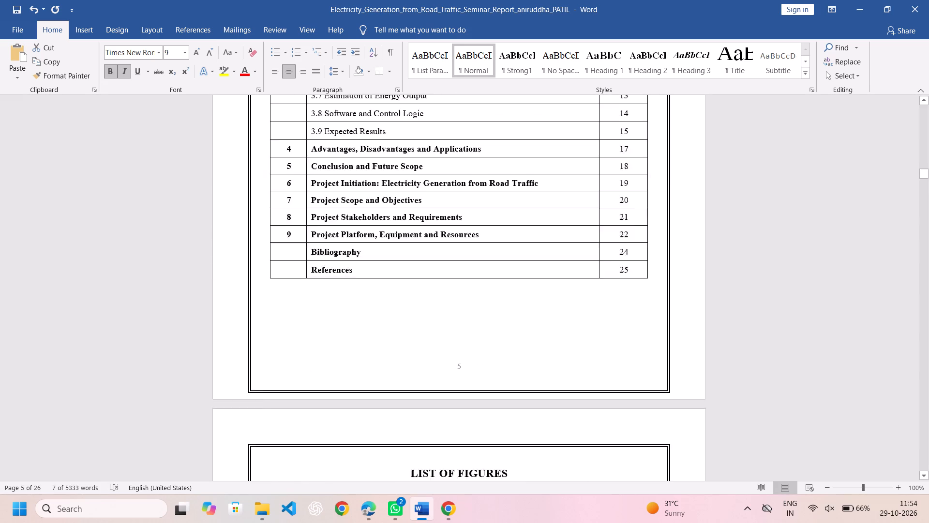
{"action": "scroll", "coordinate": [789, 241], "scroll_direction": "up", "scroll_amount": 4}
{"action": "scroll", "coordinate": [789, 241], "scroll_direction": "down", "scroll_amount": 1}
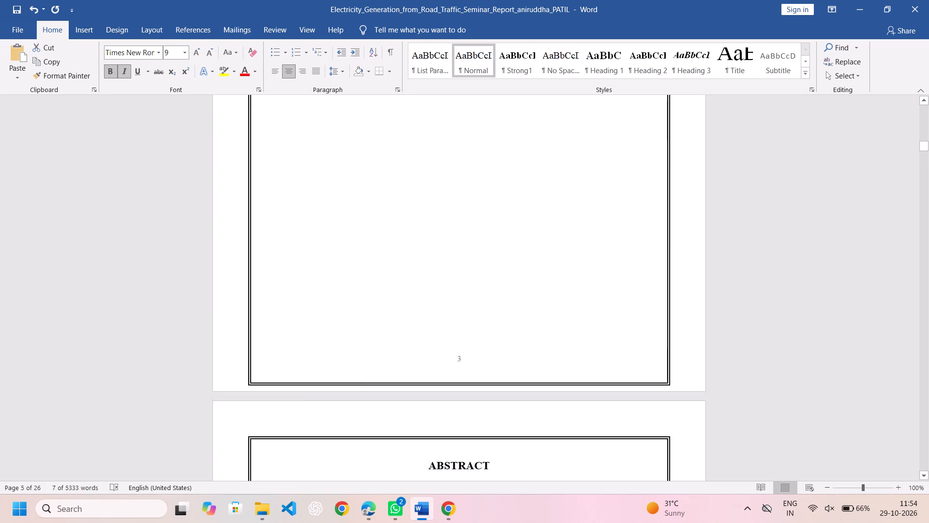
{"action": "scroll", "coordinate": [789, 241], "scroll_direction": "down", "scroll_amount": 5}
{"action": "scroll", "coordinate": [789, 241], "scroll_direction": "up", "scroll_amount": 1}
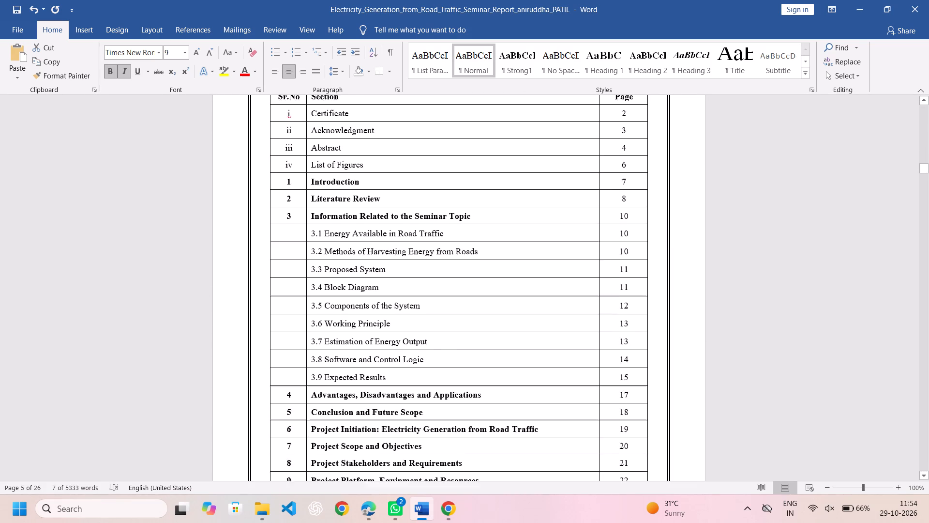
{"action": "scroll", "coordinate": [789, 241], "scroll_direction": "down", "scroll_amount": 3}
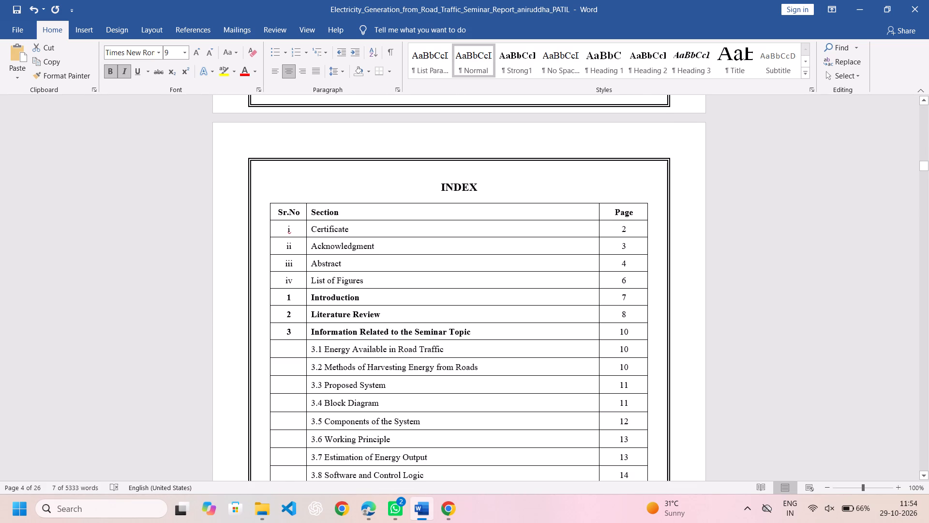
{"action": "scroll", "coordinate": [789, 241], "scroll_direction": "down", "scroll_amount": 1}
{"action": "scroll", "coordinate": [789, 241], "scroll_direction": "up", "scroll_amount": 8}
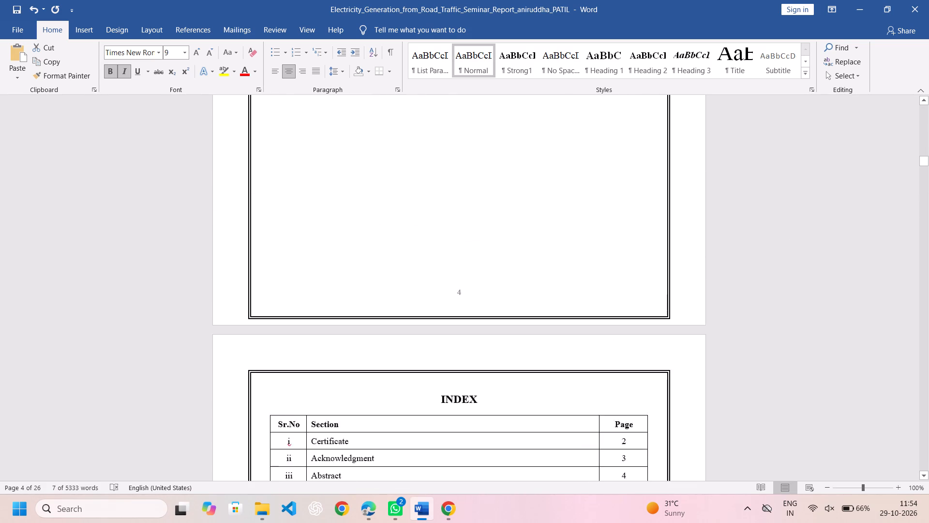
{"action": "scroll", "coordinate": [789, 241], "scroll_direction": "up", "scroll_amount": 11}
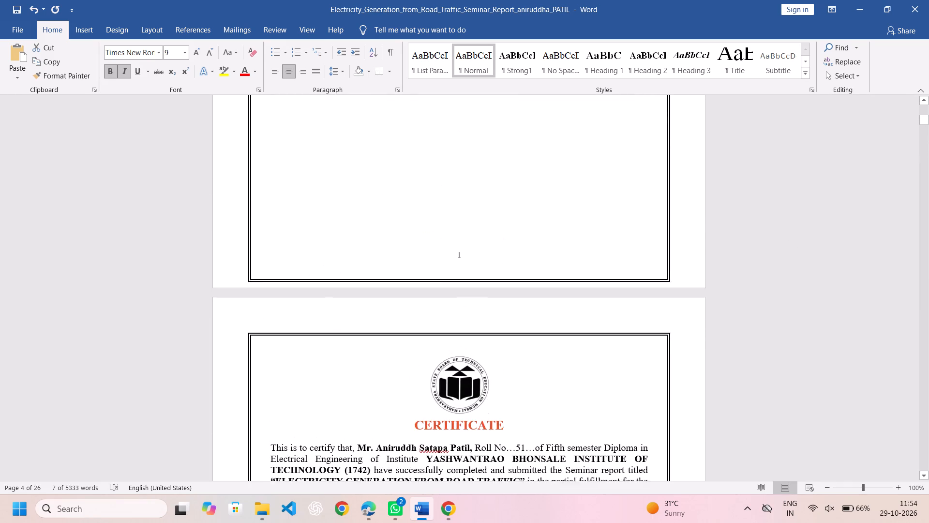
{"action": "scroll", "coordinate": [789, 241], "scroll_direction": "up", "scroll_amount": 2}
Delete the centred page number from the Section 1 footer, starting from the cover page.
{"action": "scroll", "coordinate": [789, 241], "scroll_direction": "down", "scroll_amount": 1}
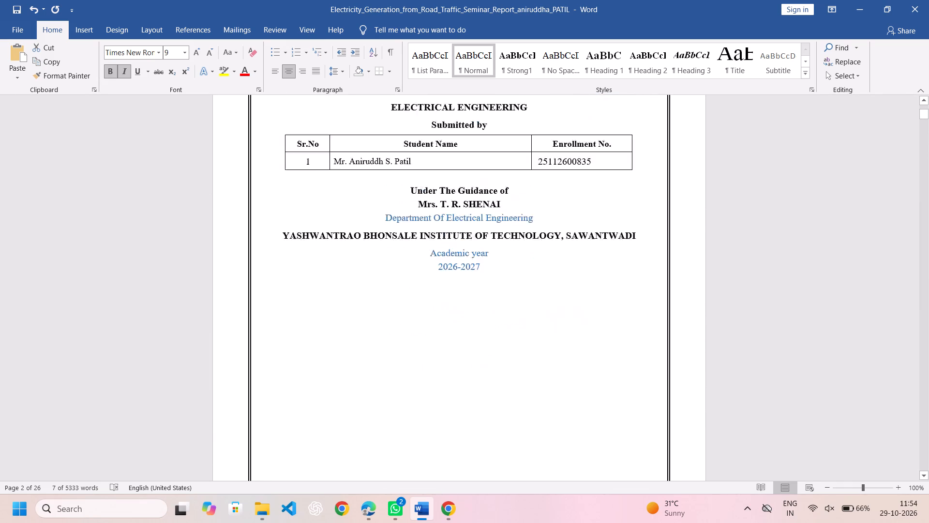
{"action": "scroll", "coordinate": [789, 241], "scroll_direction": "down", "scroll_amount": 1}
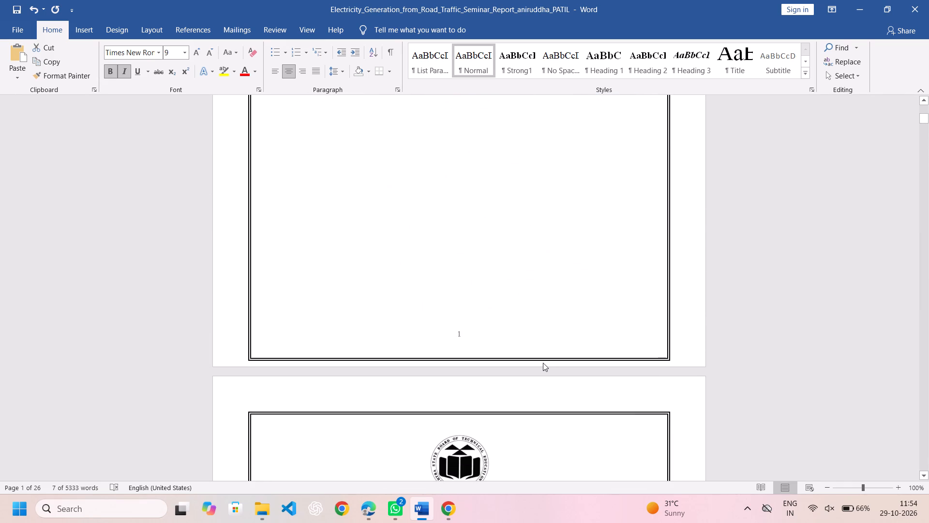
{"action": "left_click", "coordinate": [468, 334]}
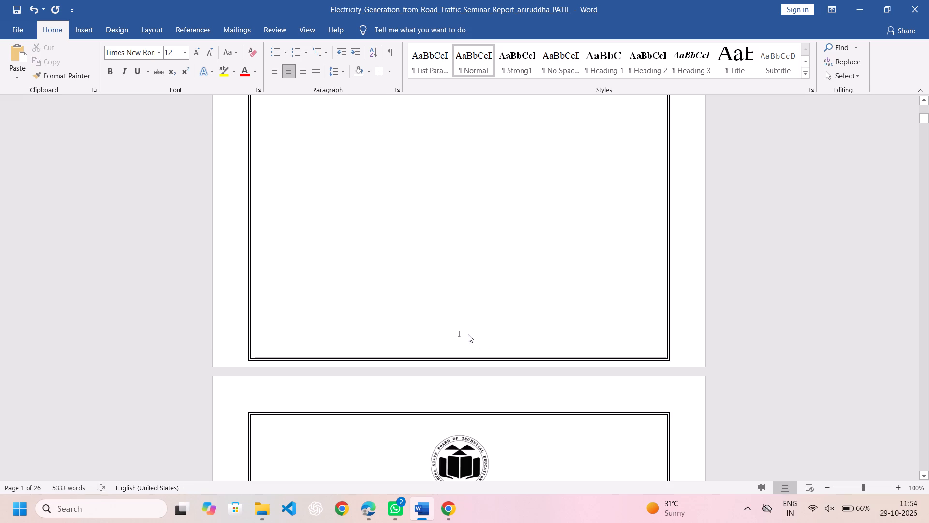
{"action": "double_click", "coordinate": [457, 337]}
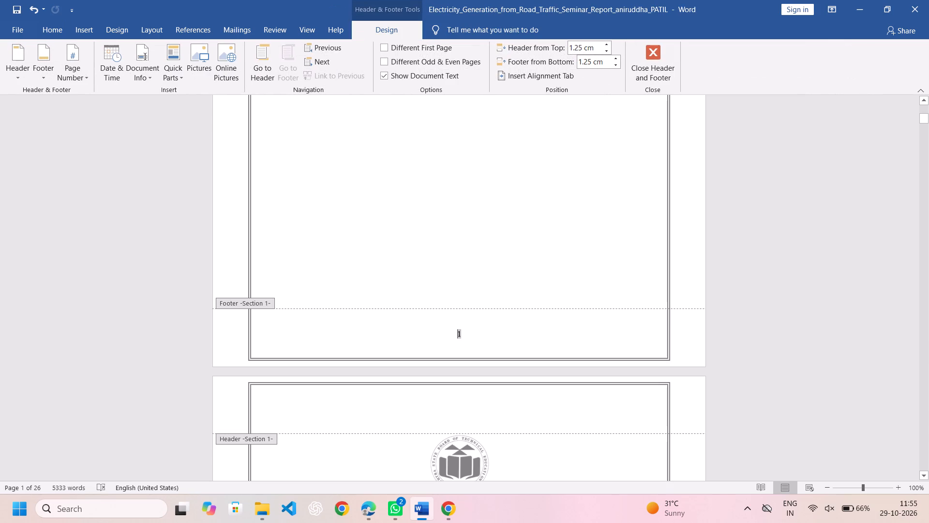
{"action": "key", "text": "BackSpace"}
{"action": "left_click_drag", "start_coordinate": [457, 337], "coordinate": [469, 336]}
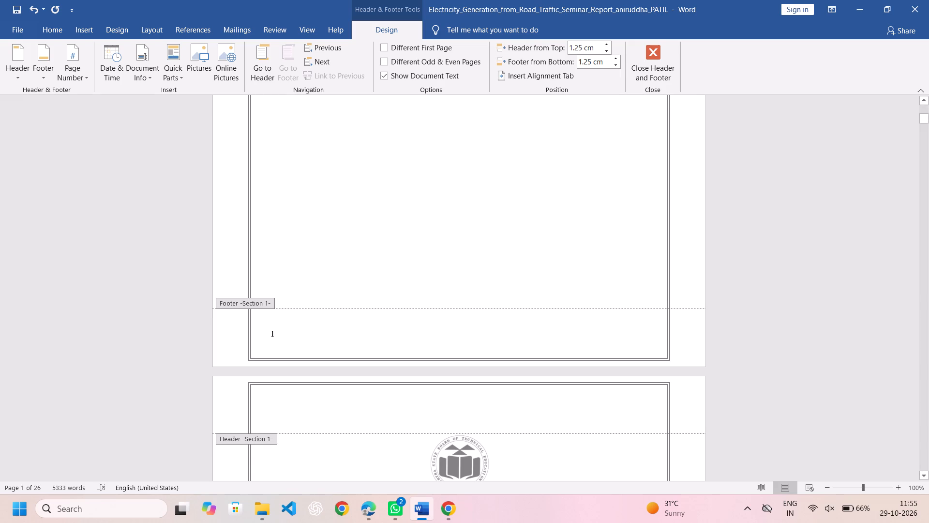
{"action": "key", "text": "Delete"}
{"action": "key", "text": "BackSpace"}
{"action": "key", "text": "BackSpace"}
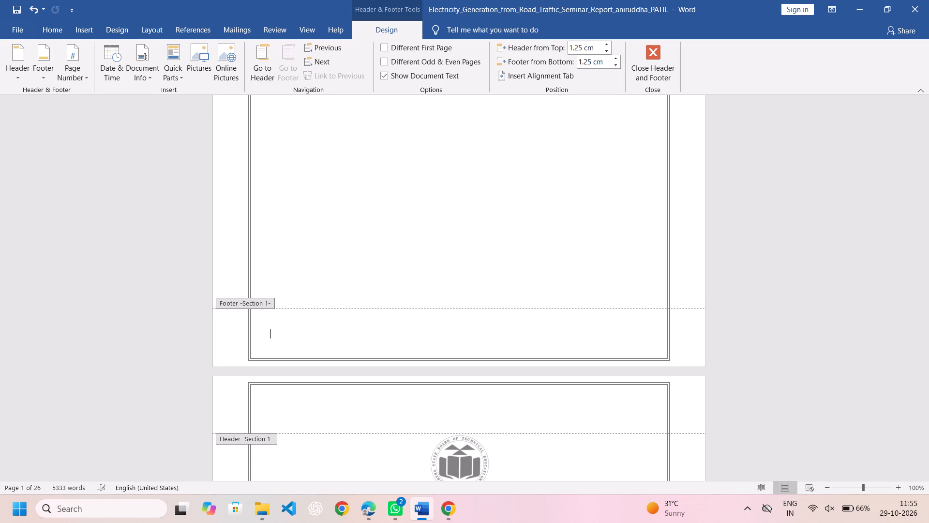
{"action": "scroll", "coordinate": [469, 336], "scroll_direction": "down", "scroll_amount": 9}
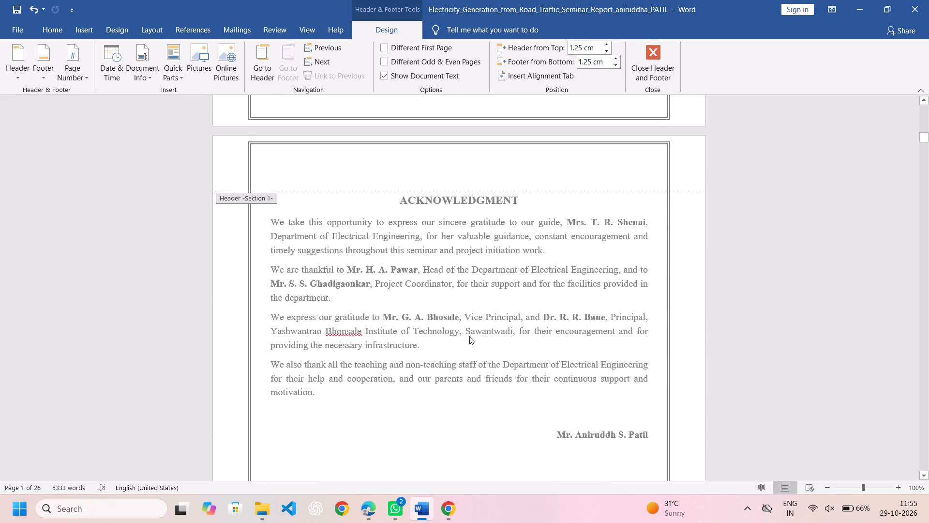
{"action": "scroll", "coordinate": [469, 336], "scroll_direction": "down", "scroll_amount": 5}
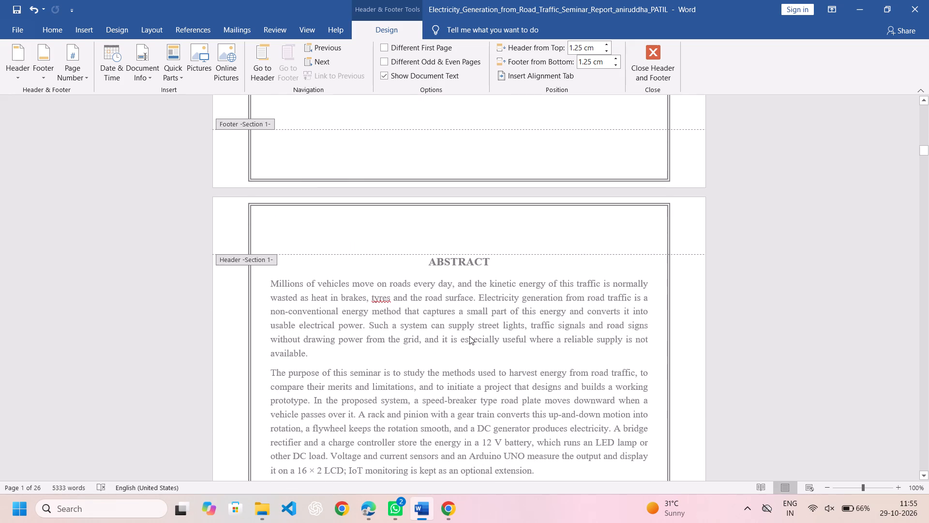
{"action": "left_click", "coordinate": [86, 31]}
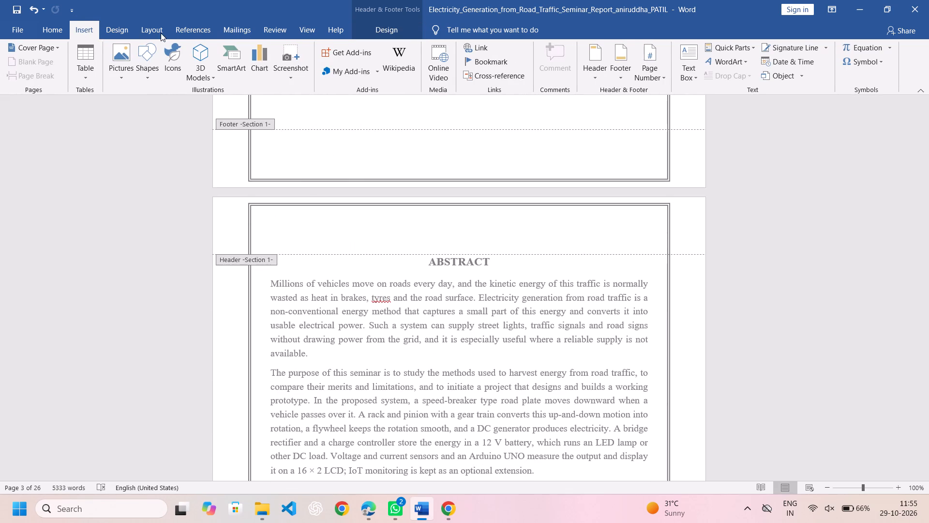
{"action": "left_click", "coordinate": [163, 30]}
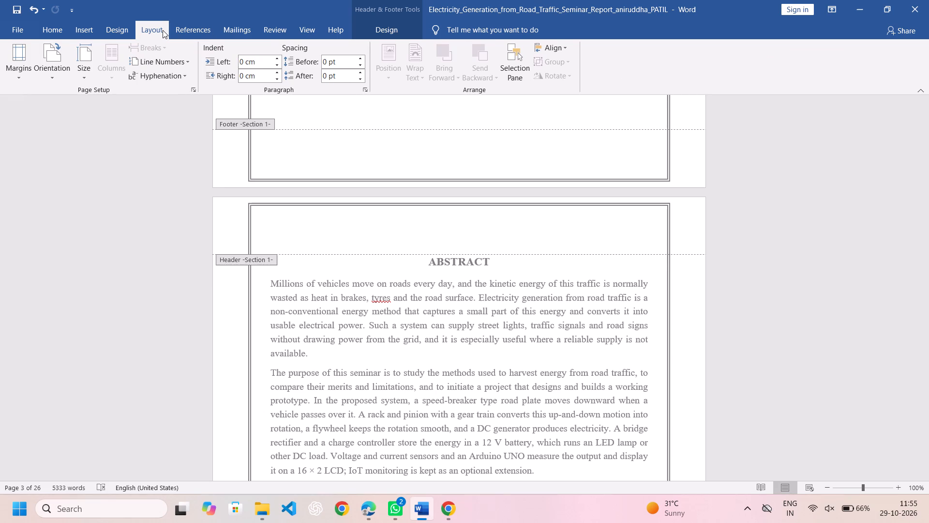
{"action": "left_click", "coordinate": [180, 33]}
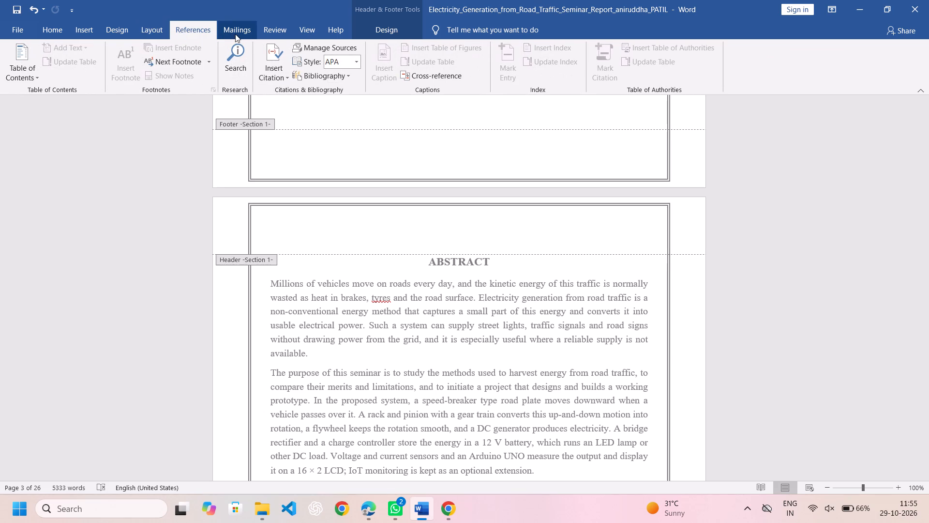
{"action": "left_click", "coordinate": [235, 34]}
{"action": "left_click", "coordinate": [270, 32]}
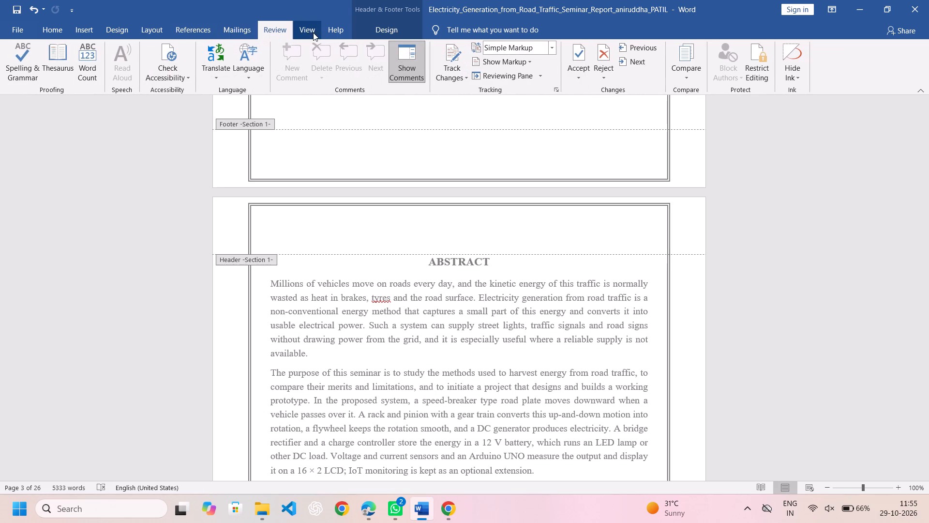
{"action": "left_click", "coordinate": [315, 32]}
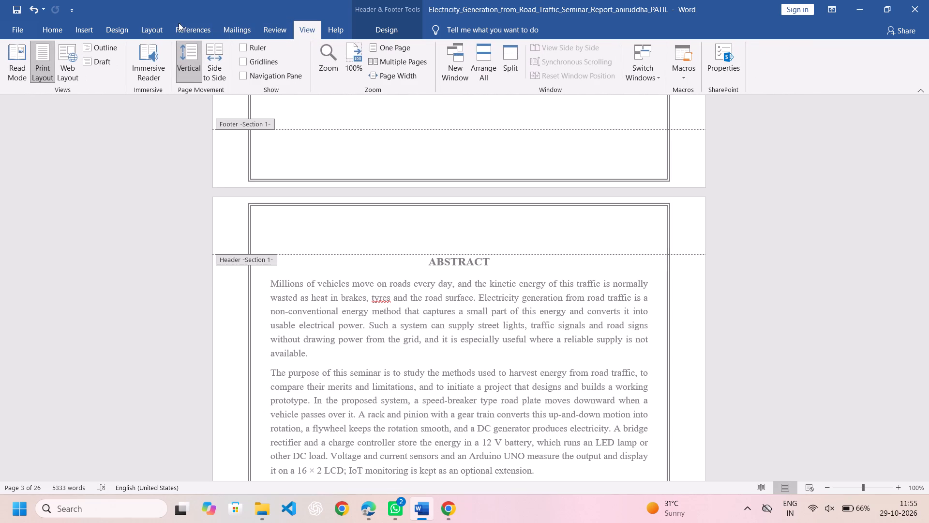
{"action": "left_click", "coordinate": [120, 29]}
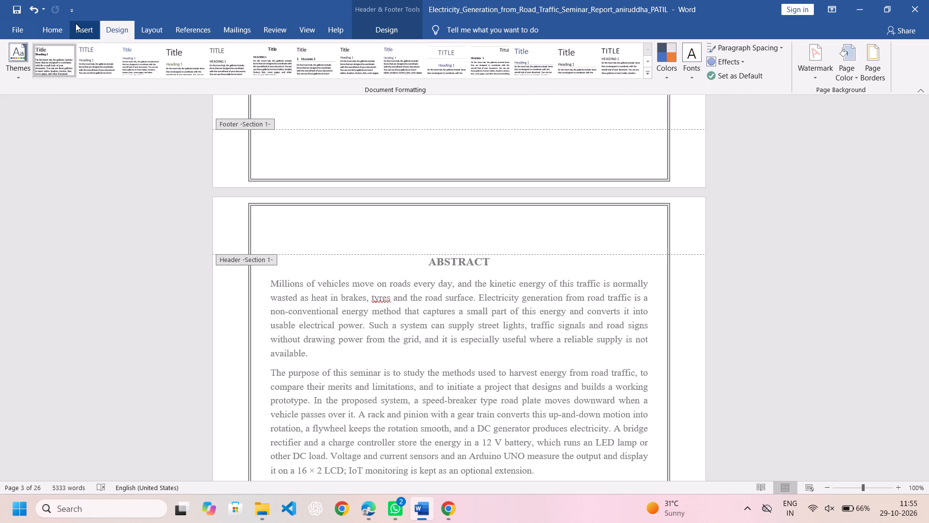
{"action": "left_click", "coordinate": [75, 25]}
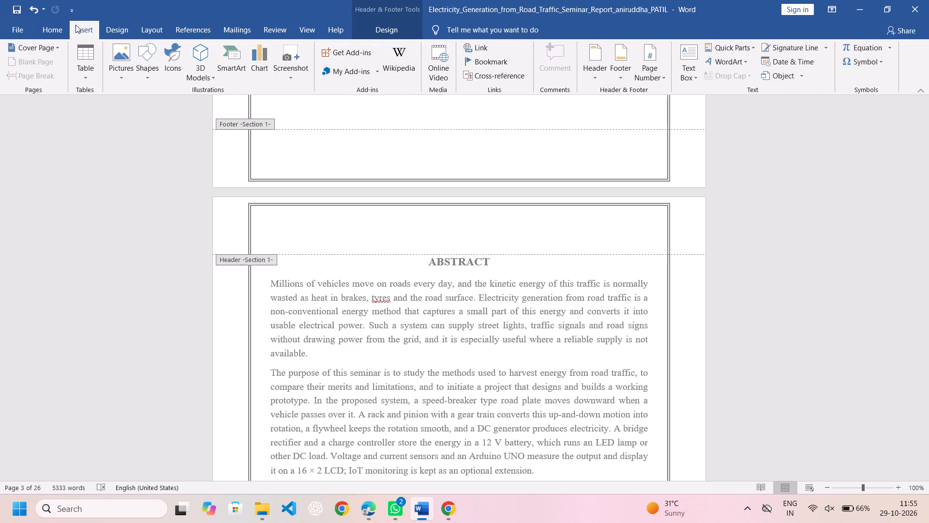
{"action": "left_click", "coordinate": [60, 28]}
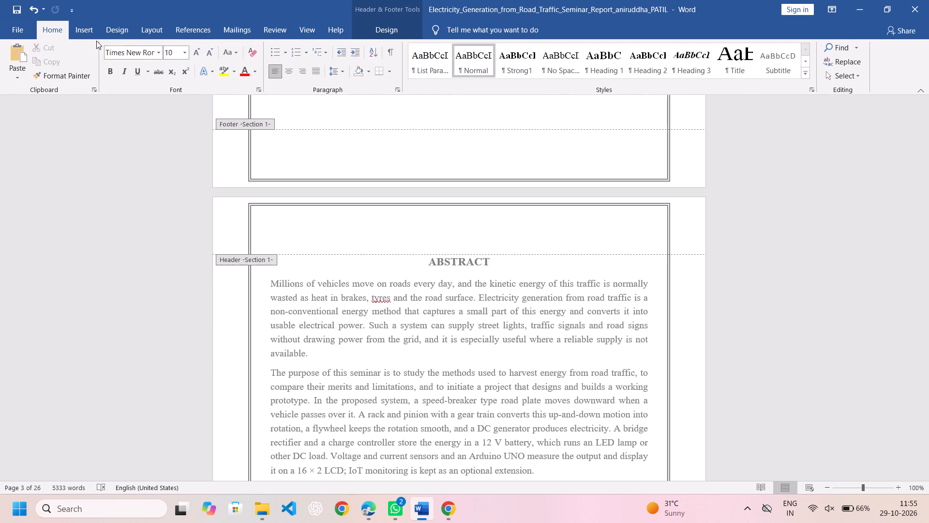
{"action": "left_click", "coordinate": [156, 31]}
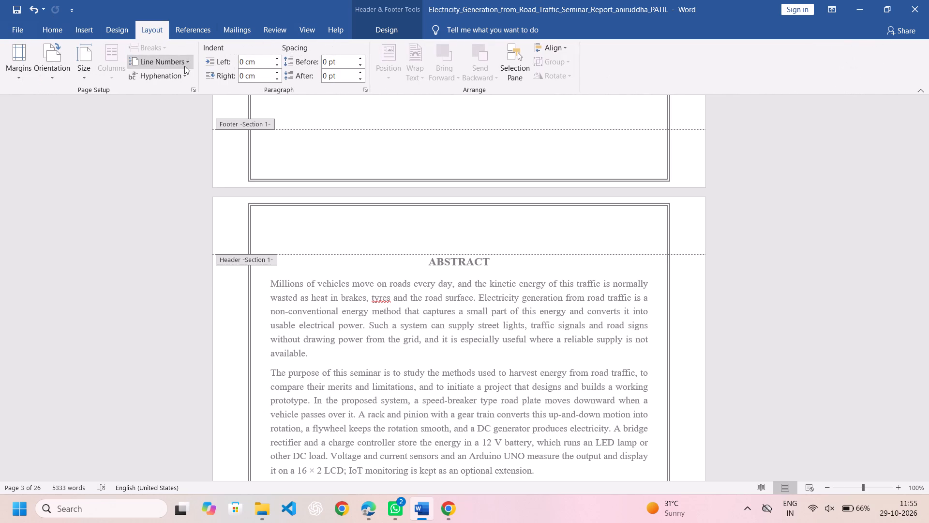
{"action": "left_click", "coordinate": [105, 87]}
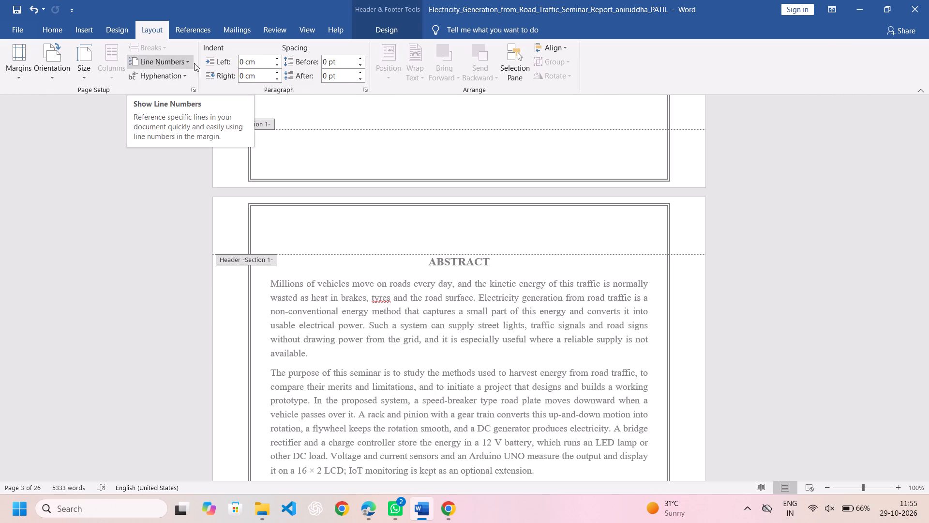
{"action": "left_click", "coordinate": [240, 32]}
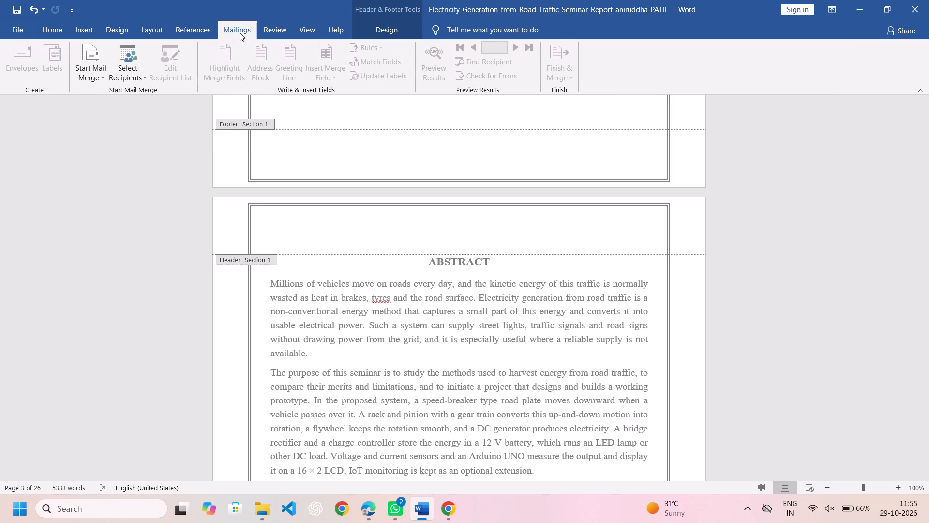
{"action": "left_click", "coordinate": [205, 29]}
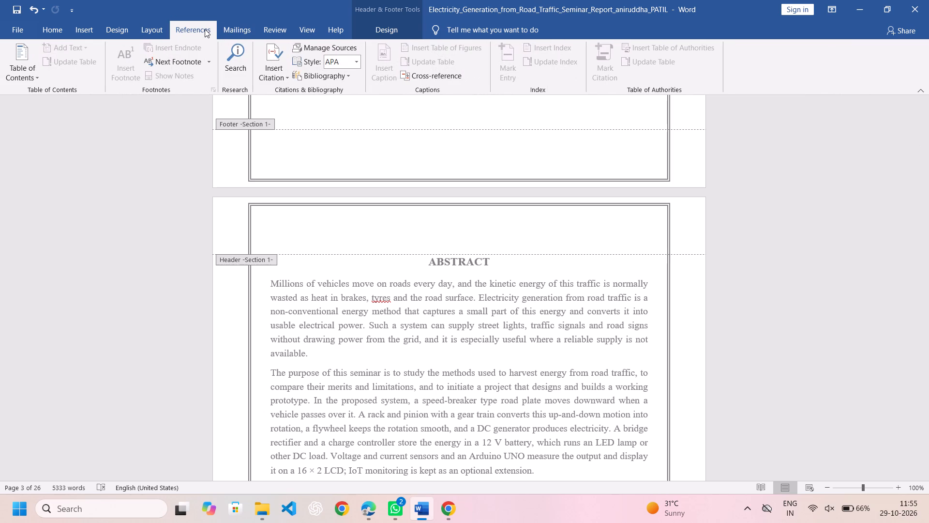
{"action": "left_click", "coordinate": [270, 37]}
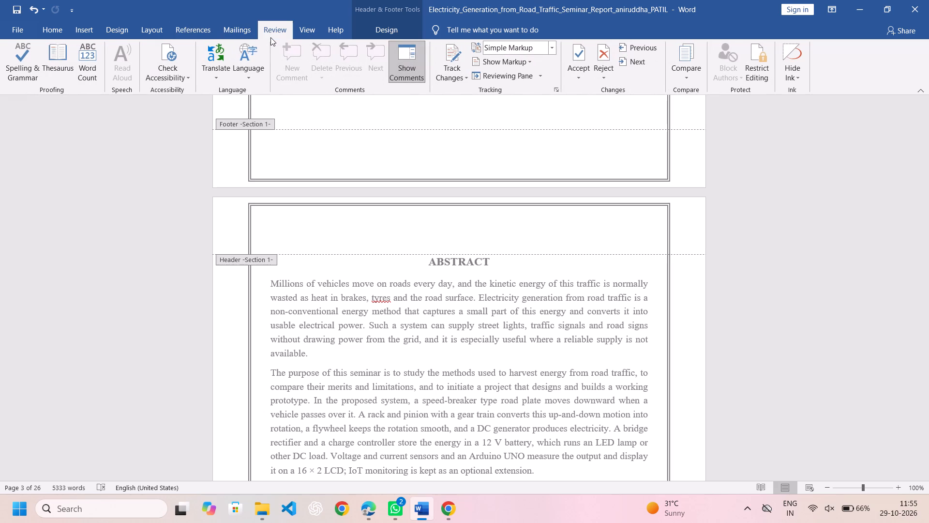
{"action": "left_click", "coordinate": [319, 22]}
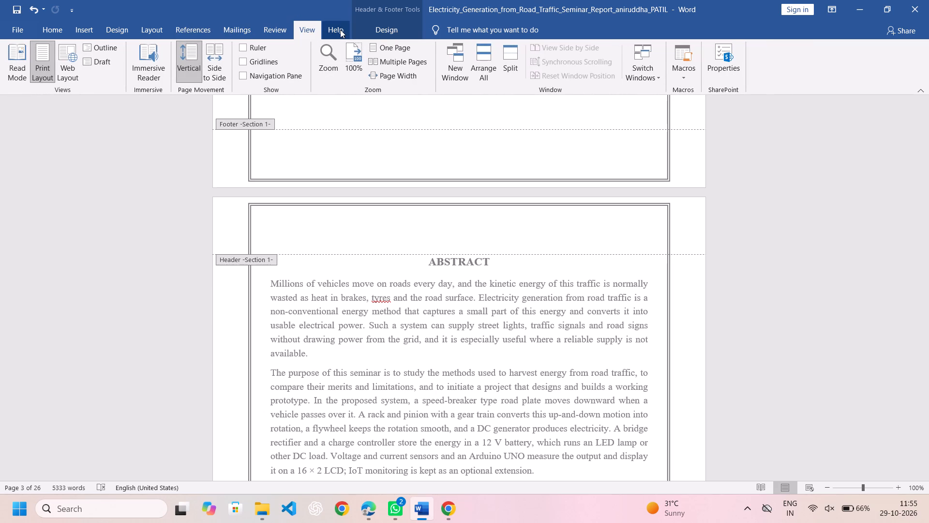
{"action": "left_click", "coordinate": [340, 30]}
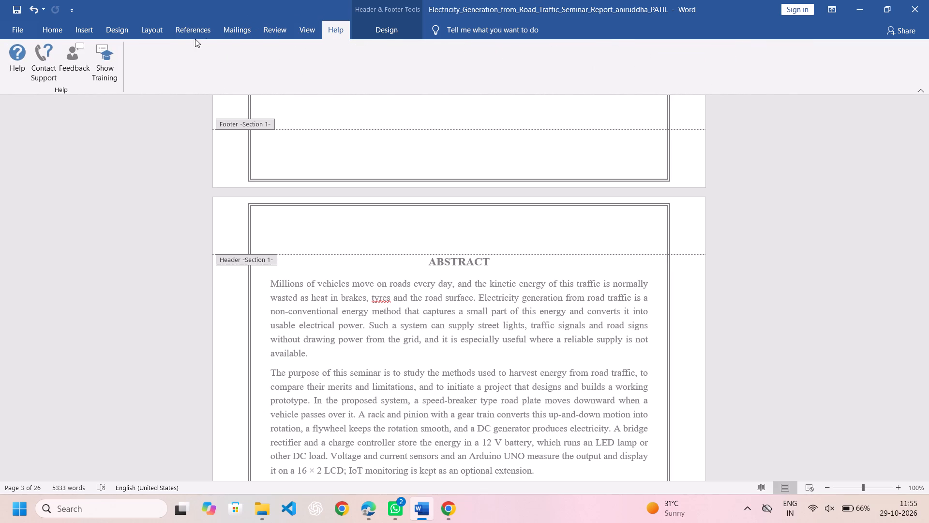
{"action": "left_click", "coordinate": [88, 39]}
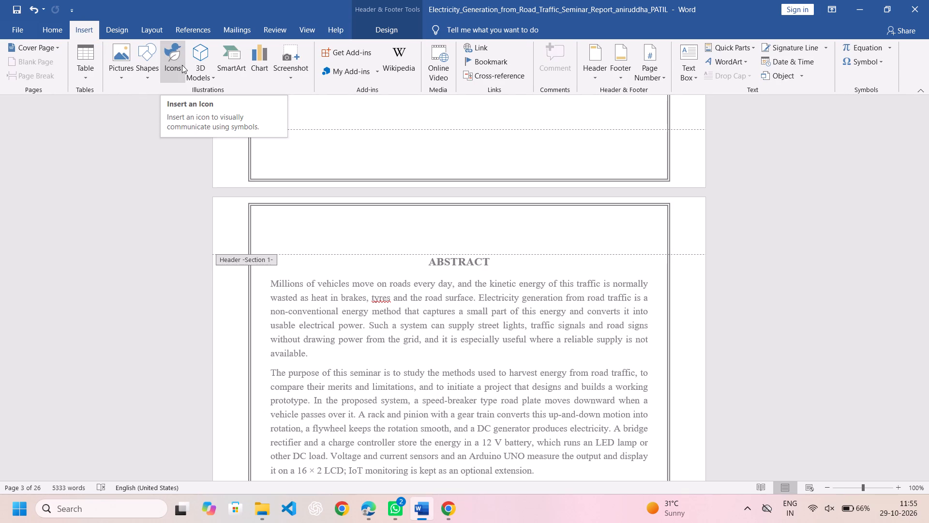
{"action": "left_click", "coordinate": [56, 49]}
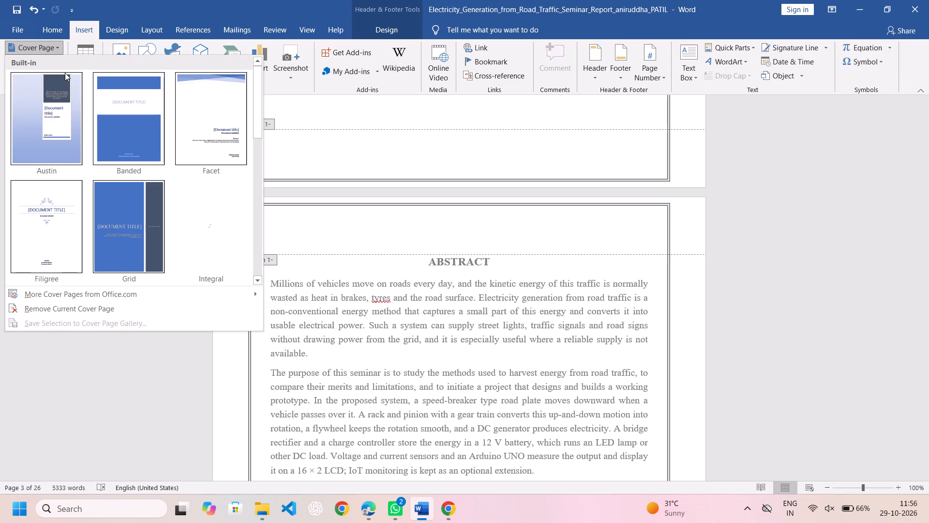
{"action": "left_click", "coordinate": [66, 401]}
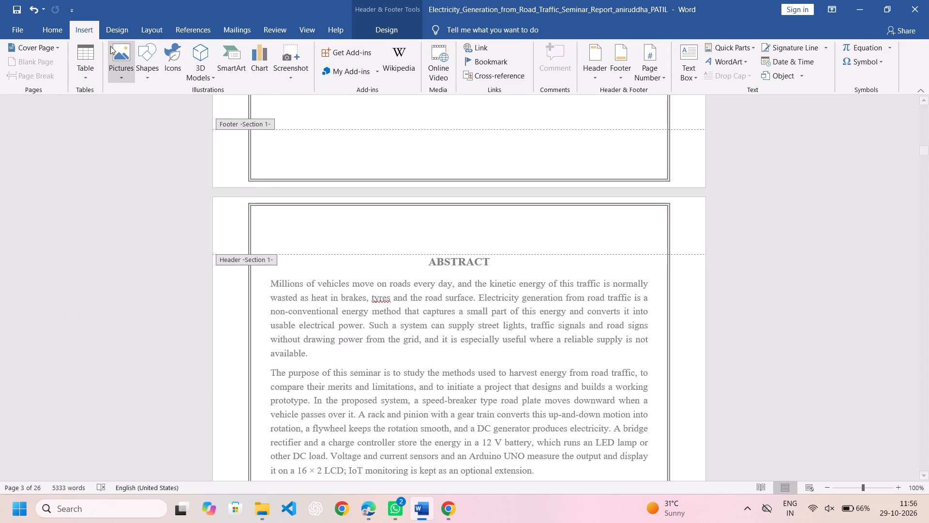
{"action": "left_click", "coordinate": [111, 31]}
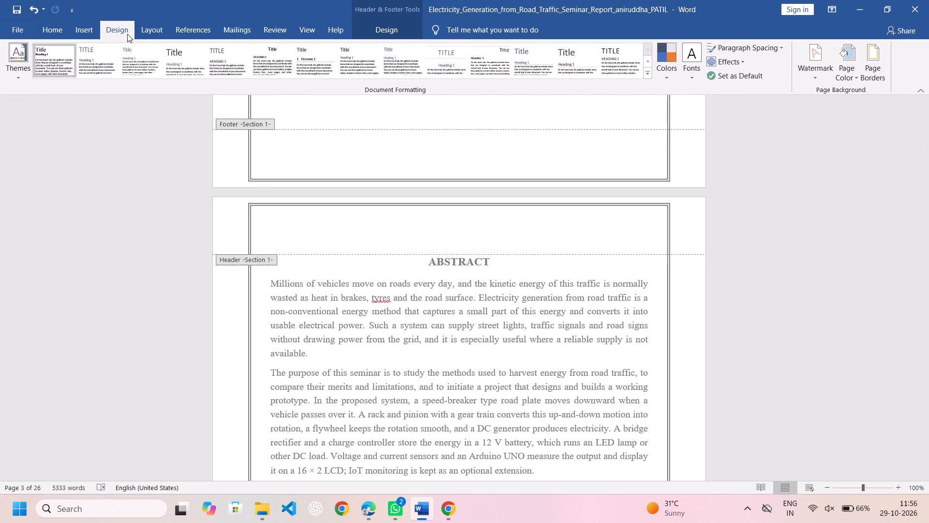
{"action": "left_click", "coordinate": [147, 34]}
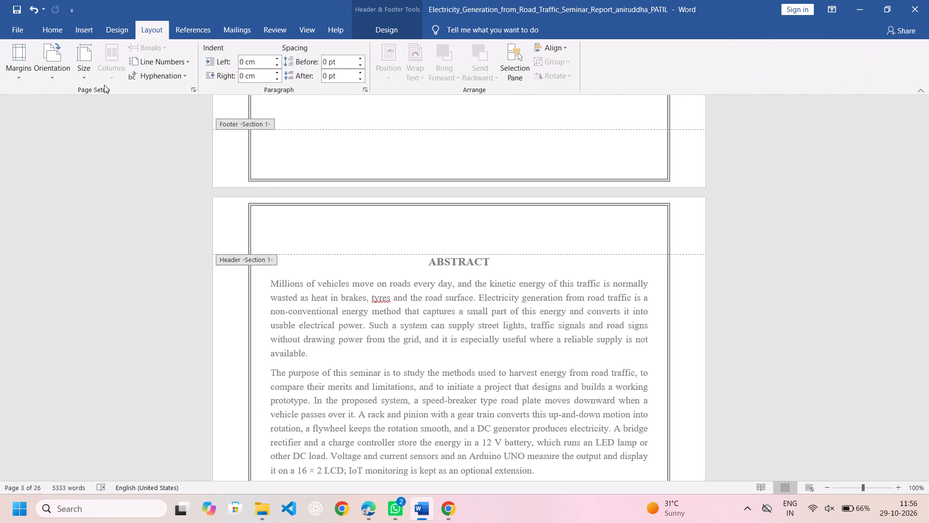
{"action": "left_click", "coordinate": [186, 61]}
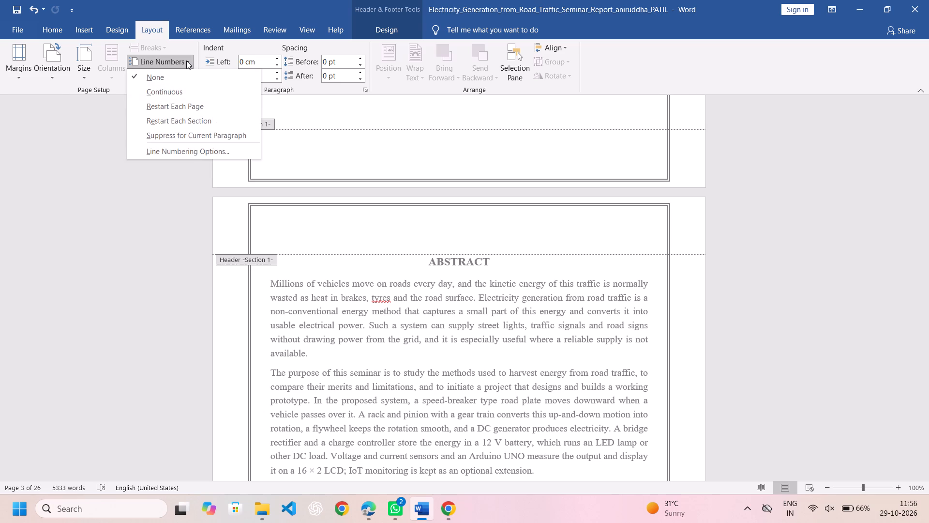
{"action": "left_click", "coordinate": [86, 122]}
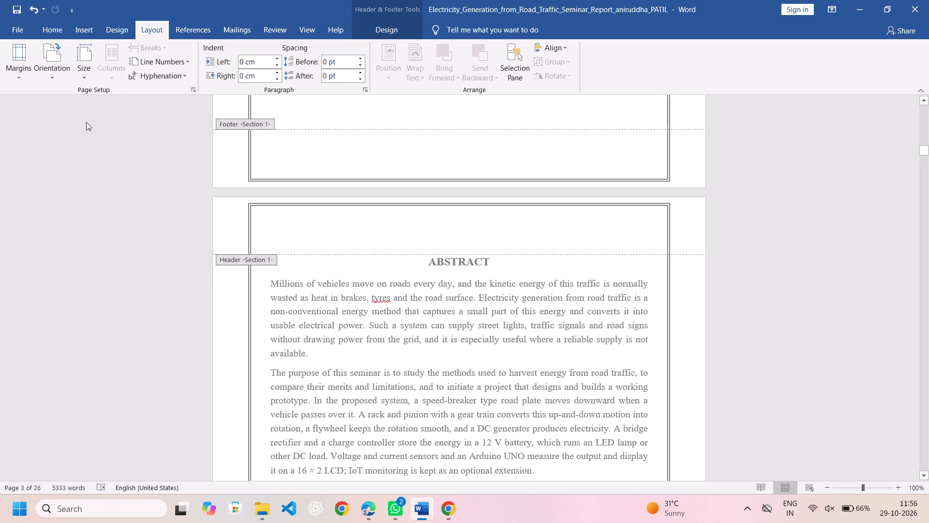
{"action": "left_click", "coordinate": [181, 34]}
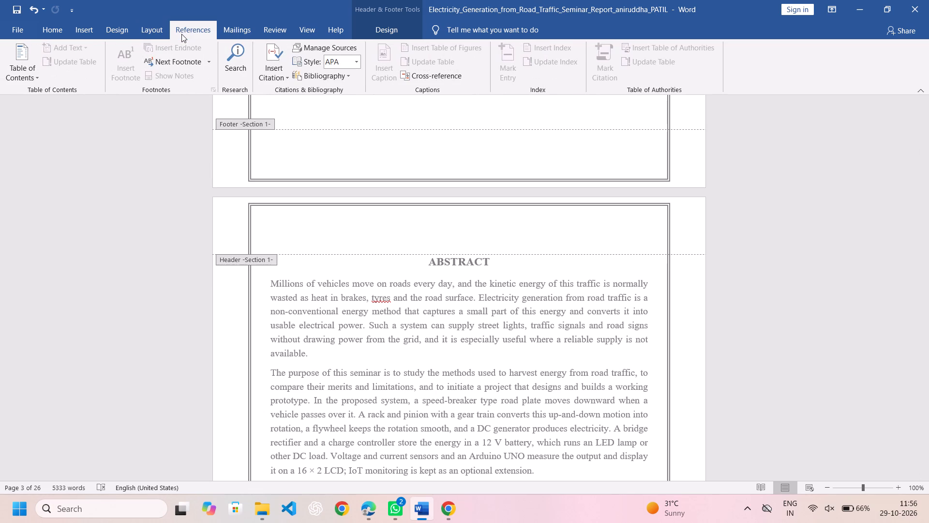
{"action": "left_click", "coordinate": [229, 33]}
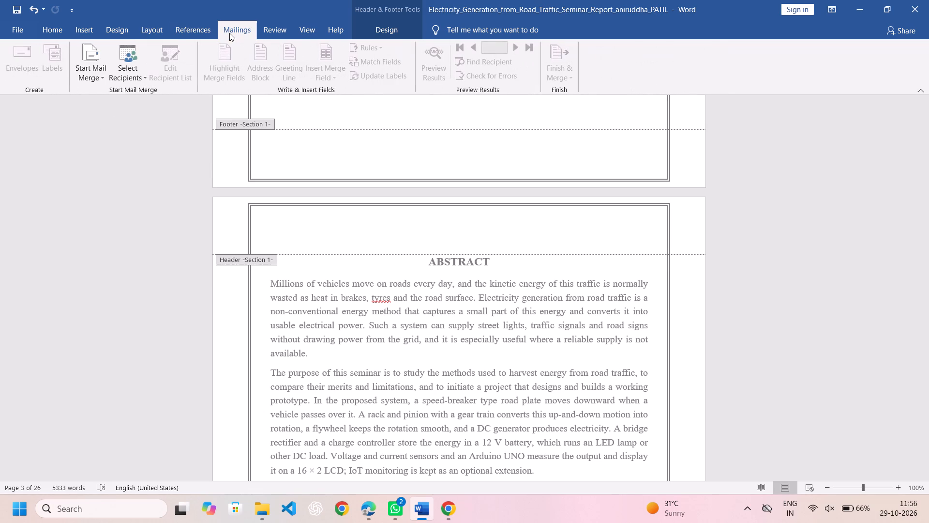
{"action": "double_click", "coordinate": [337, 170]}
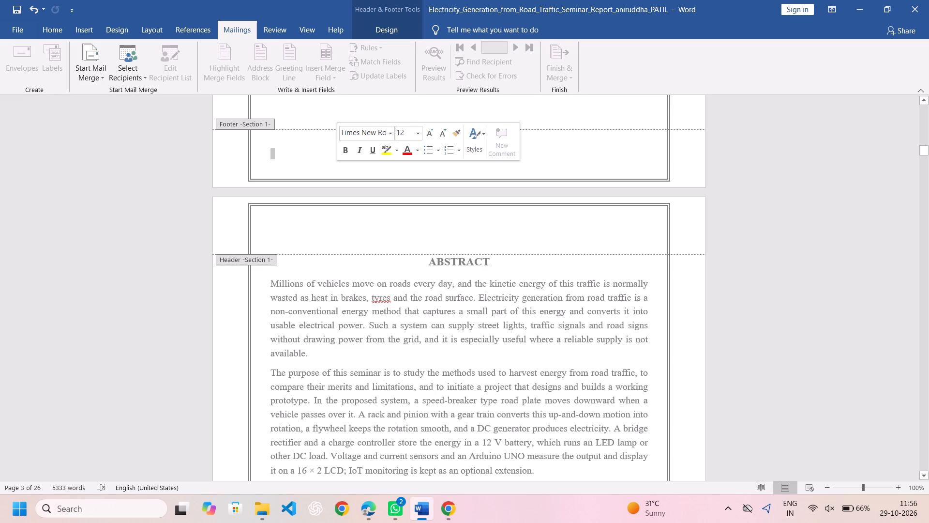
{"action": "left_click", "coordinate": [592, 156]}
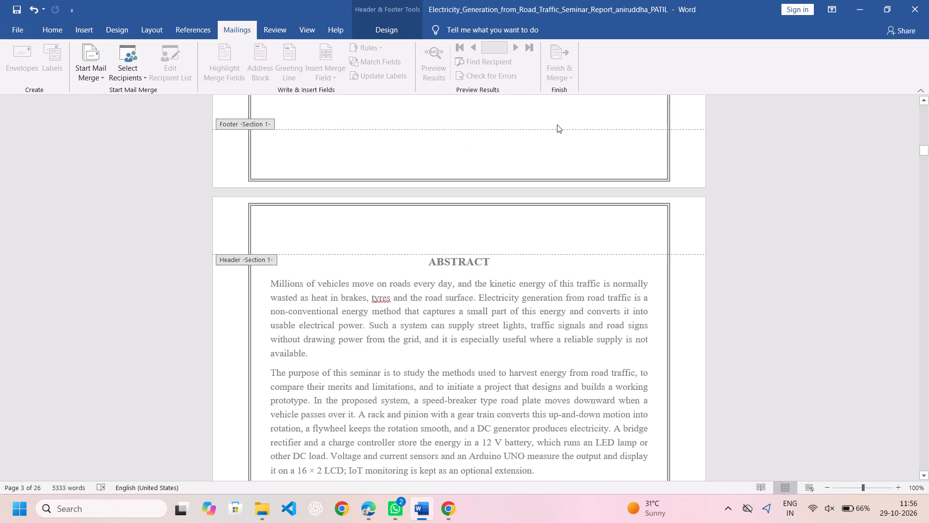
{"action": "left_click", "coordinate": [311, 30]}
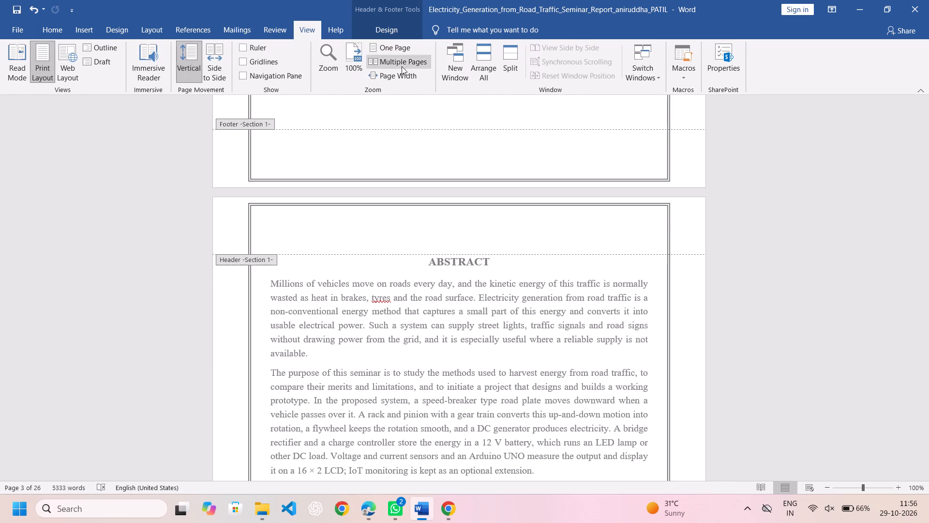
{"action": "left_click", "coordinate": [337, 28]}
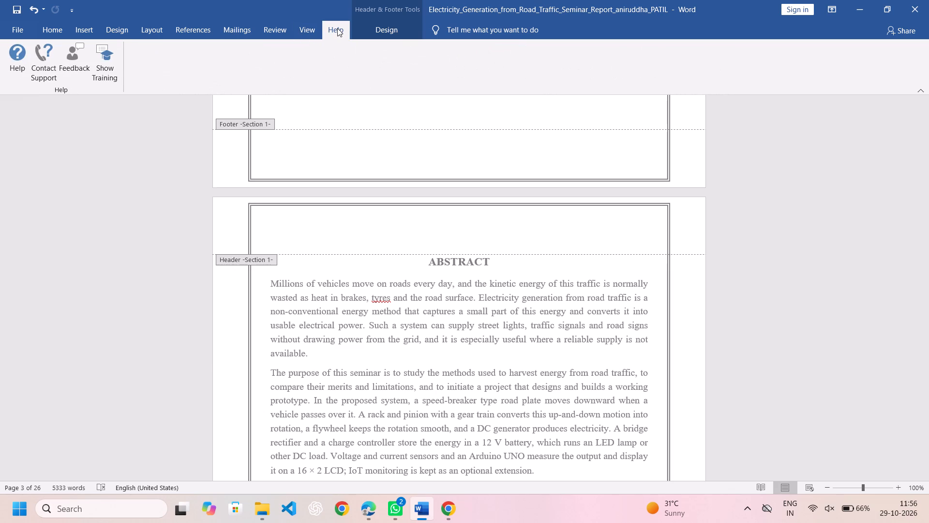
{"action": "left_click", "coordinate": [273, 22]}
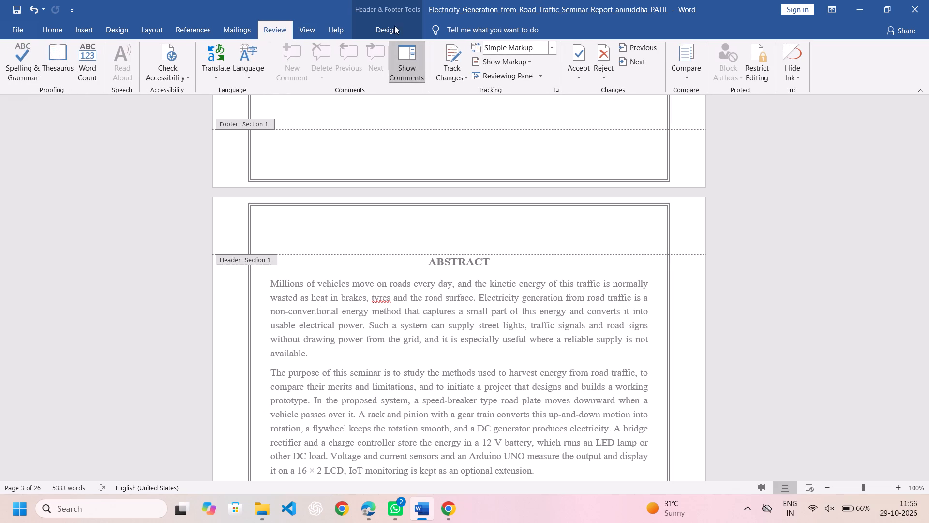
Insert an Accent Bar 2 page number at the bottom of the page in the Section 1 footer.
{"action": "left_click", "coordinate": [389, 19]}
{"action": "left_click", "coordinate": [388, 31]}
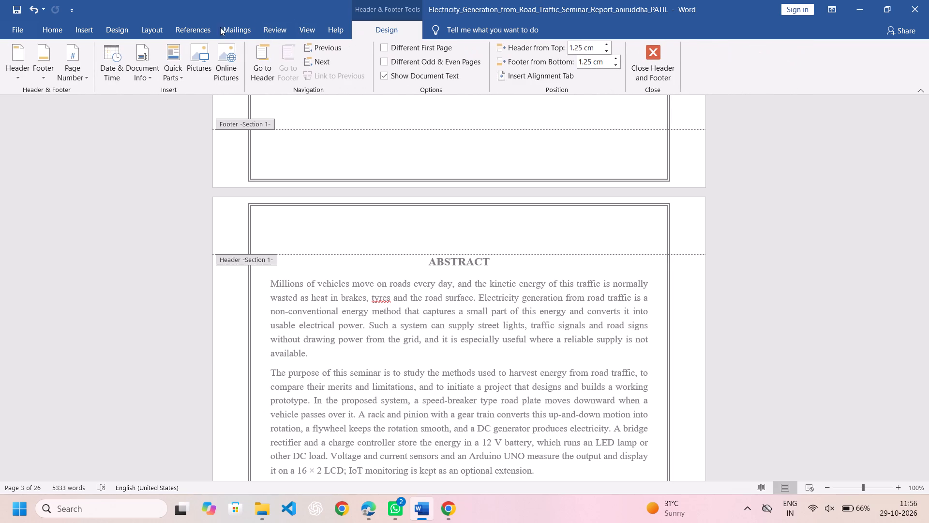
{"action": "left_click", "coordinate": [80, 75]}
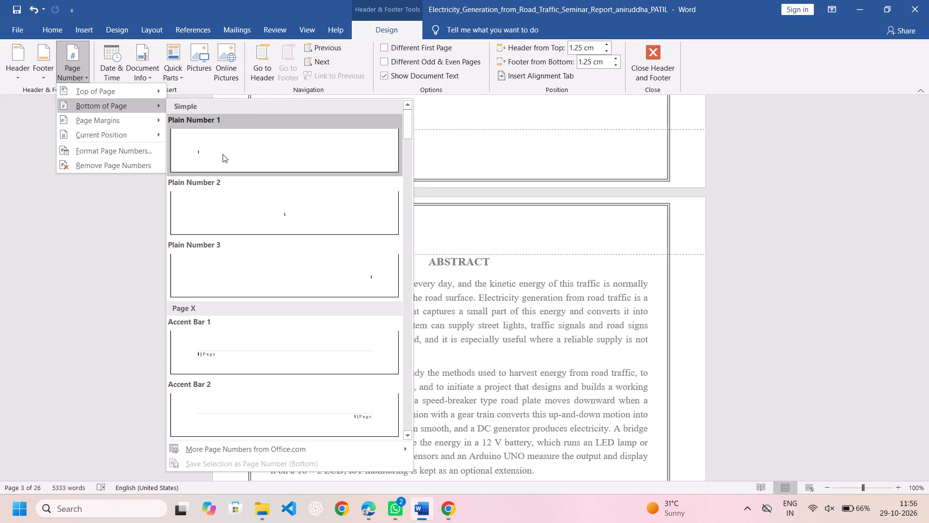
{"action": "left_click", "coordinate": [285, 394]}
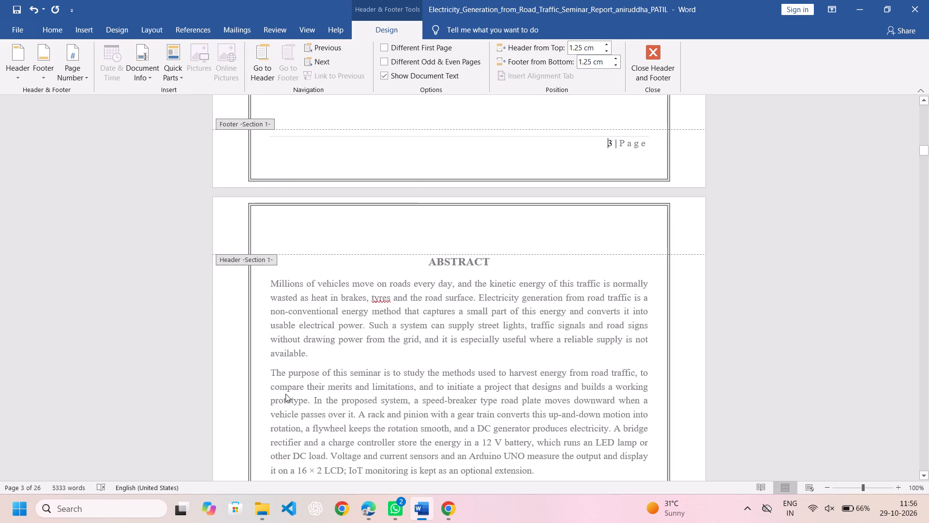
Check the footer page numbering from the cover page through the Section 2 chapters and back to the front matter.
{"action": "scroll", "coordinate": [285, 394], "scroll_direction": "up", "scroll_amount": 6}
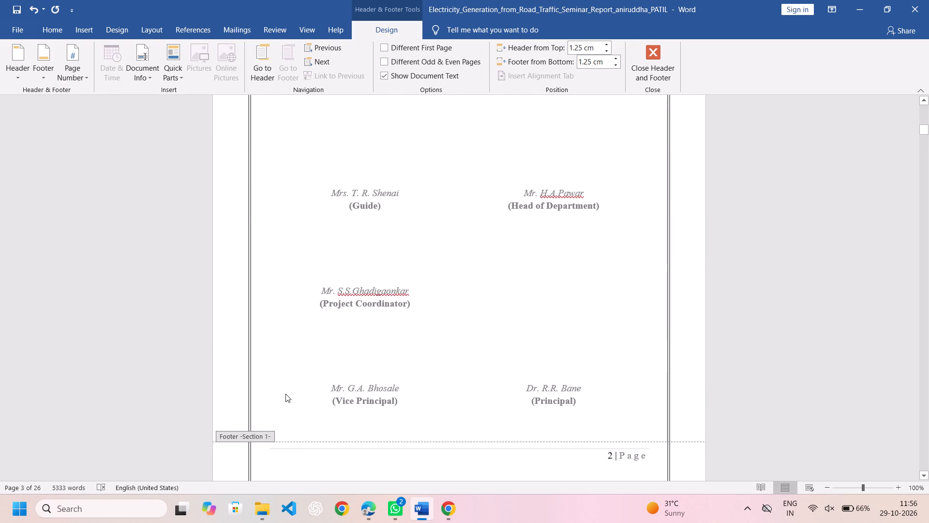
{"action": "scroll", "coordinate": [285, 394], "scroll_direction": "up", "scroll_amount": 8}
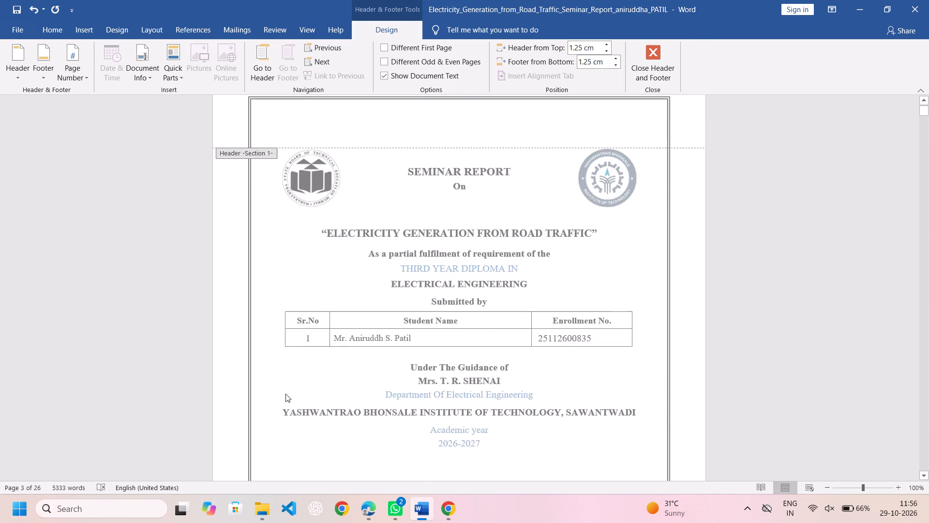
{"action": "scroll", "coordinate": [285, 394], "scroll_direction": "up", "scroll_amount": 2}
{"action": "scroll", "coordinate": [285, 394], "scroll_direction": "down", "scroll_amount": 3}
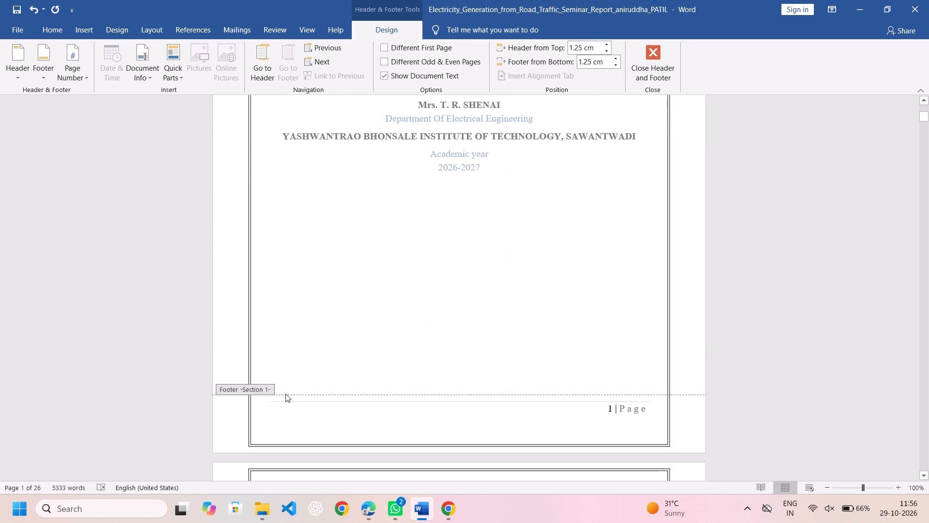
{"action": "scroll", "coordinate": [285, 394], "scroll_direction": "down", "scroll_amount": 11}
{"action": "scroll", "coordinate": [285, 394], "scroll_direction": "up", "scroll_amount": 1}
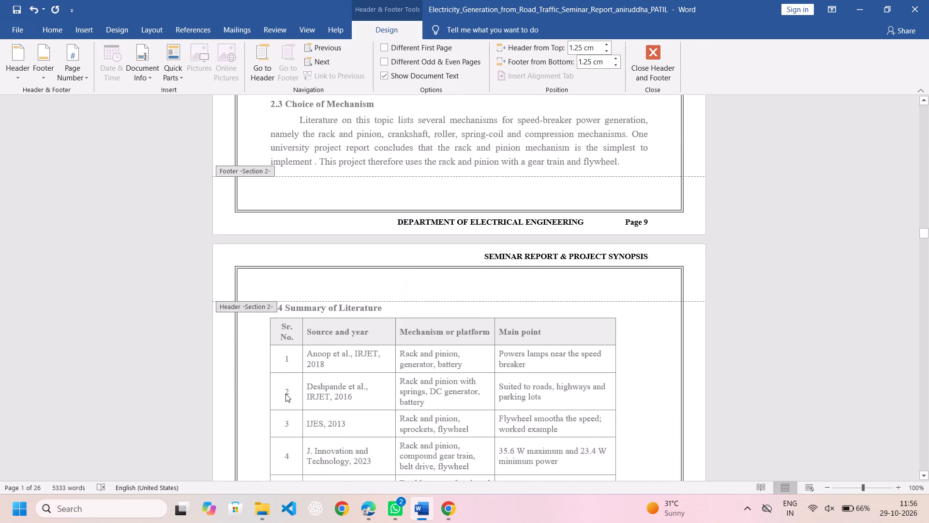
{"action": "scroll", "coordinate": [285, 394], "scroll_direction": "up", "scroll_amount": 2}
{"action": "scroll", "coordinate": [285, 394], "scroll_direction": "down", "scroll_amount": 1}
{"action": "scroll", "coordinate": [285, 394], "scroll_direction": "up", "scroll_amount": 1}
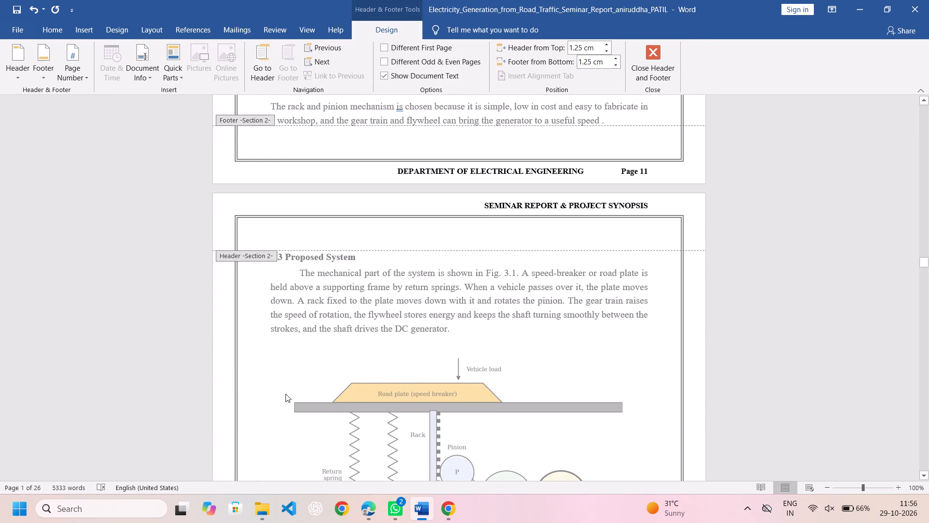
{"action": "scroll", "coordinate": [285, 394], "scroll_direction": "up", "scroll_amount": 5}
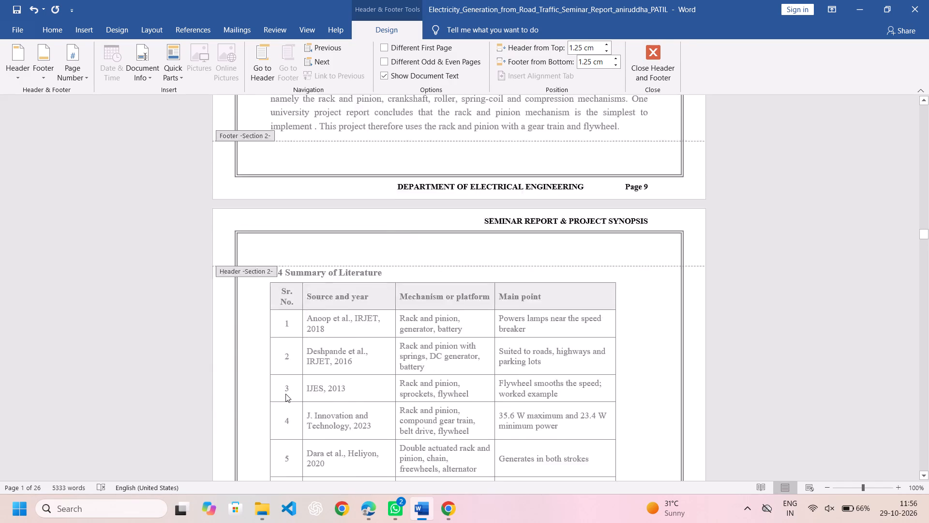
{"action": "scroll", "coordinate": [285, 394], "scroll_direction": "up", "scroll_amount": 6}
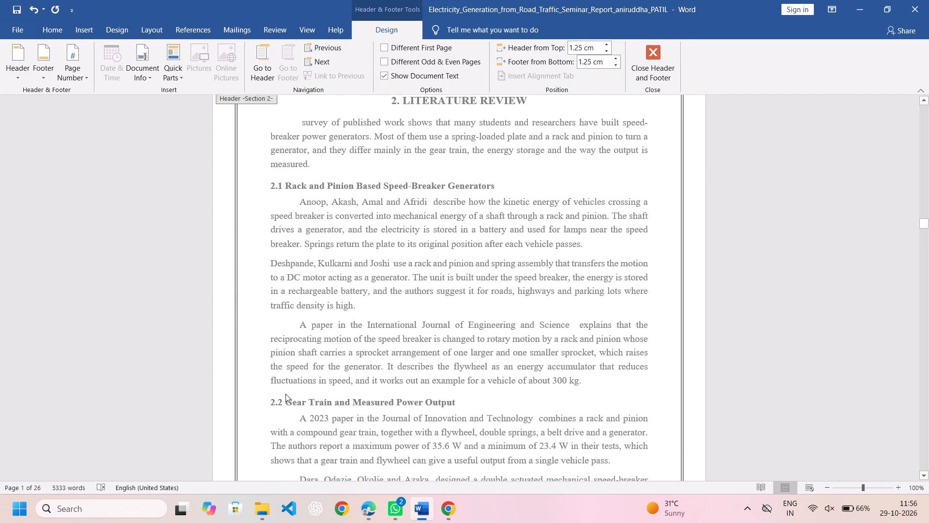
{"action": "scroll", "coordinate": [285, 394], "scroll_direction": "up", "scroll_amount": 5}
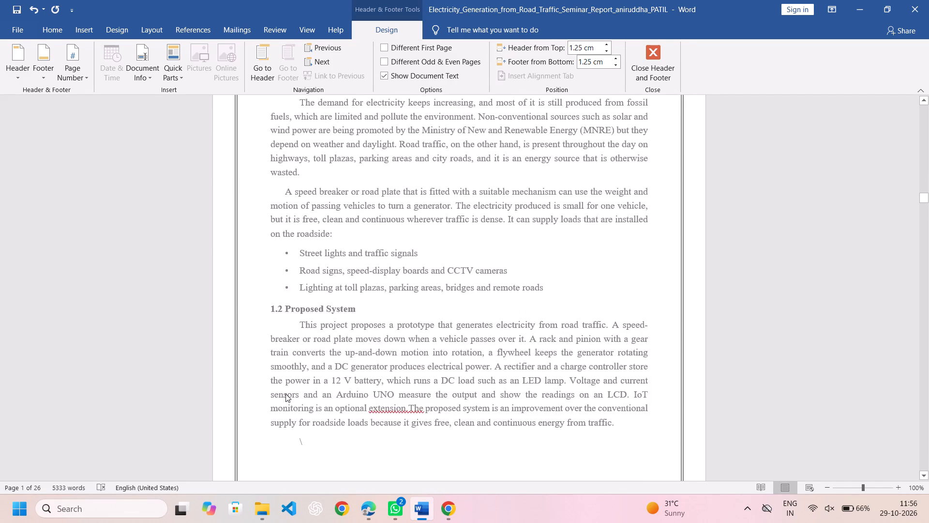
{"action": "scroll", "coordinate": [285, 394], "scroll_direction": "up", "scroll_amount": 8}
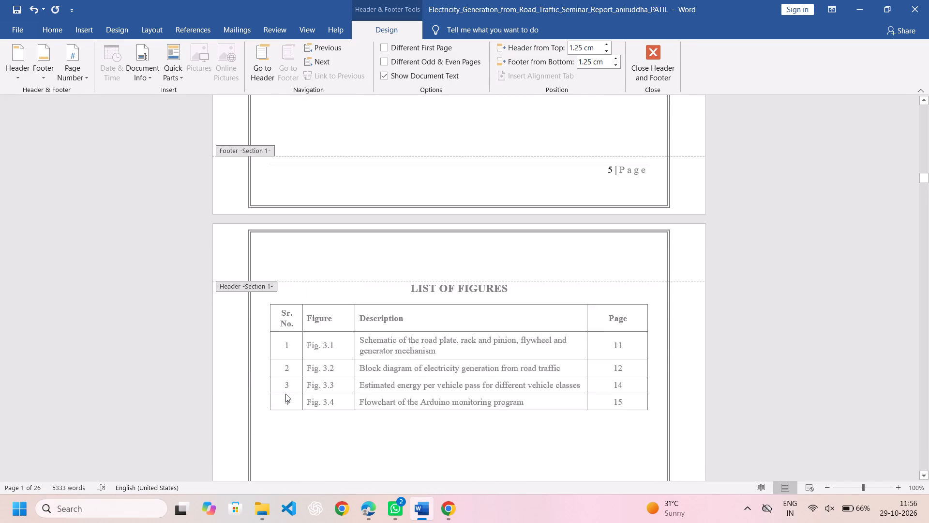
{"action": "scroll", "coordinate": [285, 394], "scroll_direction": "up", "scroll_amount": 9}
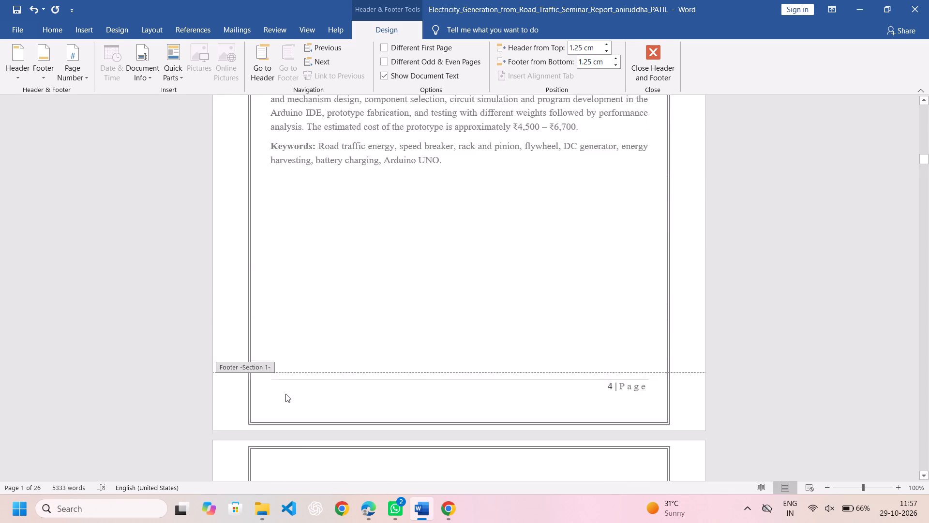
{"action": "scroll", "coordinate": [285, 394], "scroll_direction": "up", "scroll_amount": 4}
Examine the Section 1 footers again on the cover, certificate, acknowledgment, abstract and index pages.
{"action": "scroll", "coordinate": [285, 394], "scroll_direction": "down", "scroll_amount": 1}
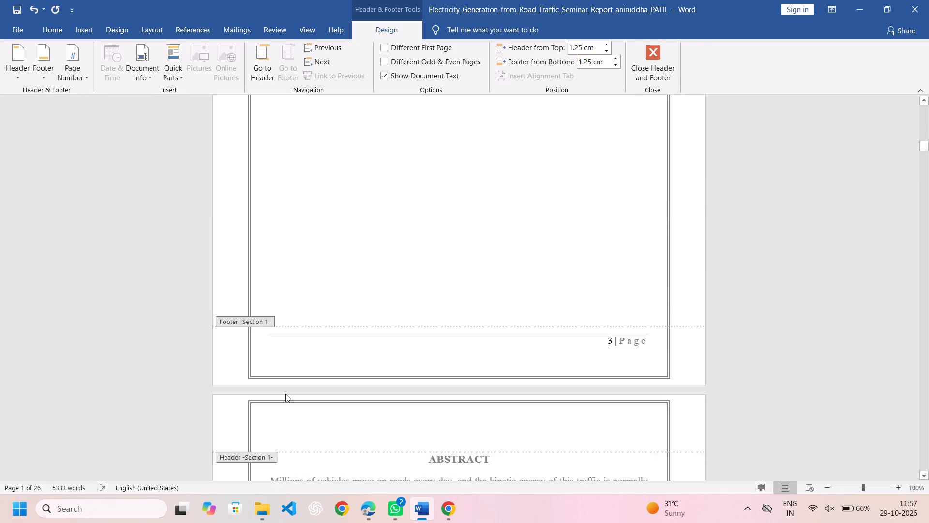
{"action": "scroll", "coordinate": [285, 394], "scroll_direction": "down", "scroll_amount": 6}
{"action": "scroll", "coordinate": [285, 394], "scroll_direction": "up", "scroll_amount": 1}
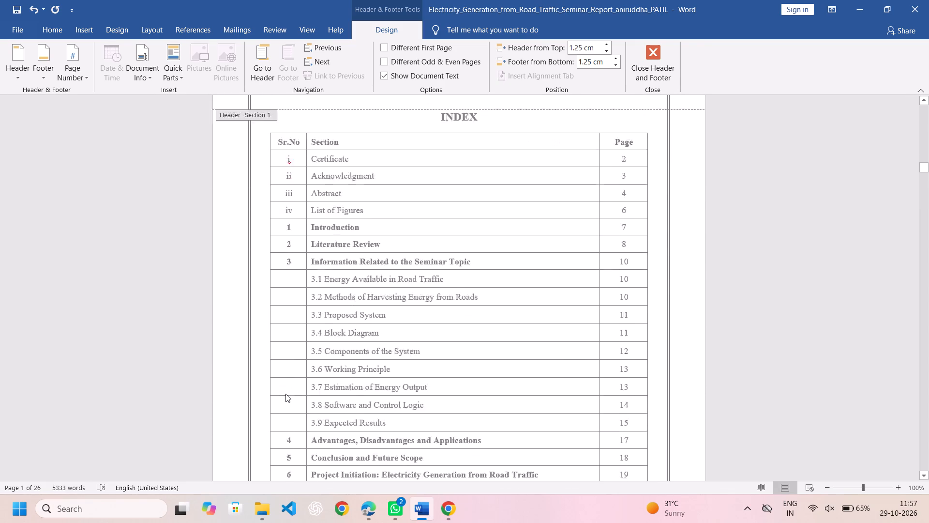
{"action": "scroll", "coordinate": [285, 394], "scroll_direction": "up", "scroll_amount": 4}
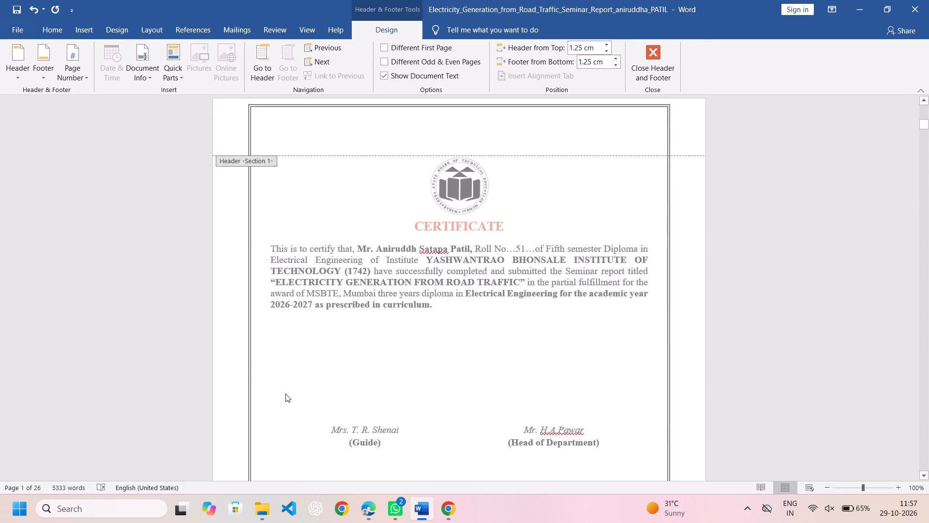
{"action": "scroll", "coordinate": [285, 394], "scroll_direction": "up", "scroll_amount": 1}
{"action": "scroll", "coordinate": [285, 394], "scroll_direction": "down", "scroll_amount": 1}
{"action": "scroll", "coordinate": [285, 394], "scroll_direction": "up", "scroll_amount": 1}
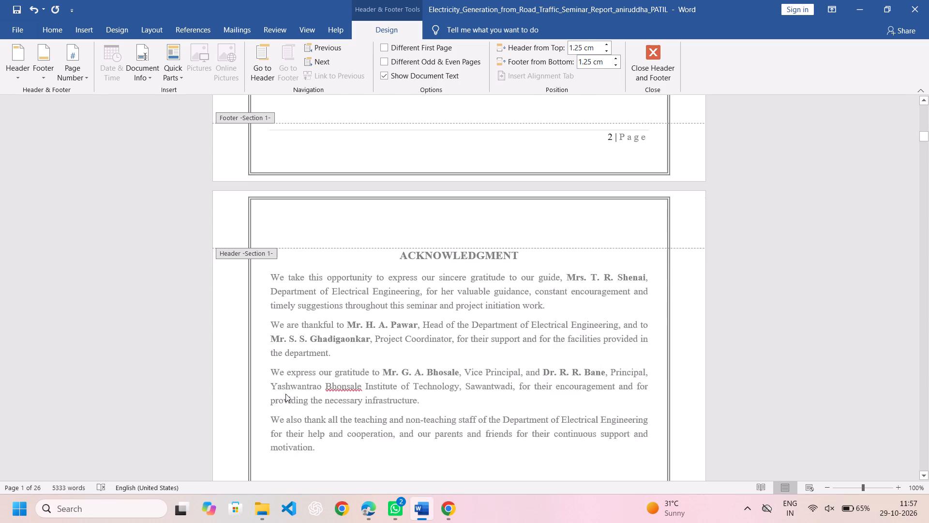
{"action": "scroll", "coordinate": [285, 394], "scroll_direction": "up", "scroll_amount": 4}
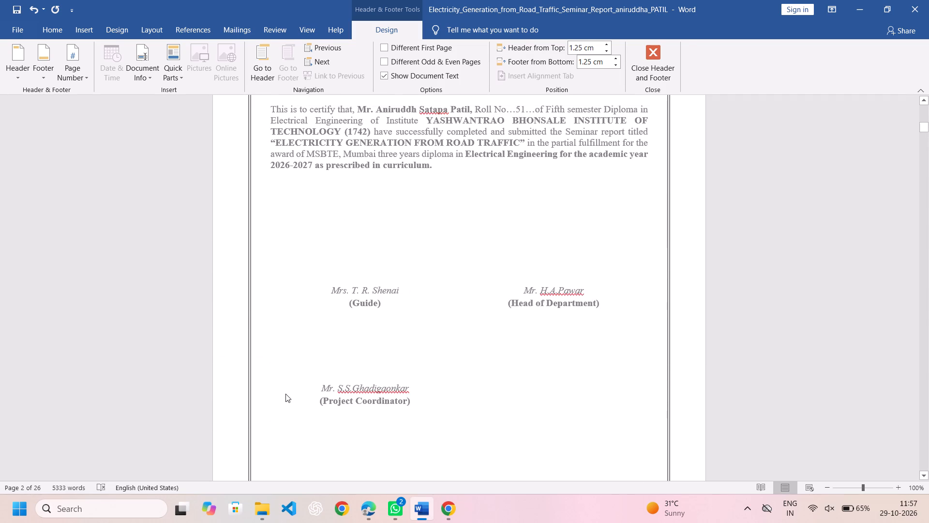
{"action": "scroll", "coordinate": [285, 394], "scroll_direction": "up", "scroll_amount": 3}
{"action": "scroll", "coordinate": [285, 394], "scroll_direction": "down", "scroll_amount": 1}
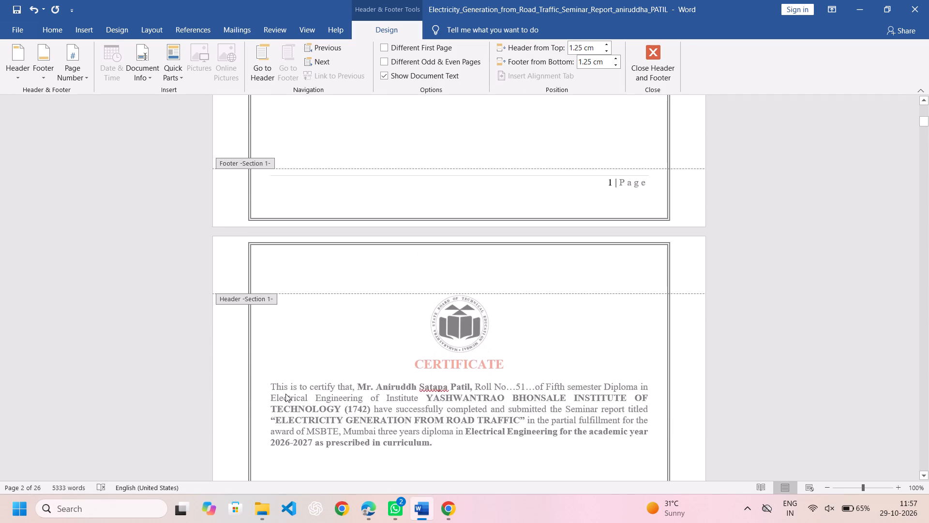
{"action": "scroll", "coordinate": [285, 394], "scroll_direction": "down", "scroll_amount": 6}
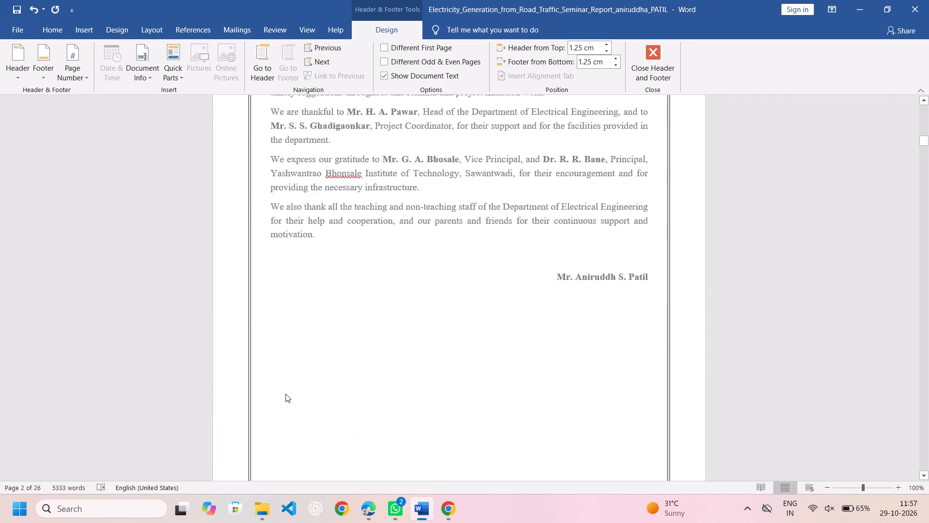
Examine the Section 1 footers again from the acknowledgment page through the abstract and index pages.
{"action": "scroll", "coordinate": [285, 394], "scroll_direction": "down", "scroll_amount": 4}
{"action": "scroll", "coordinate": [285, 394], "scroll_direction": "up", "scroll_amount": 1}
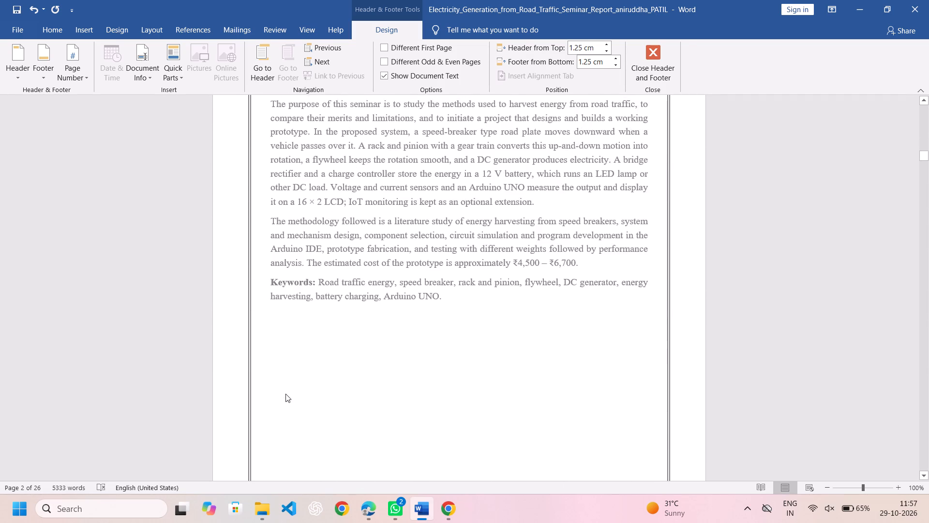
{"action": "scroll", "coordinate": [285, 394], "scroll_direction": "up", "scroll_amount": 2}
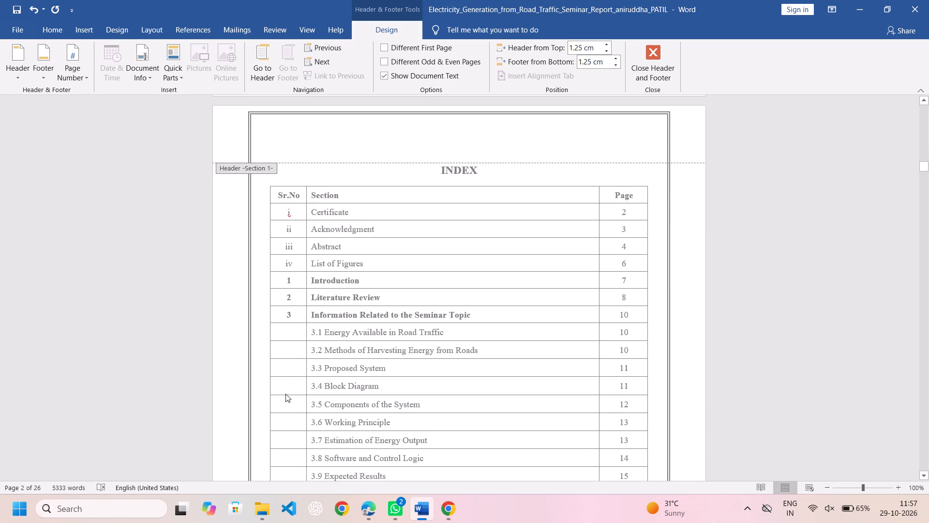
{"action": "scroll", "coordinate": [285, 394], "scroll_direction": "up", "scroll_amount": 2}
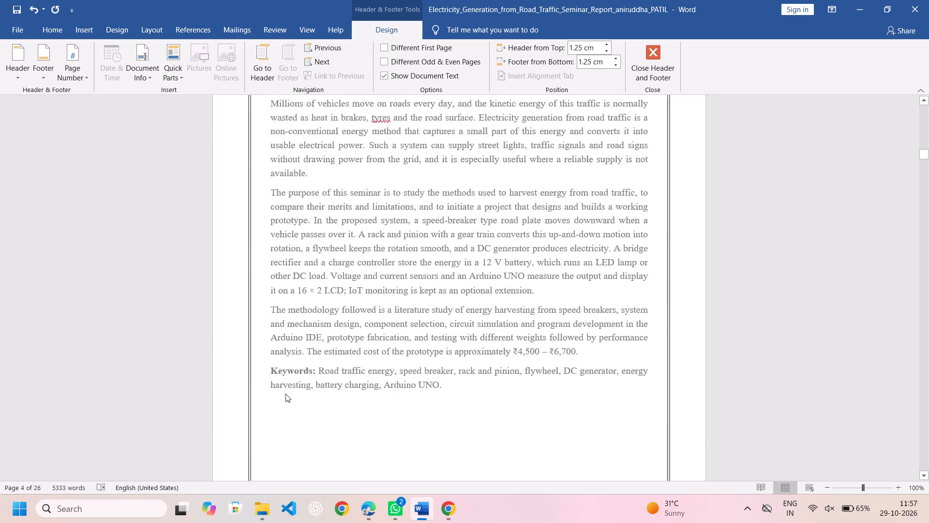
{"action": "scroll", "coordinate": [285, 394], "scroll_direction": "up", "scroll_amount": 5}
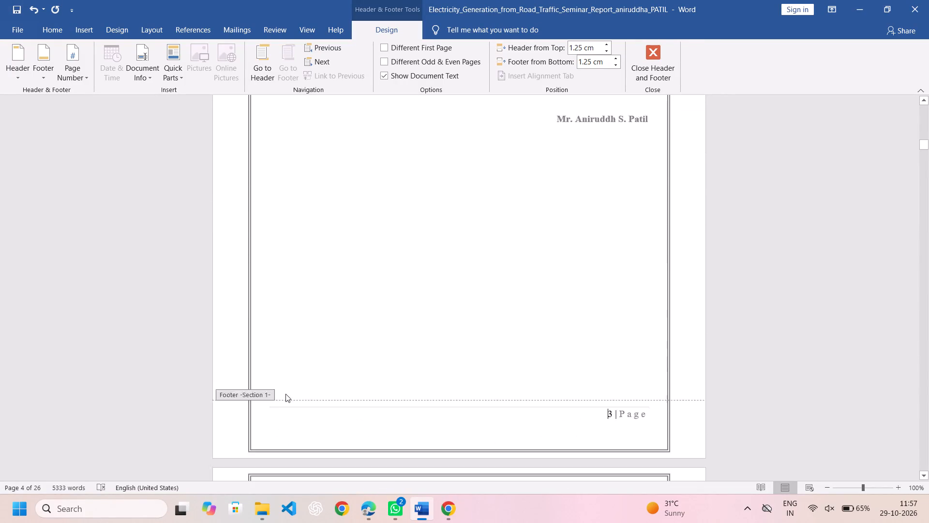
{"action": "scroll", "coordinate": [285, 394], "scroll_direction": "down", "scroll_amount": 2}
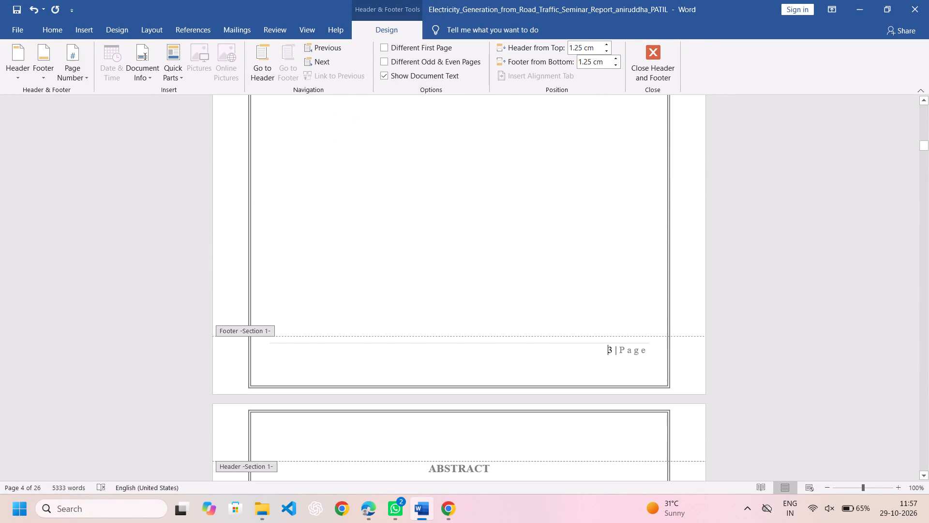
{"action": "scroll", "coordinate": [285, 394], "scroll_direction": "down", "scroll_amount": 2}
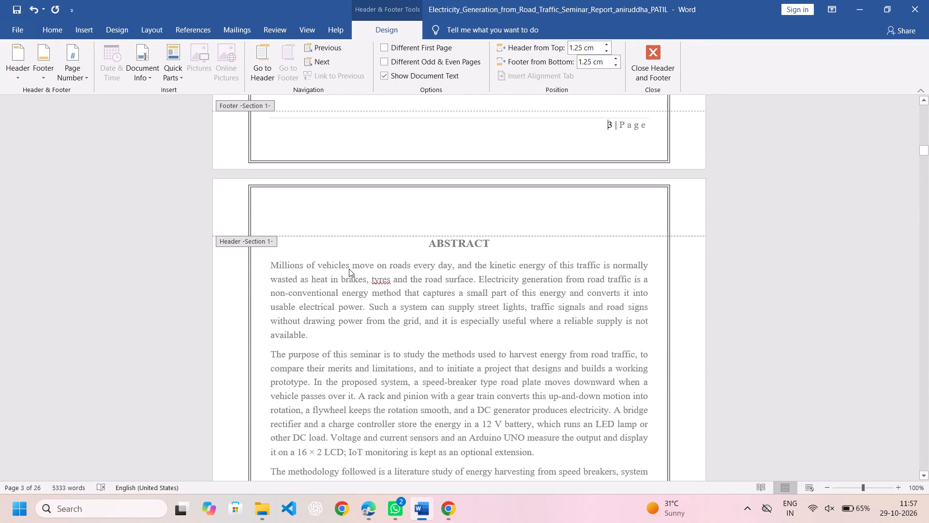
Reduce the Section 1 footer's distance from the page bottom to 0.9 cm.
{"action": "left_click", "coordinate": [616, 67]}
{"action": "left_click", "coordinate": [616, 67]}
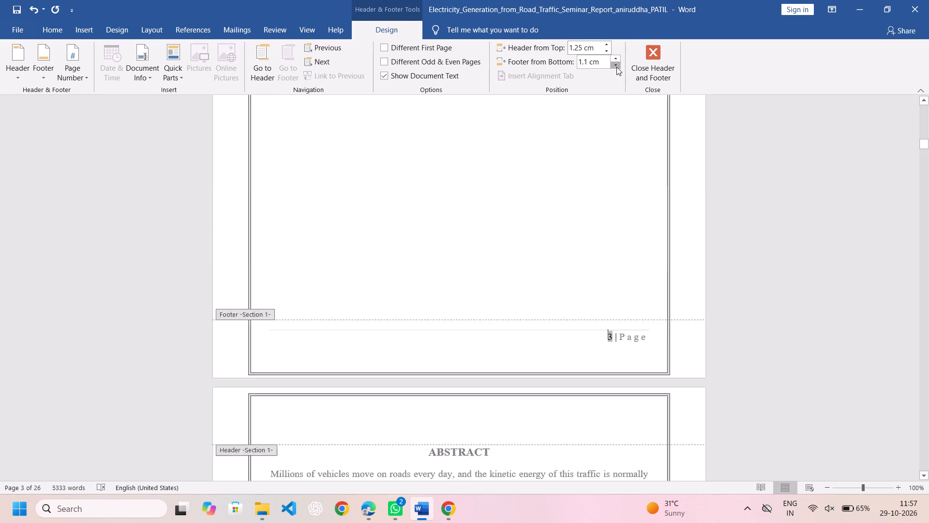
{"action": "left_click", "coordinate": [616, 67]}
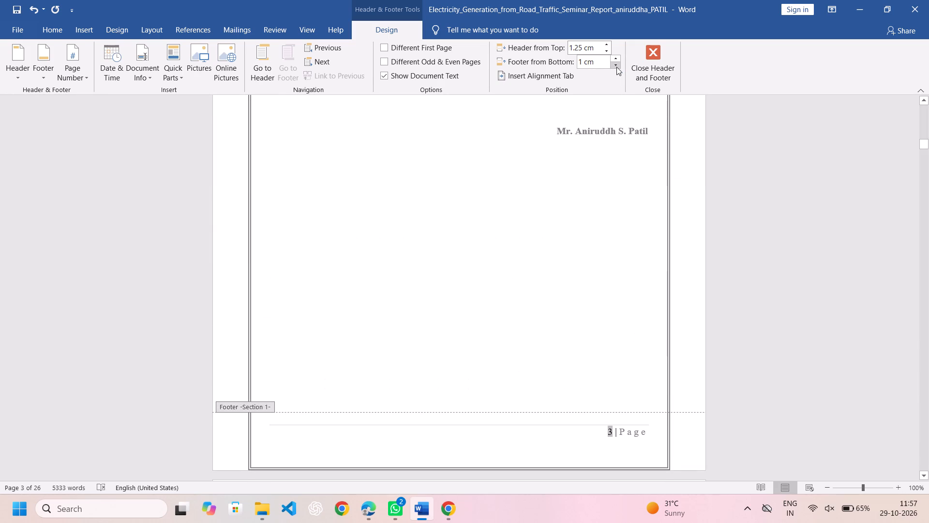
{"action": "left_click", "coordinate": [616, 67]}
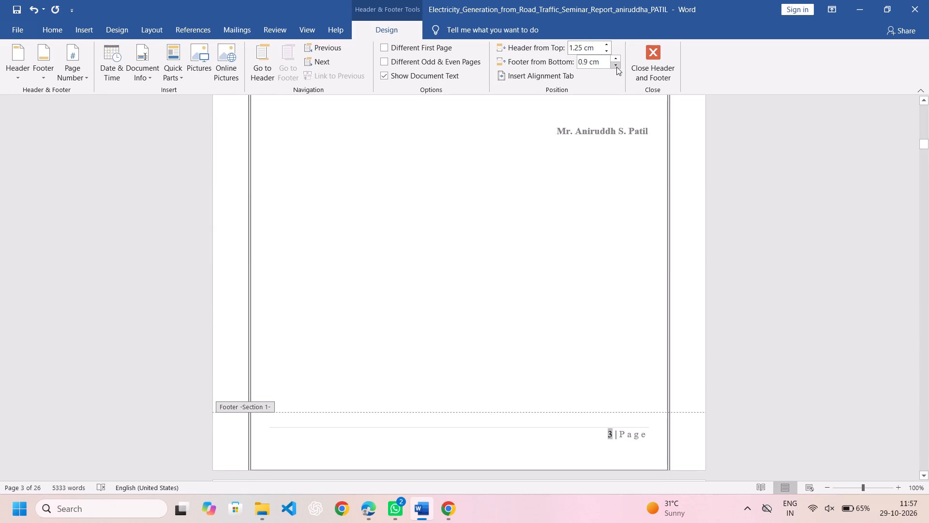
Undo the footer distance changes and the Accent Bar 2 page number insertion in Section 1.
{"action": "key", "text": "ctrl+z"}
{"action": "key", "text": "ctrl+z"}
{"action": "key", "text": "ctrl+z"}
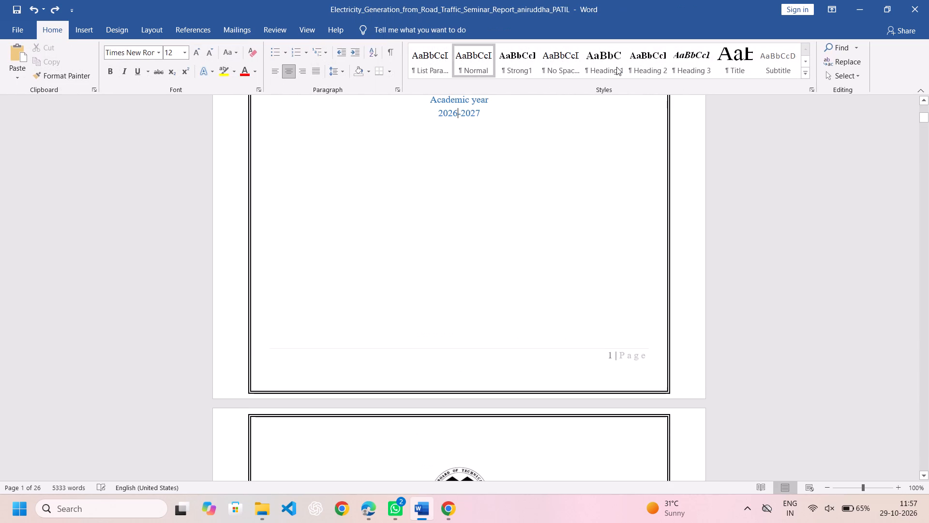
{"action": "key", "text": "ctrl+z"}
{"action": "key", "text": "ctrl+z"}
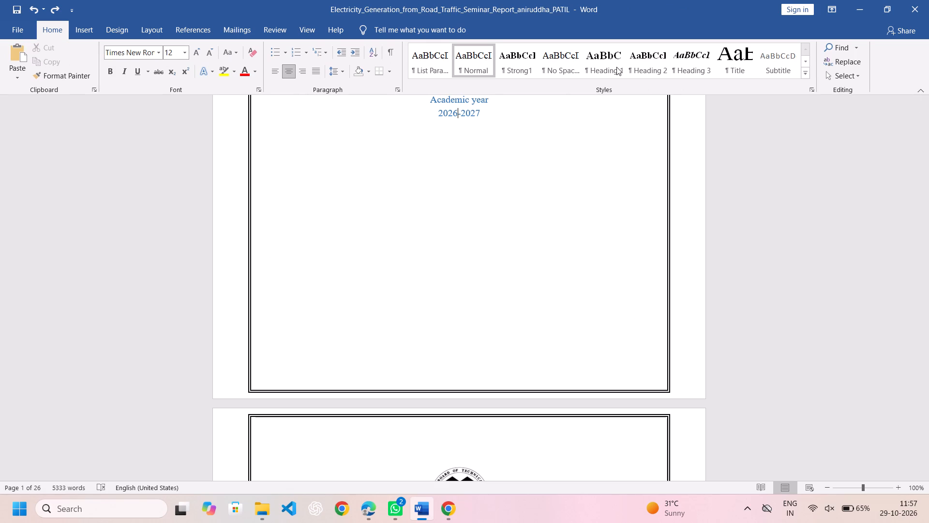
Check the footers and page numbering from the cover page through the front matter to the Introduction and Literature Review chapters.
{"action": "scroll", "coordinate": [616, 67], "scroll_direction": "up", "scroll_amount": 1}
{"action": "scroll", "coordinate": [616, 67], "scroll_direction": "left", "scroll_amount": 1}
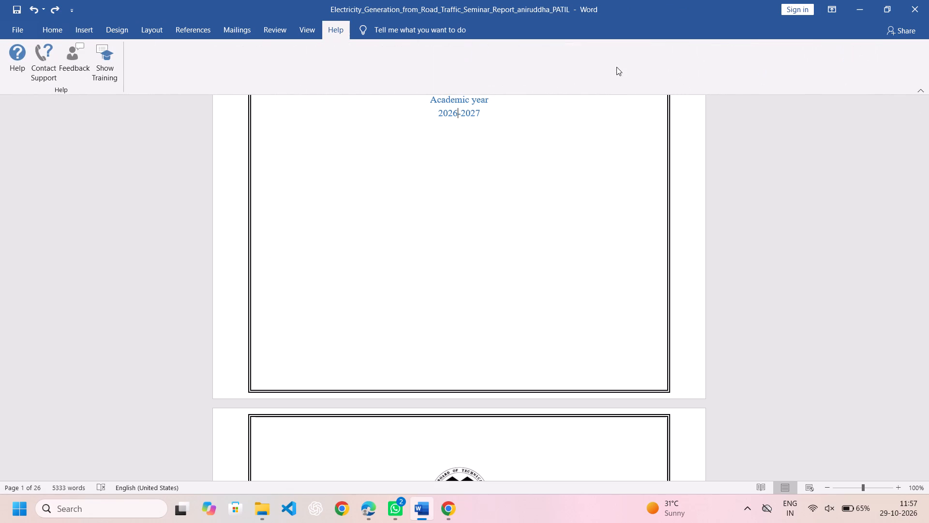
{"action": "left_click", "coordinate": [629, 241]}
{"action": "scroll", "coordinate": [629, 241], "scroll_direction": "down", "scroll_amount": 4}
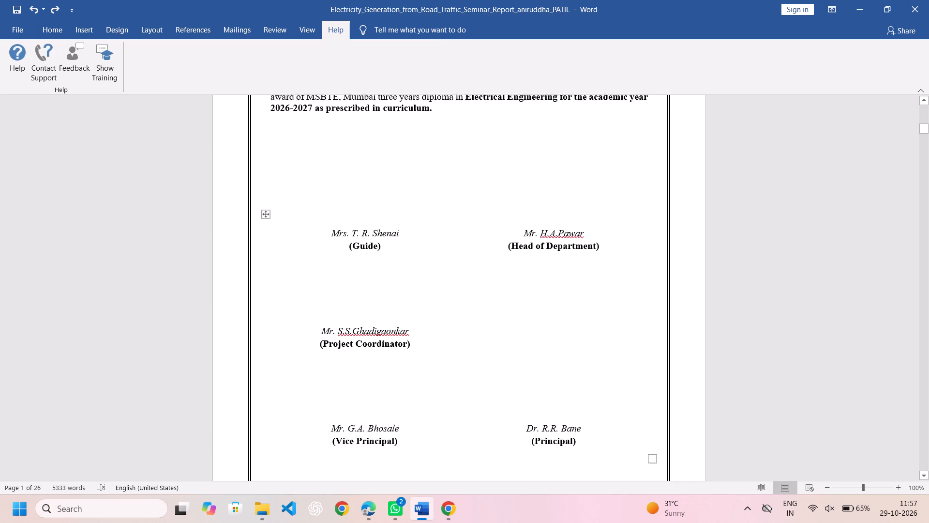
{"action": "scroll", "coordinate": [629, 241], "scroll_direction": "down", "scroll_amount": 8}
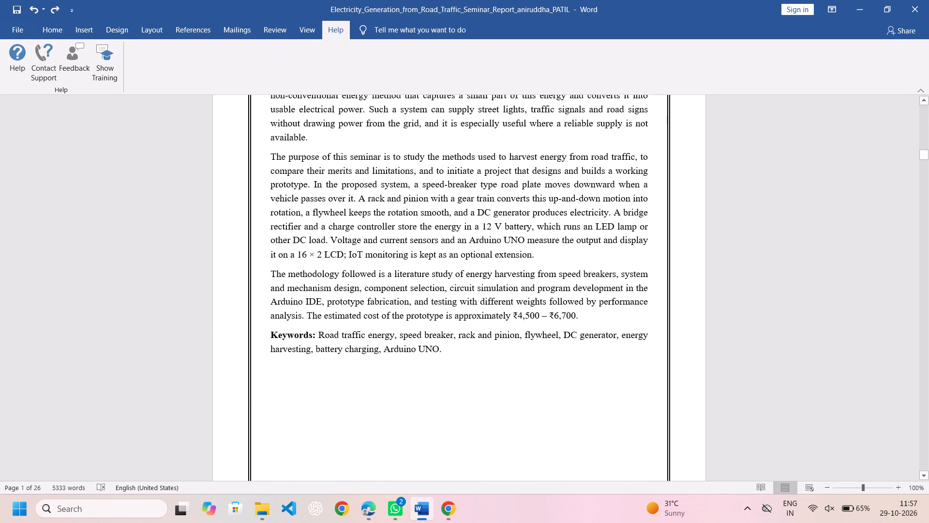
{"action": "scroll", "coordinate": [629, 241], "scroll_direction": "down", "scroll_amount": 3}
{"action": "scroll", "coordinate": [629, 241], "scroll_direction": "up", "scroll_amount": 1}
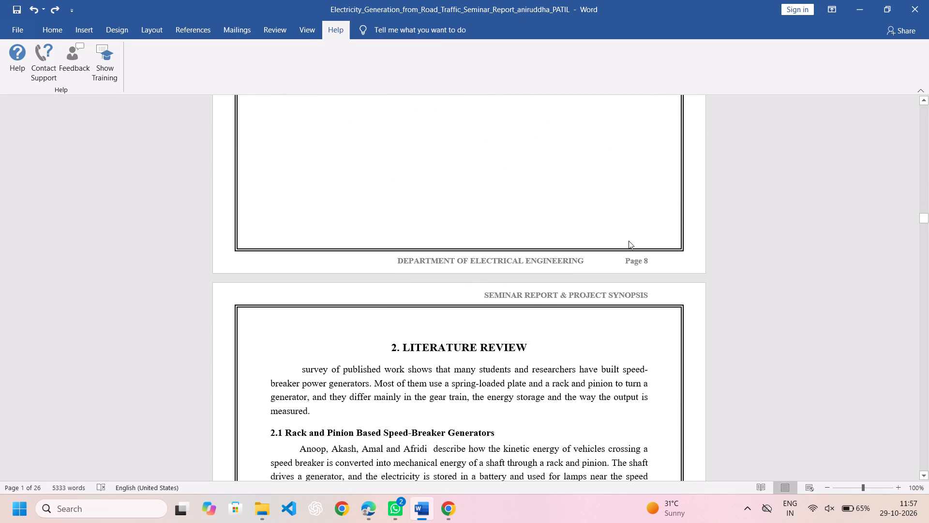
{"action": "scroll", "coordinate": [629, 241], "scroll_direction": "up", "scroll_amount": 3}
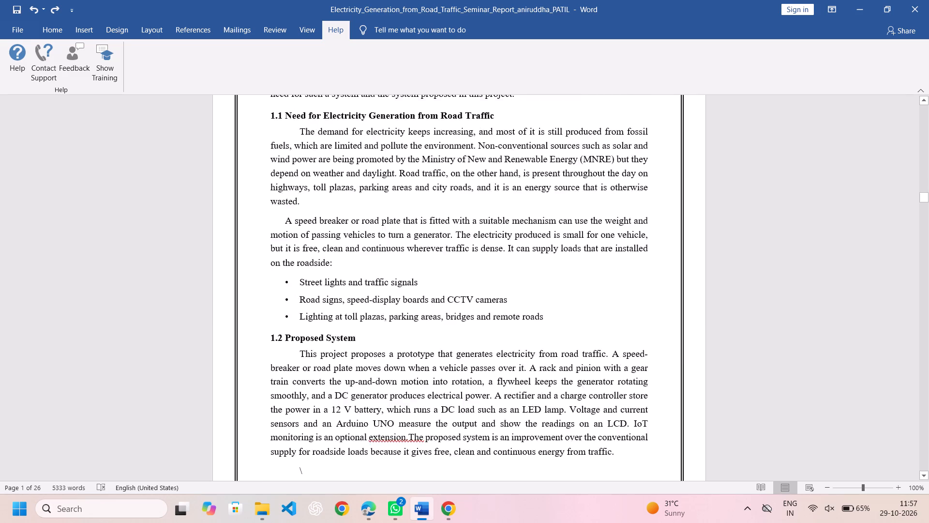
{"action": "scroll", "coordinate": [629, 241], "scroll_direction": "up", "scroll_amount": 1}
{"action": "scroll", "coordinate": [629, 241], "scroll_direction": "down", "scroll_amount": 1}
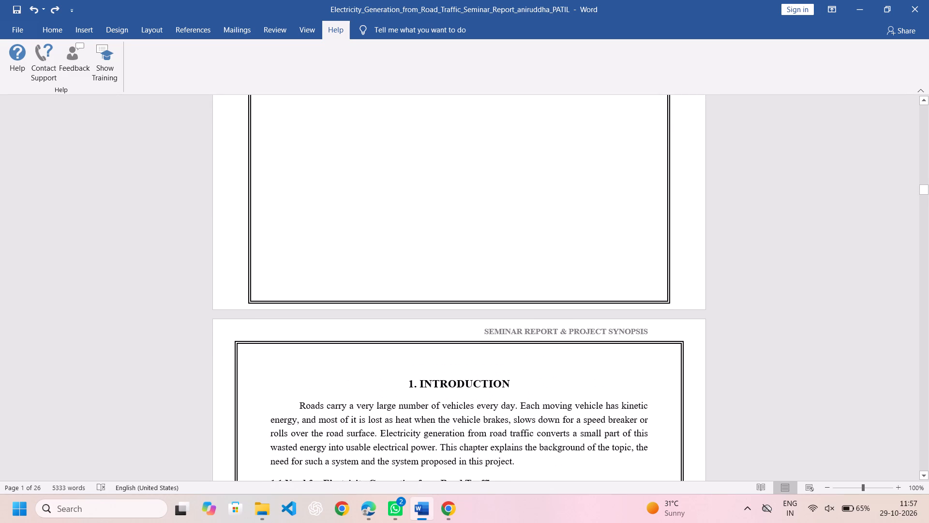
{"action": "scroll", "coordinate": [629, 241], "scroll_direction": "down", "scroll_amount": 1}
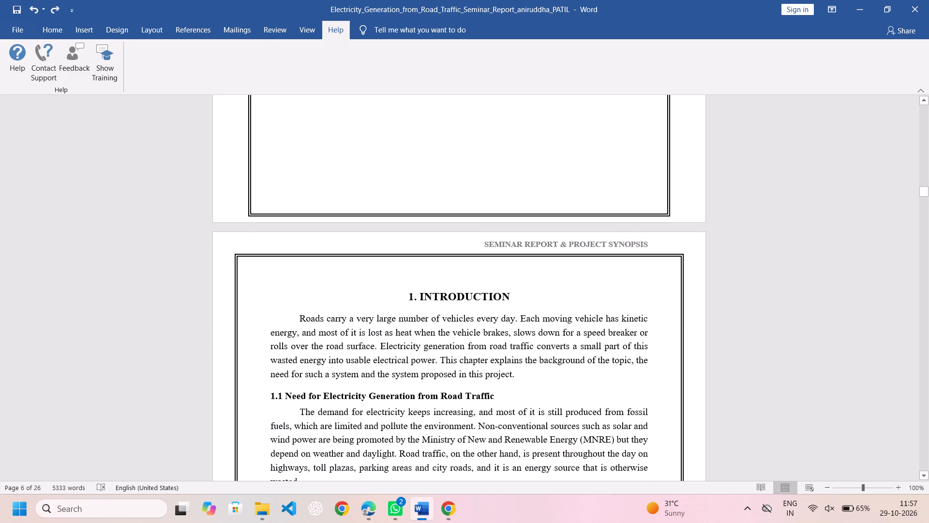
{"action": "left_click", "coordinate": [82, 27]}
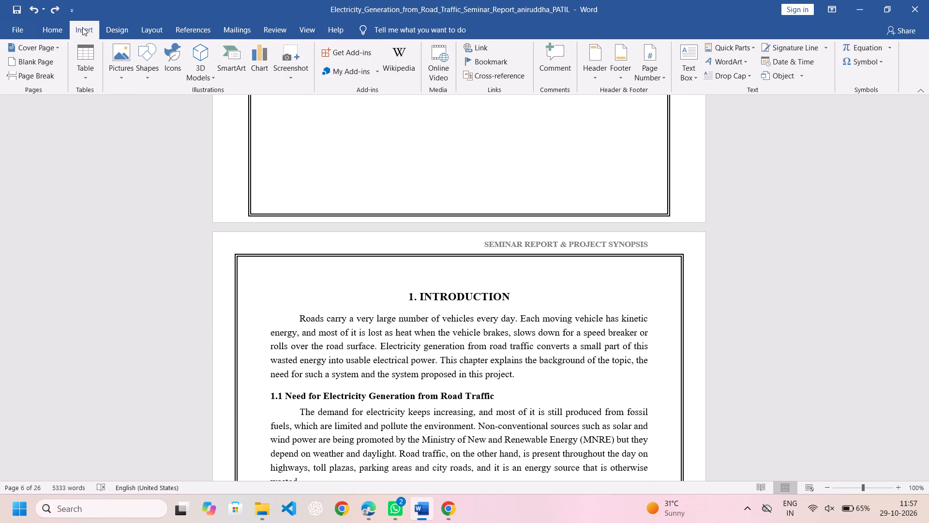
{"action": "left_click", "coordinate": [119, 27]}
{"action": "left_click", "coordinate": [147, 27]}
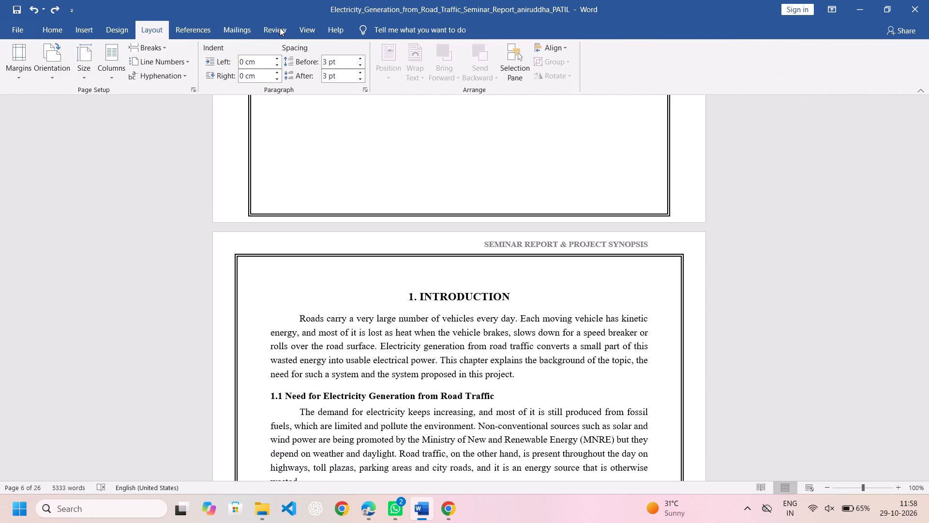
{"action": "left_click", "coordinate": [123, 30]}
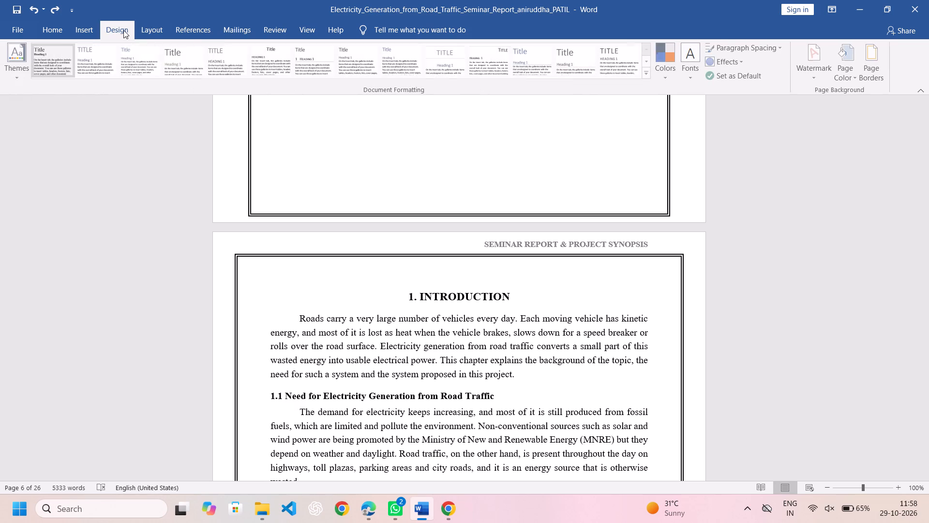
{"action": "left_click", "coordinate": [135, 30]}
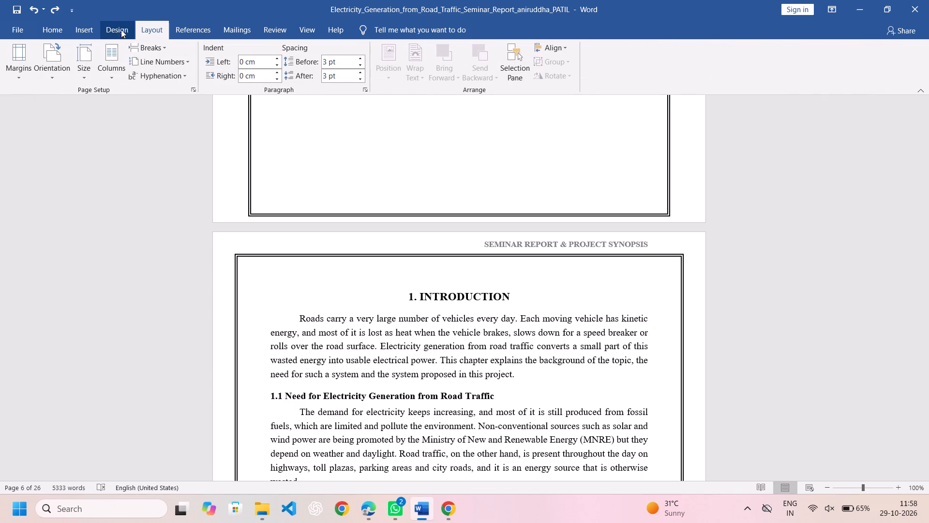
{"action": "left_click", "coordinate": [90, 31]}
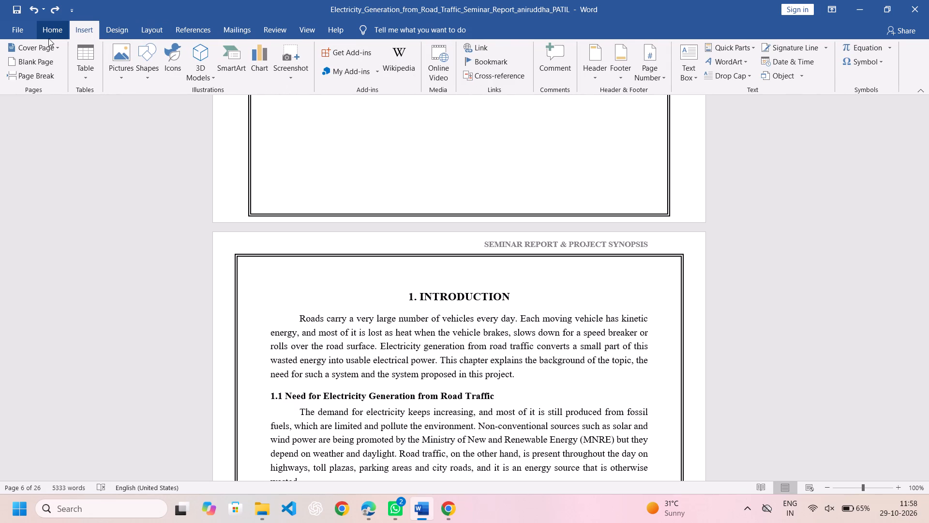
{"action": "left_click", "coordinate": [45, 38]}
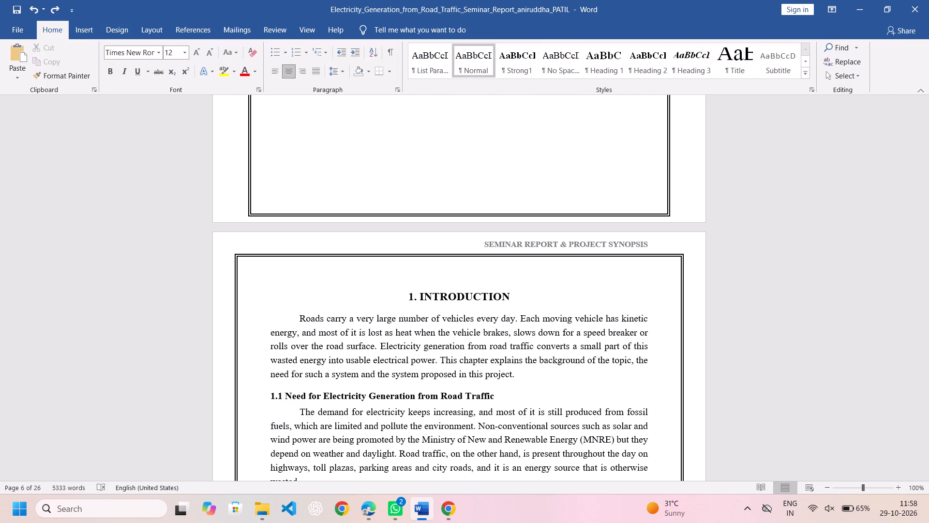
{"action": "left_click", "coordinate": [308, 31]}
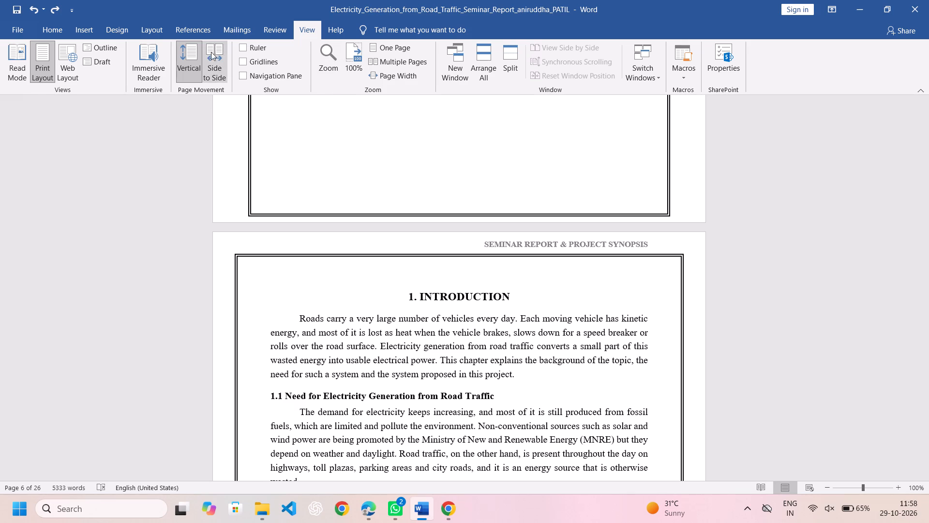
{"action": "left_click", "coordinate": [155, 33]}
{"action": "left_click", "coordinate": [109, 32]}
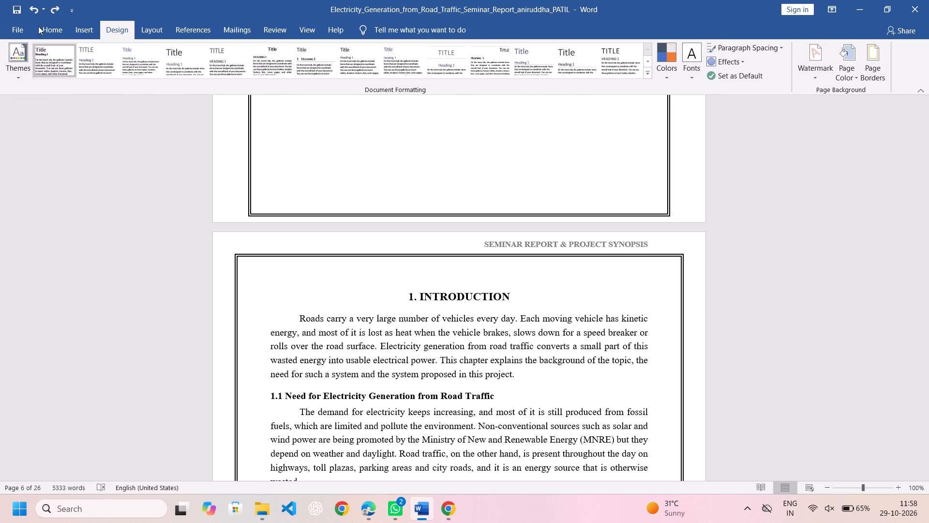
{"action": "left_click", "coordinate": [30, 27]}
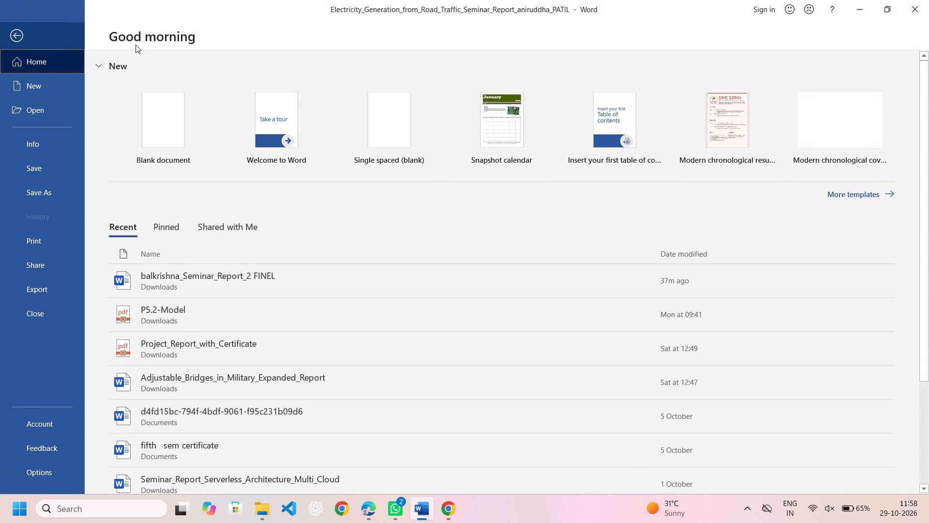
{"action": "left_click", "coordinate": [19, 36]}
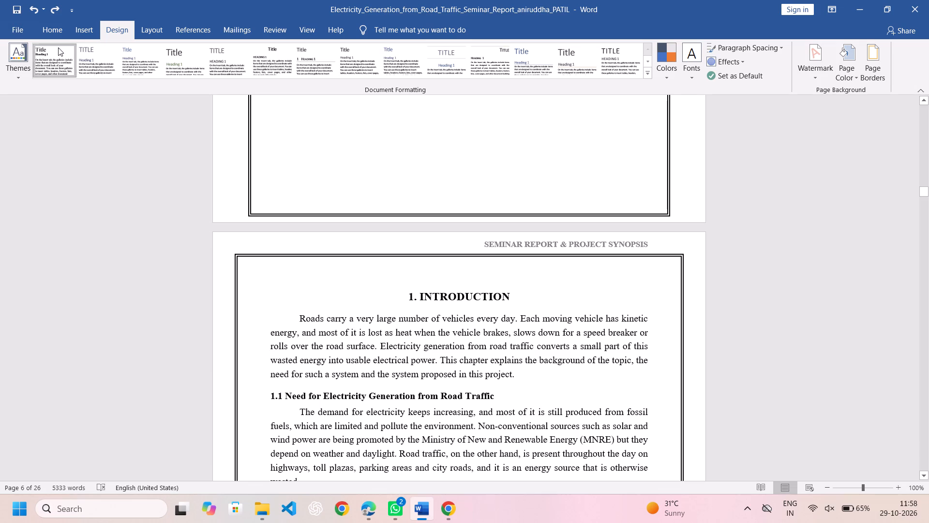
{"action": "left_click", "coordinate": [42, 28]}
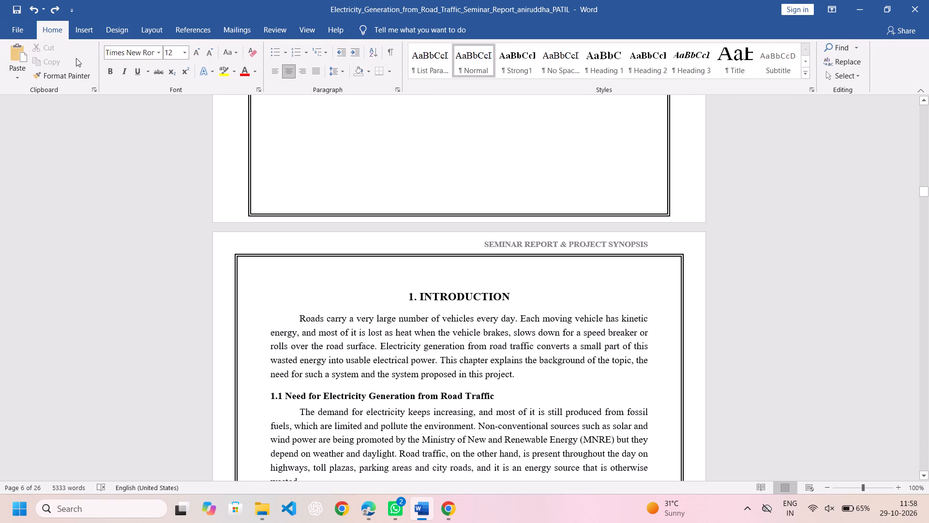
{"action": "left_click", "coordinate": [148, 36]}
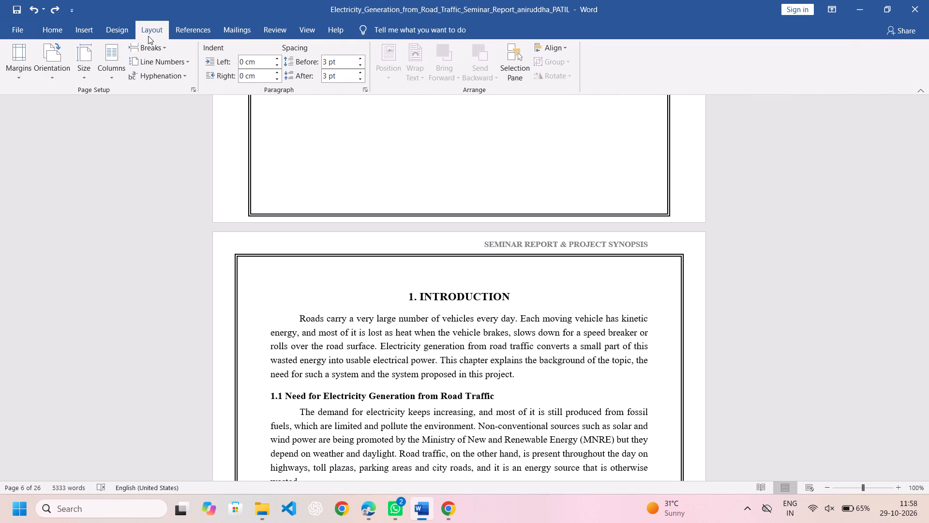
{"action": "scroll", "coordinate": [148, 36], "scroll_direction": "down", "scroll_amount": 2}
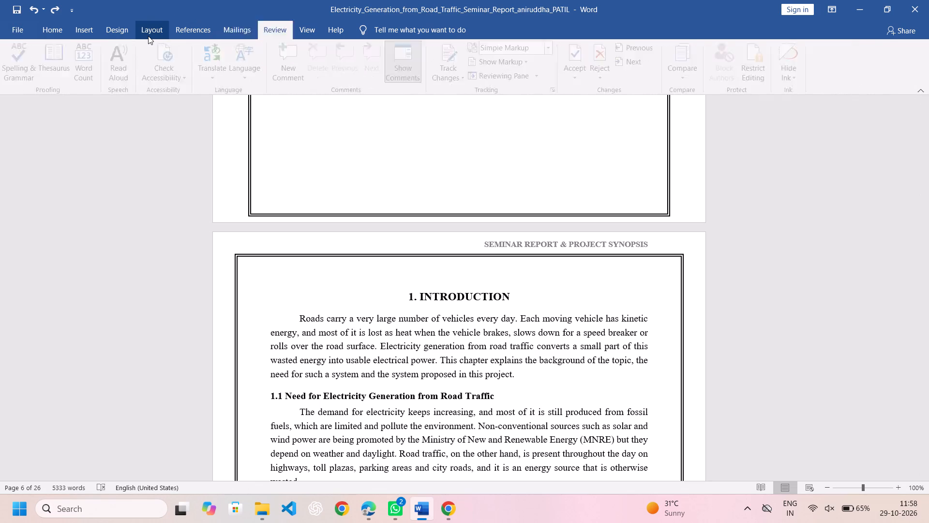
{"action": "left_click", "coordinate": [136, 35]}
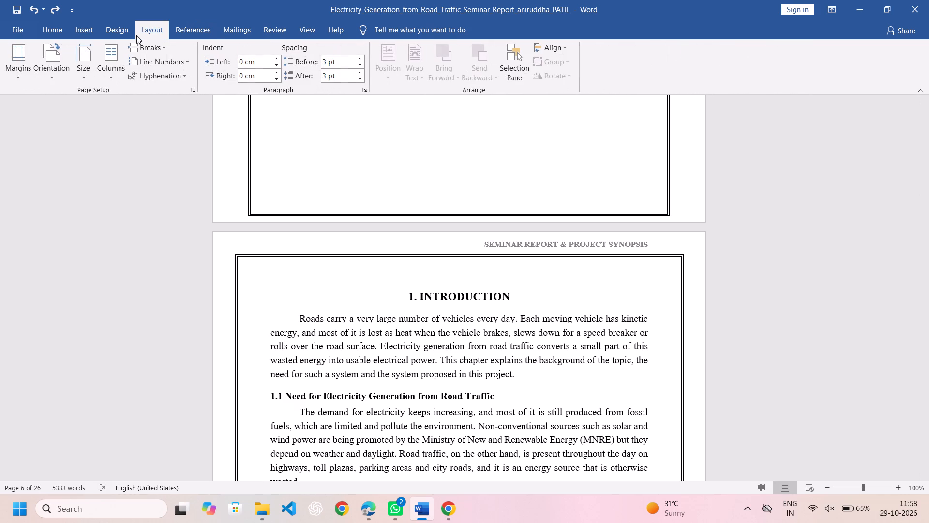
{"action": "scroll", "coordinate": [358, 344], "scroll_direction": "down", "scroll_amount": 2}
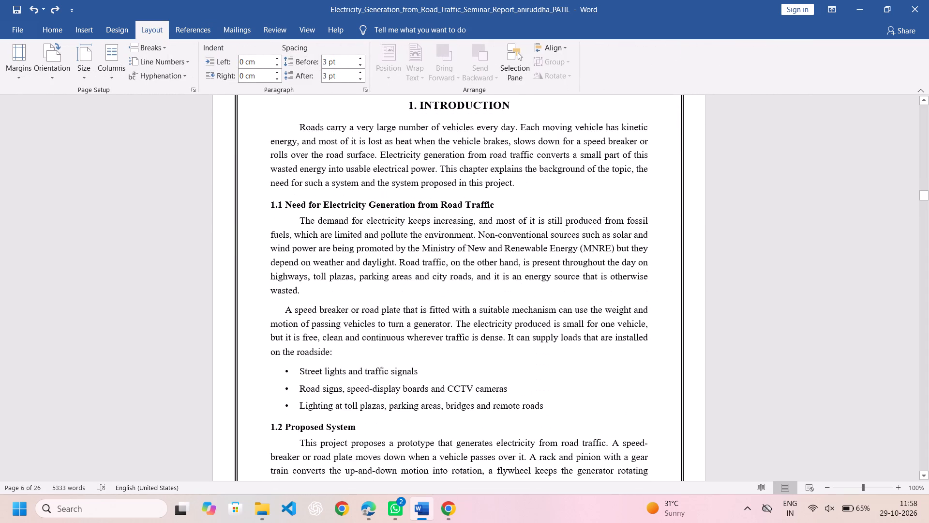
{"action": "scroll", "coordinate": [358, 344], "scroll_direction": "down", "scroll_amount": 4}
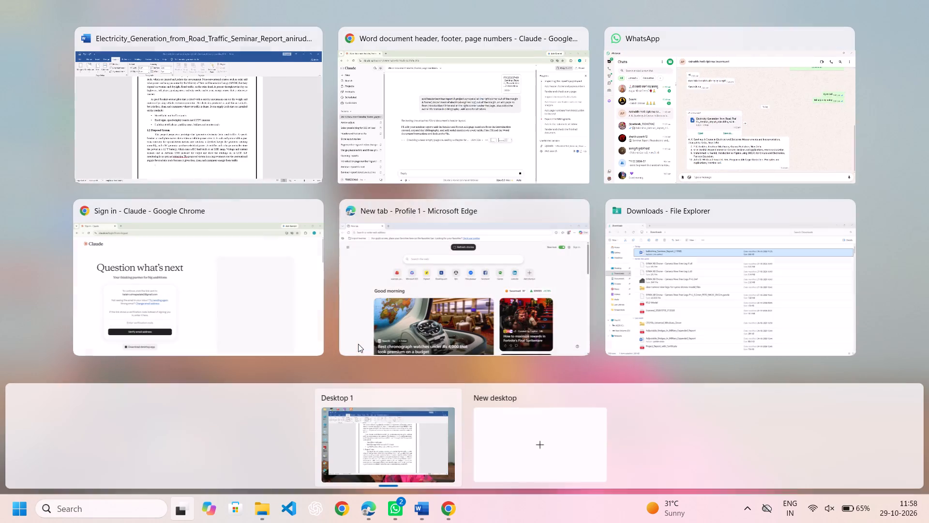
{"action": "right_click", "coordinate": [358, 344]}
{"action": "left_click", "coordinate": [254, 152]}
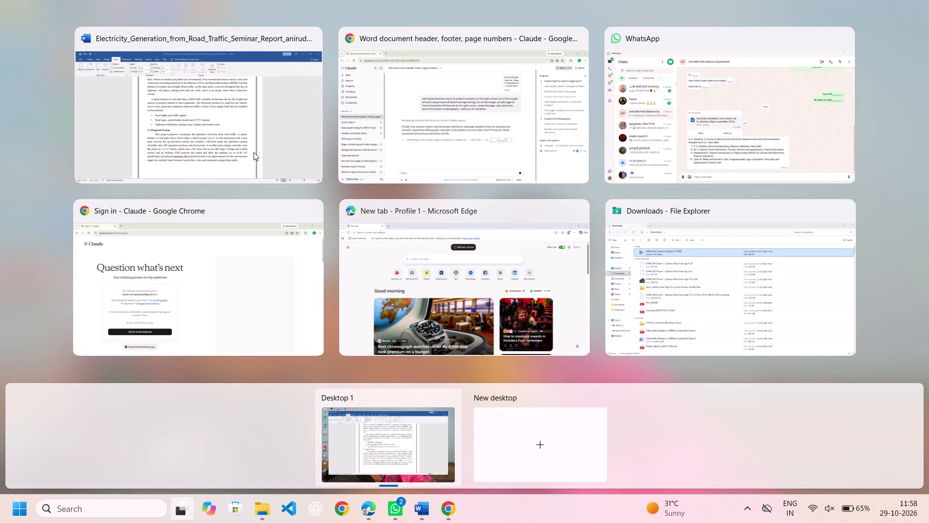
Switch back to the Word seminar report and compare the borders and footers around the Introduction pages with the preceding front-matter page.
{"action": "double_click", "coordinate": [245, 138]}
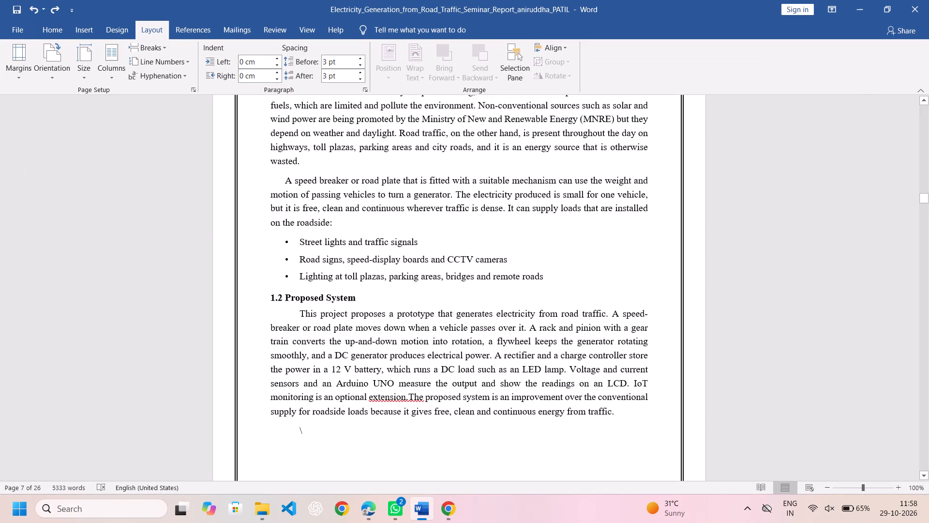
{"action": "scroll", "coordinate": [407, 254], "scroll_direction": "down", "scroll_amount": 7}
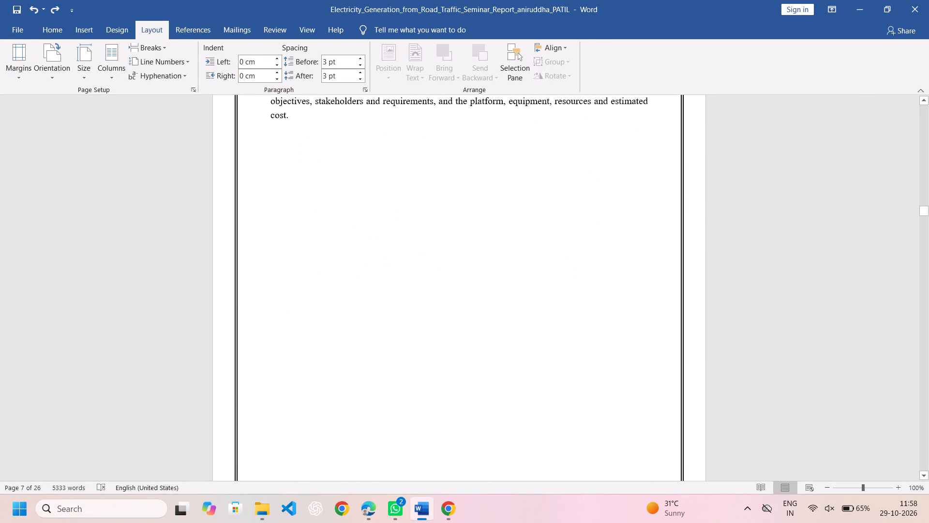
{"action": "scroll", "coordinate": [407, 254], "scroll_direction": "down", "scroll_amount": 2}
{"action": "scroll", "coordinate": [407, 254], "scroll_direction": "up", "scroll_amount": 3}
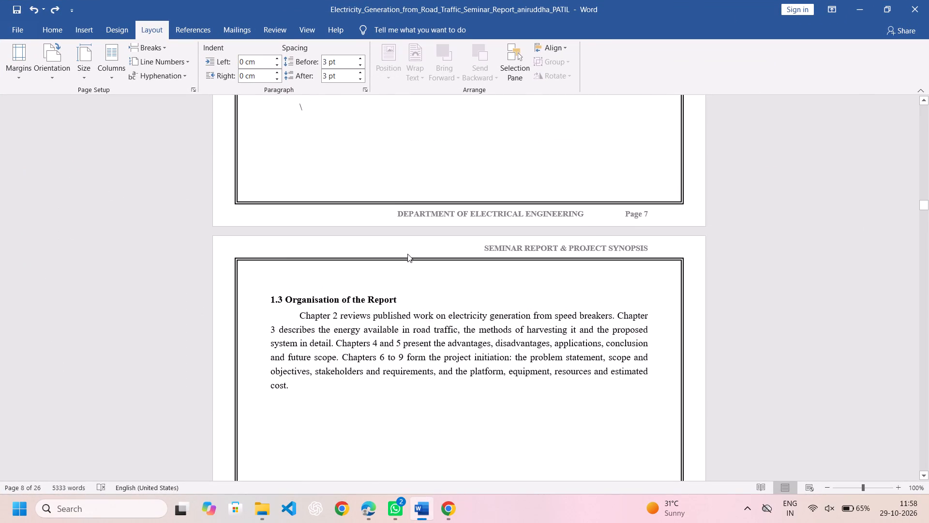
{"action": "scroll", "coordinate": [407, 254], "scroll_direction": "up", "scroll_amount": 5}
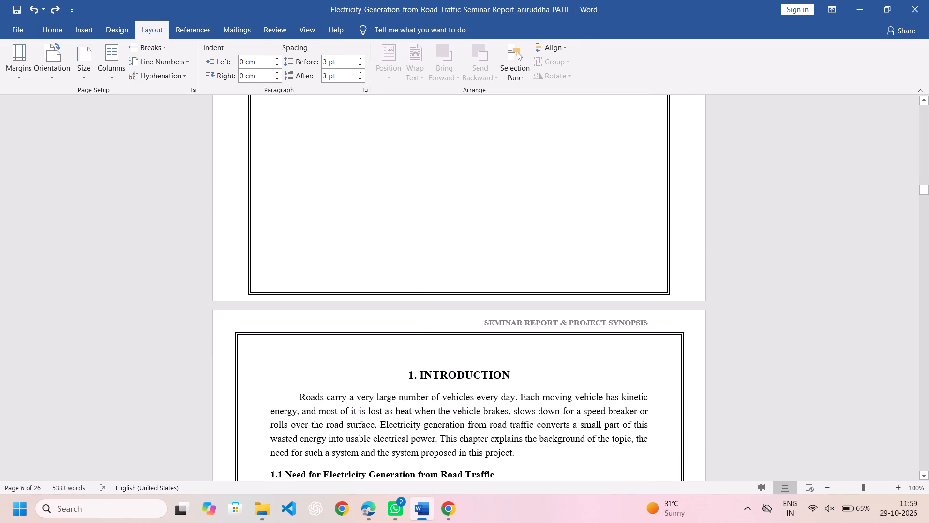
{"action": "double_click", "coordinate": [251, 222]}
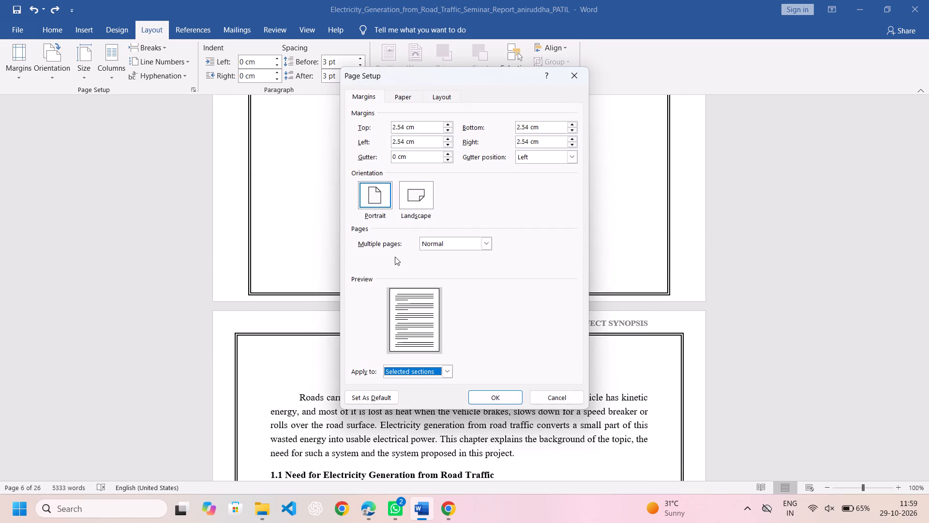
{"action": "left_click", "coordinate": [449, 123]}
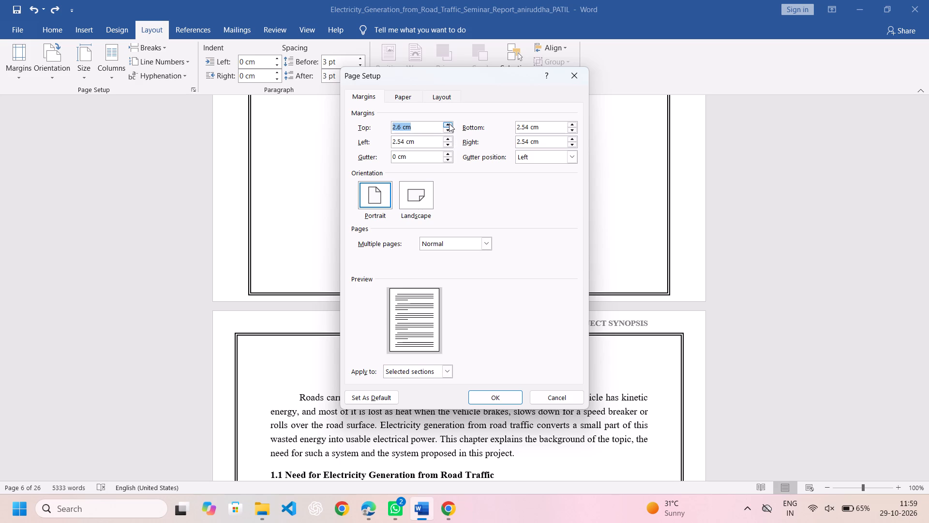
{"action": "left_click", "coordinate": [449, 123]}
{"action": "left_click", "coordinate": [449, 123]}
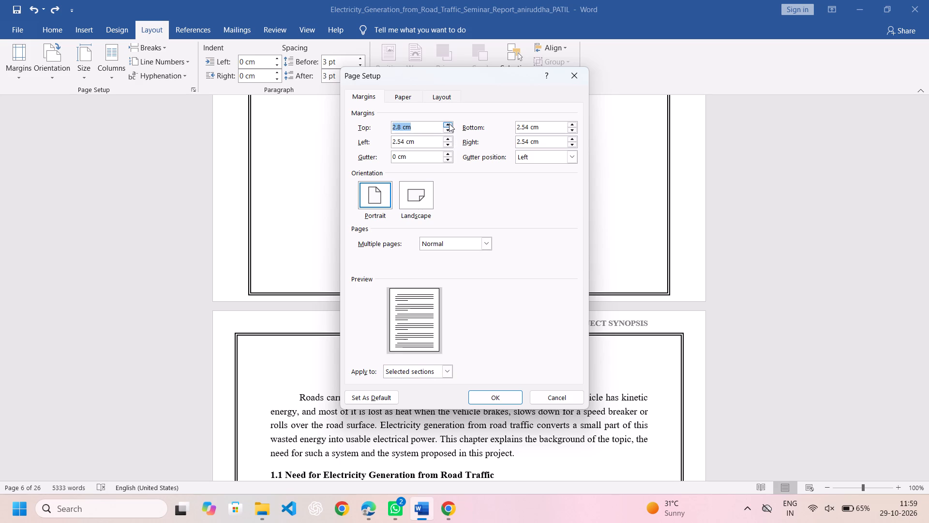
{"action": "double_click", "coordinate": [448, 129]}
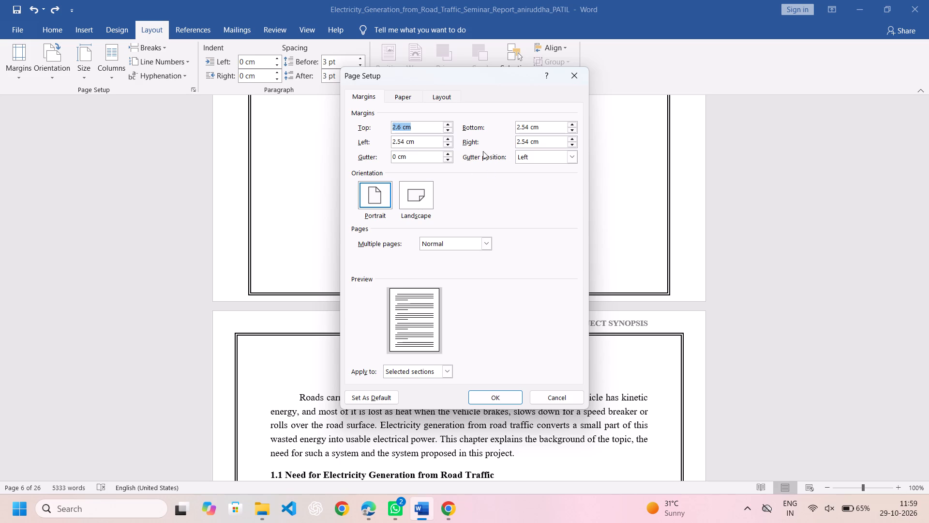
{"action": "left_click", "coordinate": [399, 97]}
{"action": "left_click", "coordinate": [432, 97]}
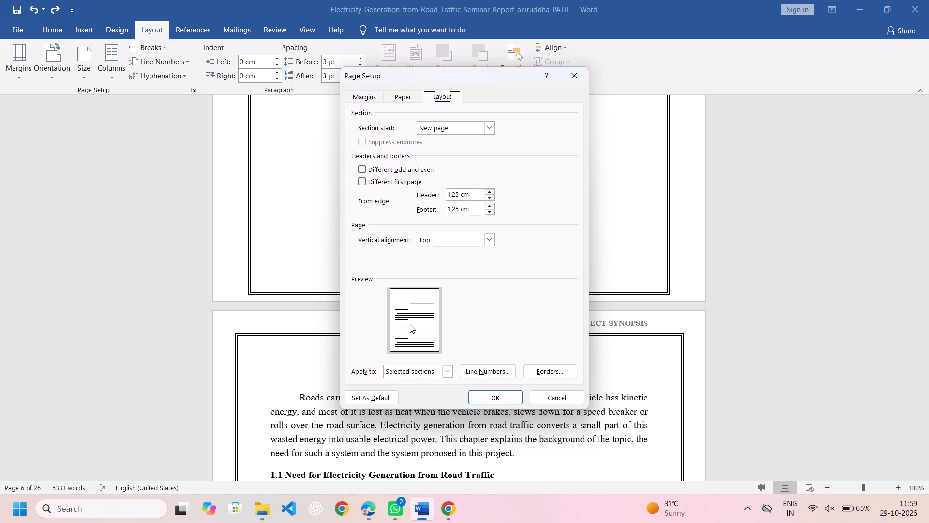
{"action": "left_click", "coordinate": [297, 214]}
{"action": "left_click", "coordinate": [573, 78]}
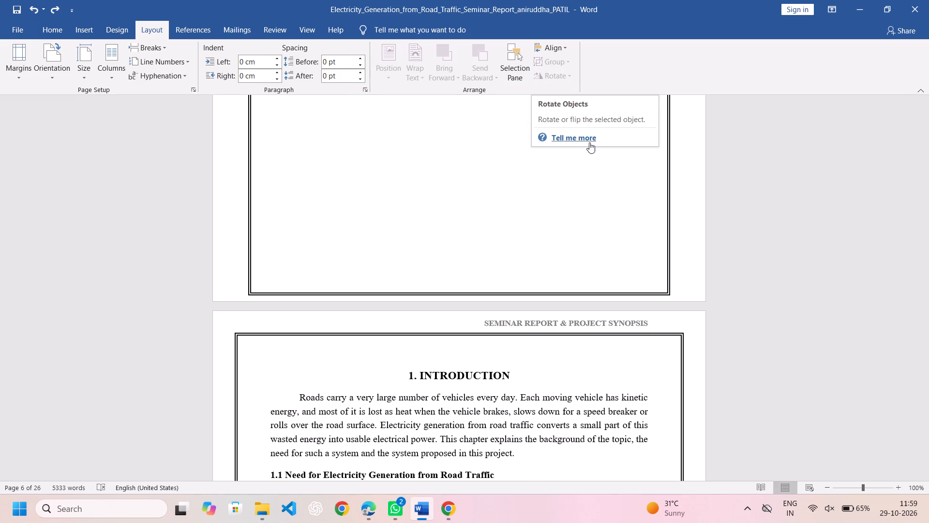
Examine the page borders and empty footer areas on the Index and List of Figures pages.
{"action": "scroll", "coordinate": [597, 169], "scroll_direction": "up", "scroll_amount": 2}
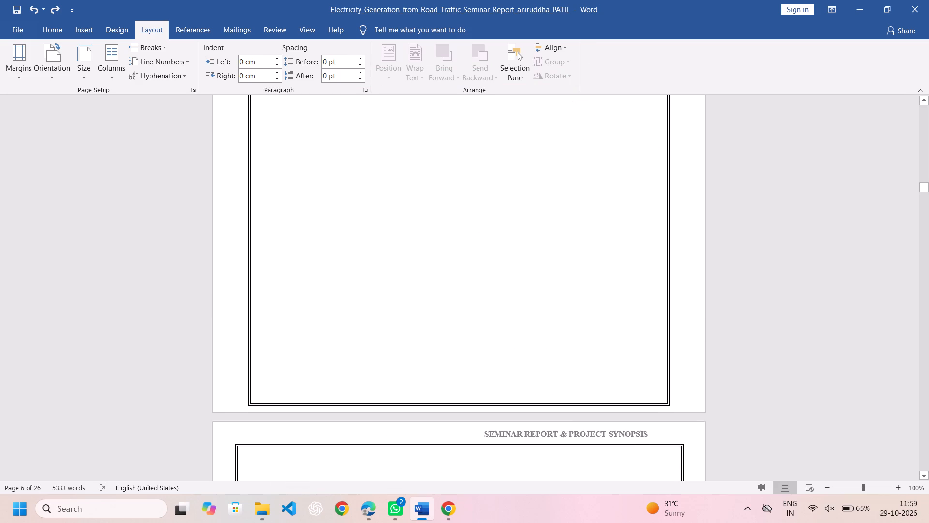
{"action": "scroll", "coordinate": [597, 169], "scroll_direction": "up", "scroll_amount": 4}
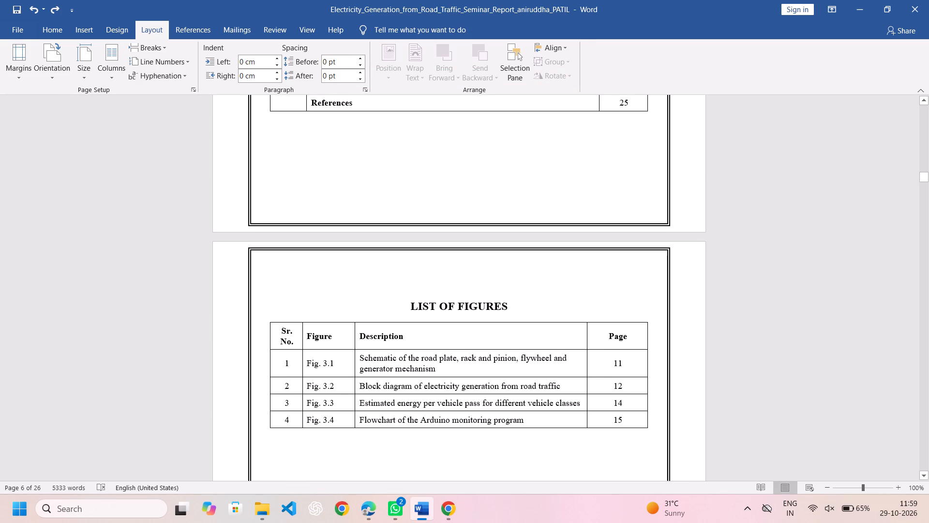
{"action": "left_click", "coordinate": [612, 220]}
{"action": "left_click", "coordinate": [605, 193]}
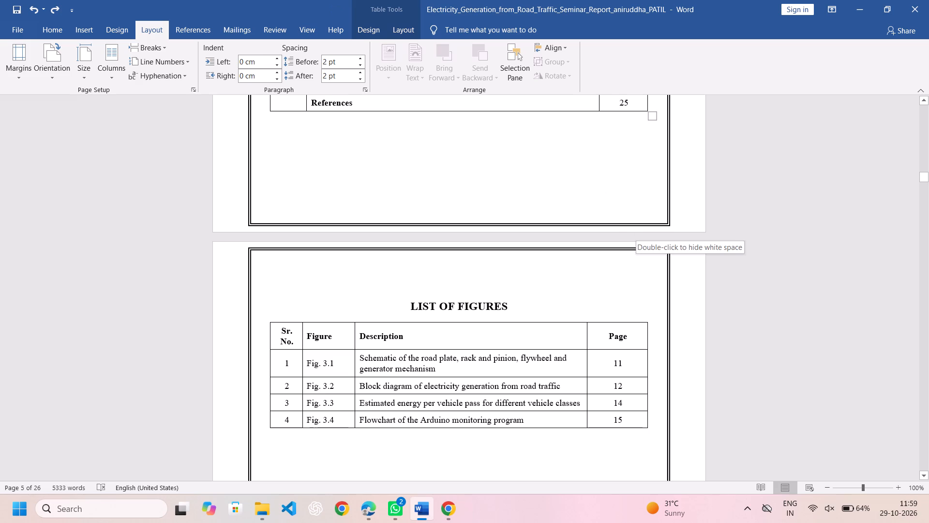
{"action": "scroll", "coordinate": [640, 236], "scroll_direction": "up", "scroll_amount": 1}
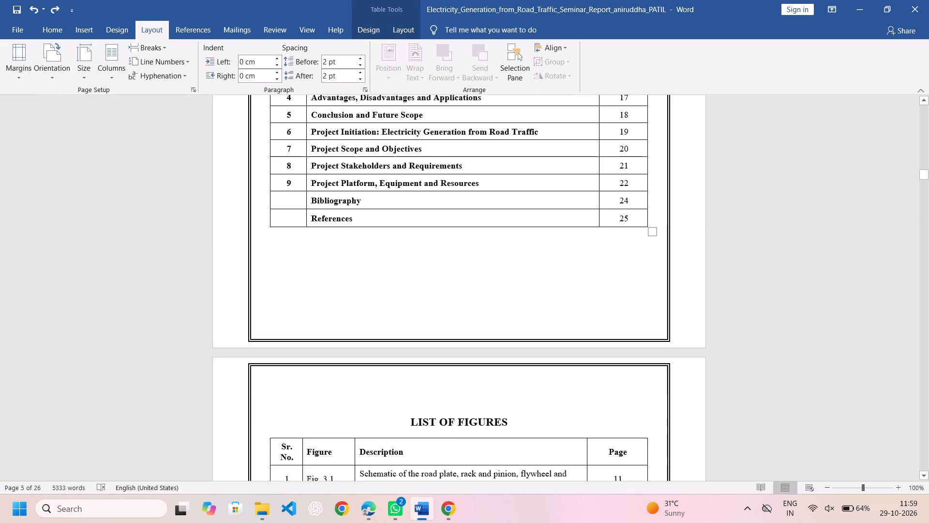
{"action": "scroll", "coordinate": [640, 236], "scroll_direction": "up", "scroll_amount": 2}
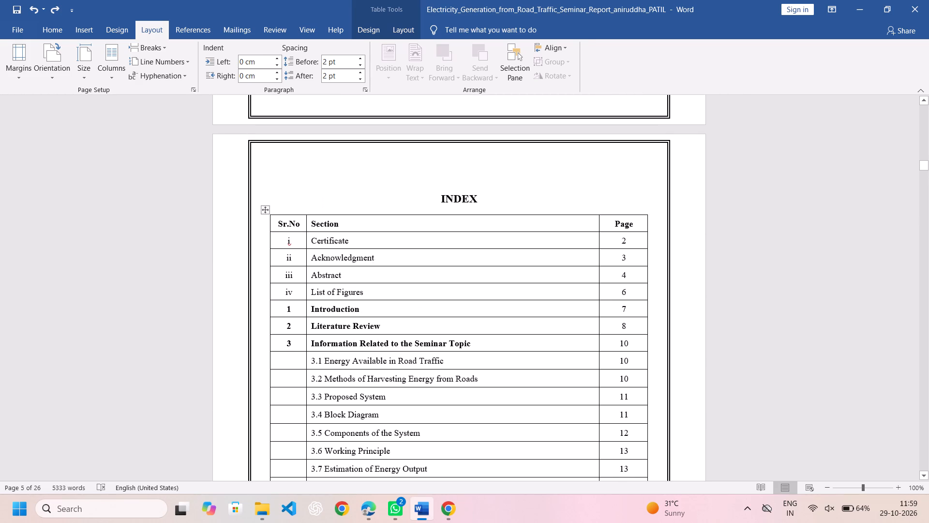
{"action": "scroll", "coordinate": [640, 236], "scroll_direction": "down", "scroll_amount": 2}
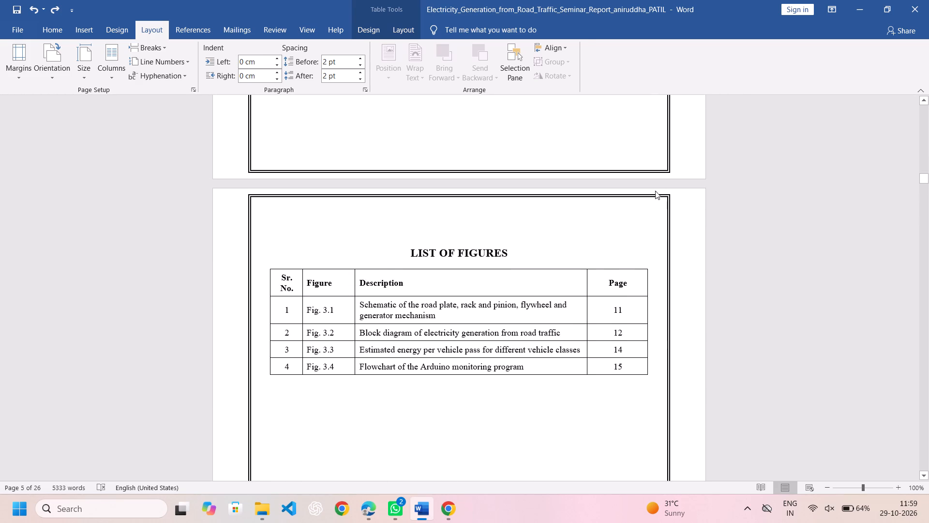
Set the bottom page margin of Section 1 to 2.9 cm, applied to this section only.
{"action": "double_click", "coordinate": [669, 164]}
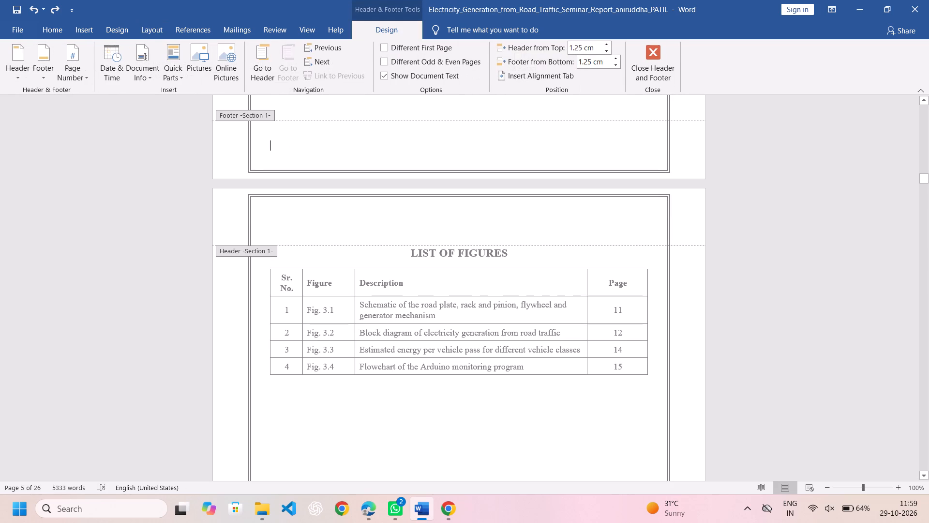
{"action": "double_click", "coordinate": [667, 159]}
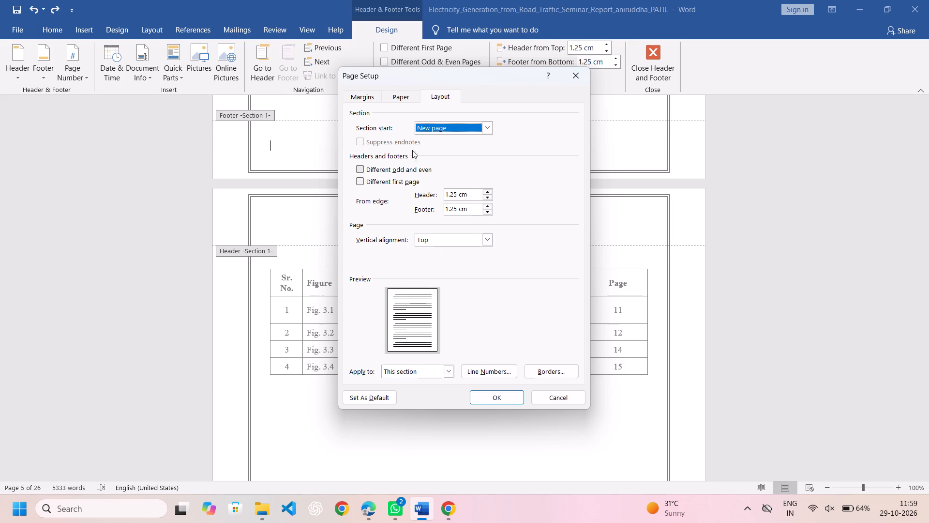
{"action": "left_click", "coordinate": [393, 100]}
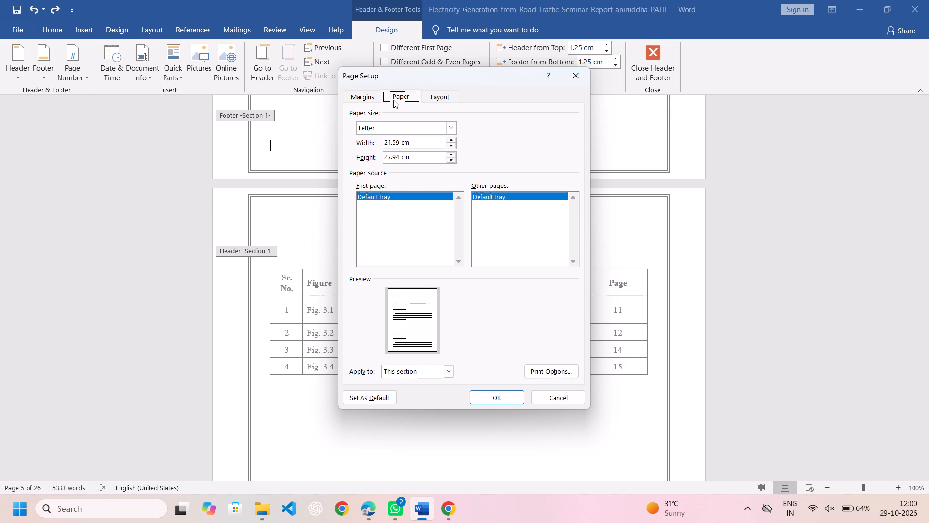
{"action": "left_click", "coordinate": [372, 96]}
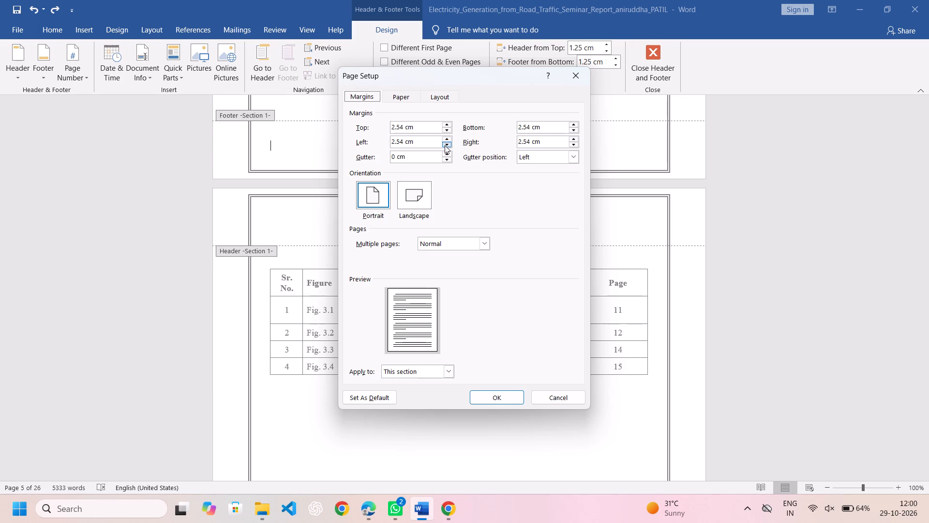
{"action": "left_click", "coordinate": [572, 126]}
{"action": "triple_click", "coordinate": [572, 126]}
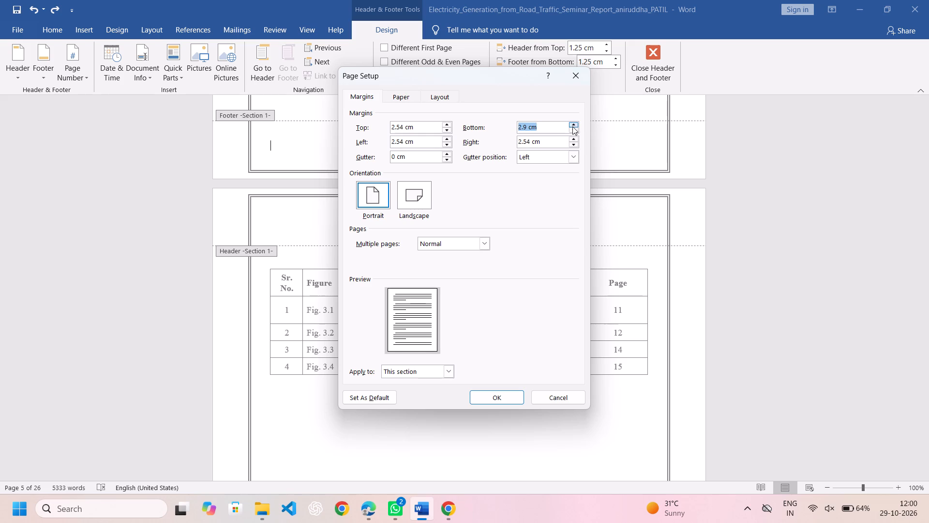
{"action": "left_click", "coordinate": [511, 393]}
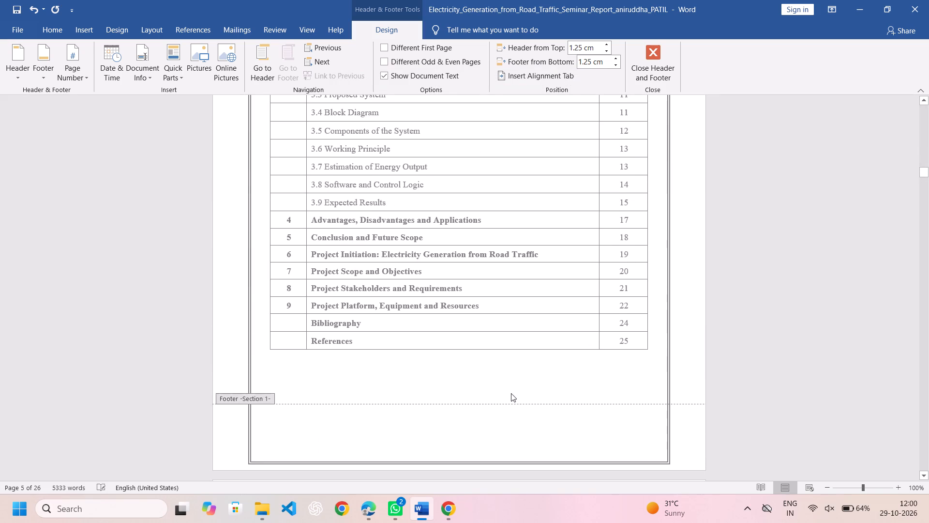
Check the headers, footers and page borders of Sections 1 and 2 from the Index through section 1.3, returning to the cover page.
{"action": "scroll", "coordinate": [541, 248], "scroll_direction": "down", "scroll_amount": 4}
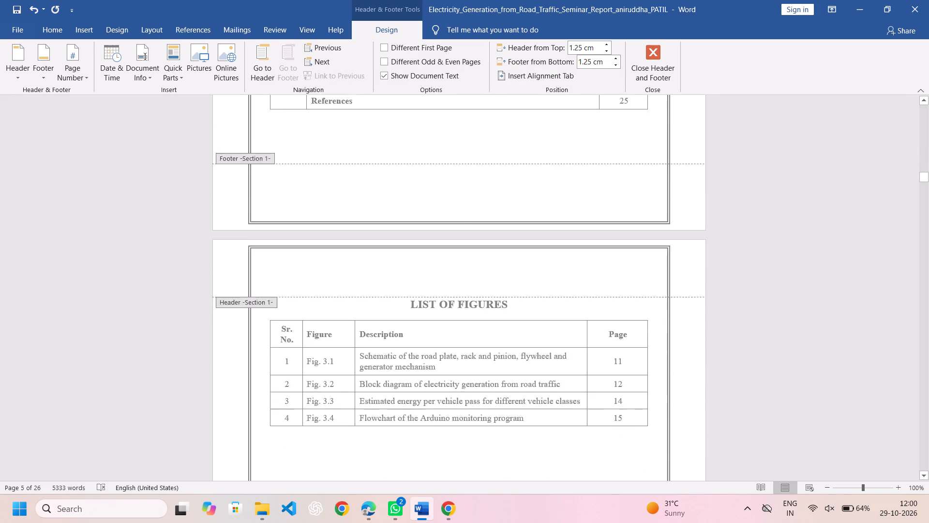
{"action": "scroll", "coordinate": [541, 248], "scroll_direction": "down", "scroll_amount": 4}
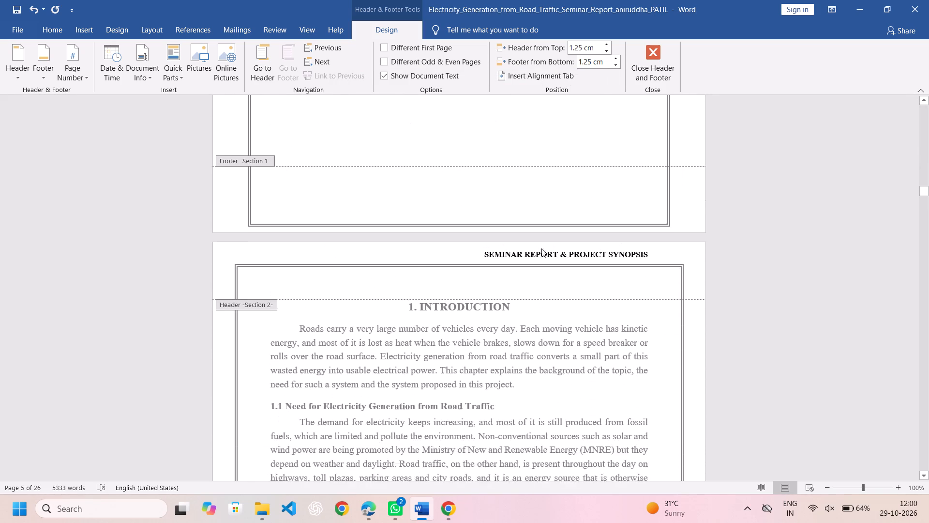
{"action": "scroll", "coordinate": [541, 248], "scroll_direction": "down", "scroll_amount": 1}
{"action": "scroll", "coordinate": [541, 248], "scroll_direction": "up", "scroll_amount": 1}
{"action": "scroll", "coordinate": [541, 248], "scroll_direction": "down", "scroll_amount": 1}
{"action": "scroll", "coordinate": [541, 248], "scroll_direction": "up", "scroll_amount": 2}
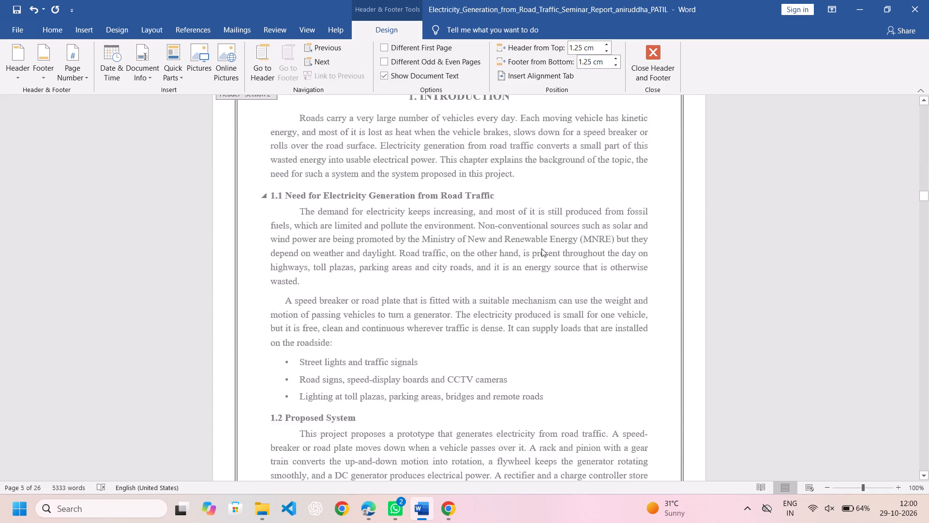
{"action": "scroll", "coordinate": [541, 248], "scroll_direction": "up", "scroll_amount": 1}
{"action": "scroll", "coordinate": [541, 248], "scroll_direction": "down", "scroll_amount": 3}
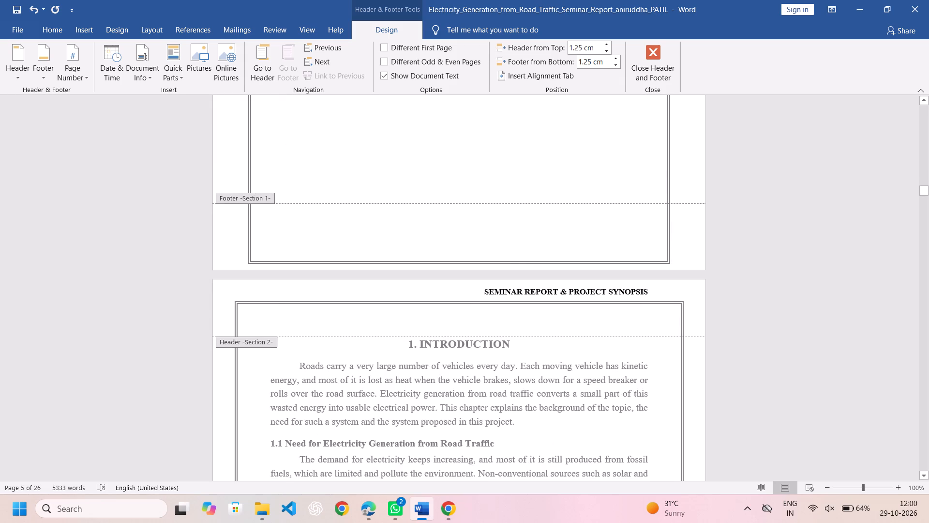
{"action": "scroll", "coordinate": [541, 248], "scroll_direction": "down", "scroll_amount": 1}
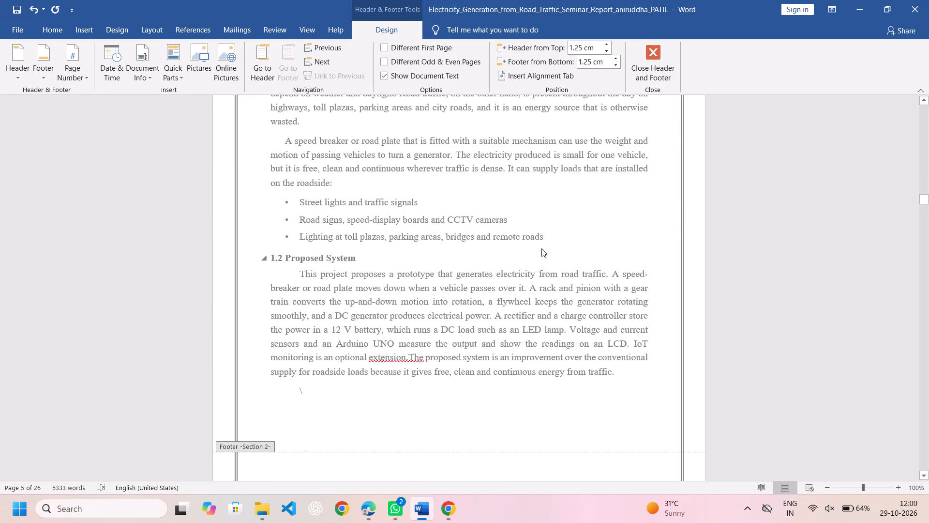
{"action": "scroll", "coordinate": [541, 249], "scroll_direction": "down", "scroll_amount": 1}
{"action": "scroll", "coordinate": [548, 247], "scroll_direction": "up", "scroll_amount": 5}
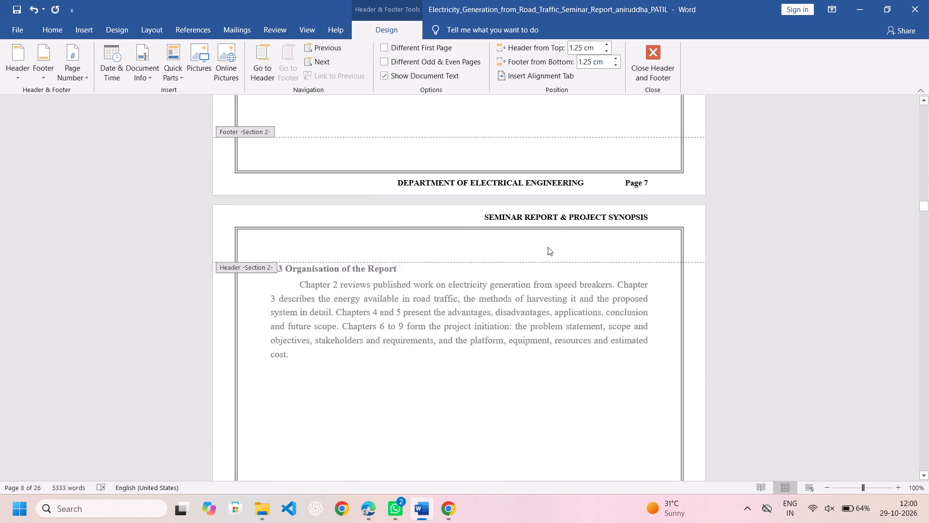
{"action": "scroll", "coordinate": [548, 247], "scroll_direction": "up", "scroll_amount": 17}
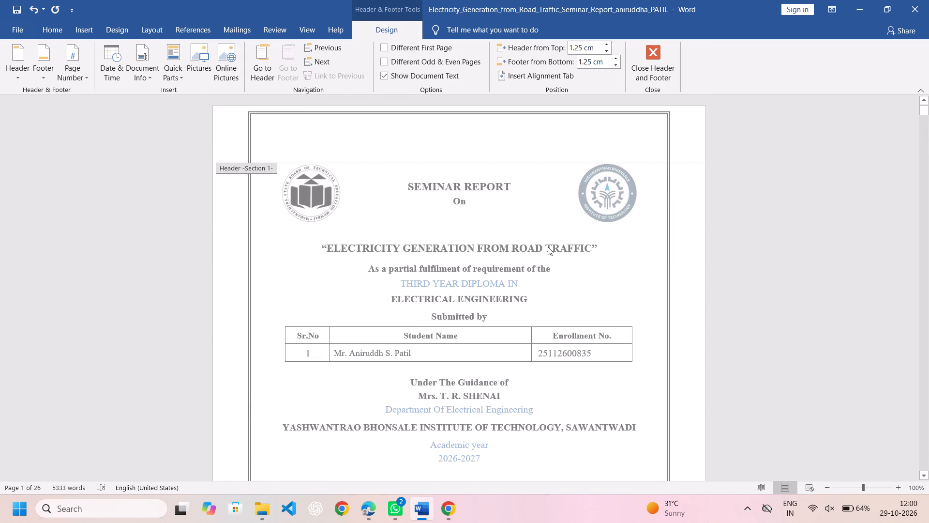
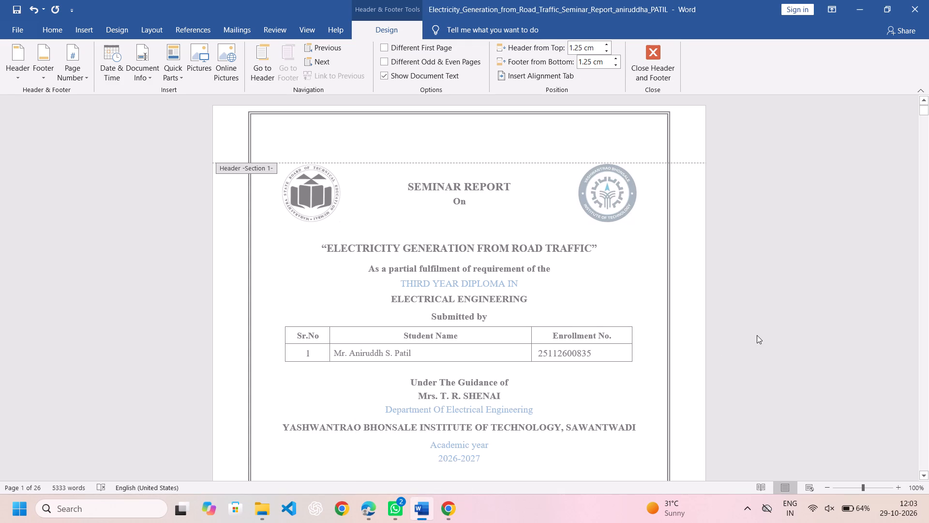
{"action": "scroll", "coordinate": [757, 335], "scroll_direction": "up", "scroll_amount": 2}
{"action": "scroll", "coordinate": [757, 335], "scroll_direction": "down", "scroll_amount": 3}
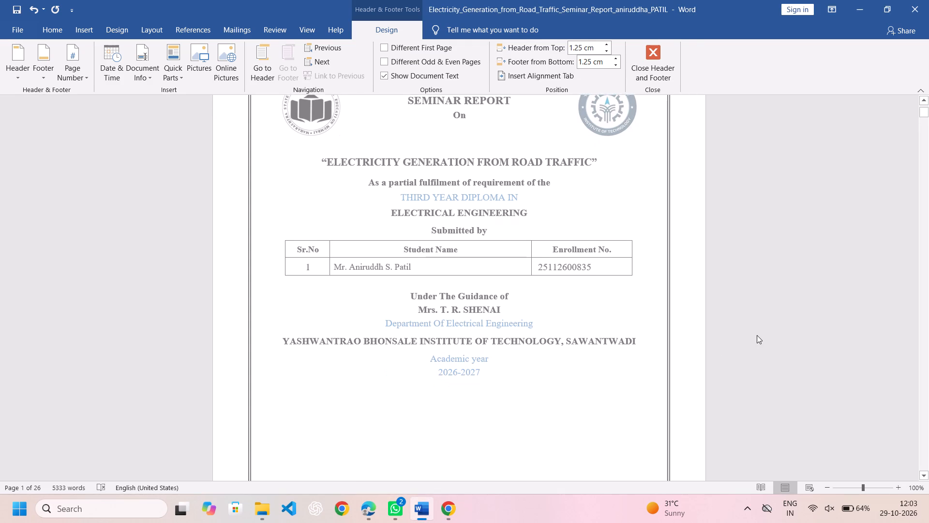
{"action": "scroll", "coordinate": [757, 335], "scroll_direction": "down", "scroll_amount": 1}
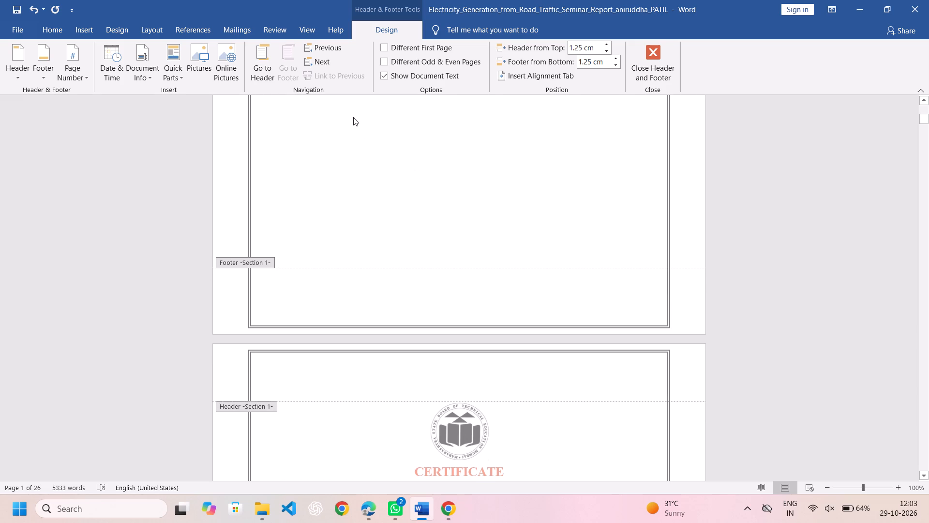
{"action": "double_click", "coordinate": [352, 214]}
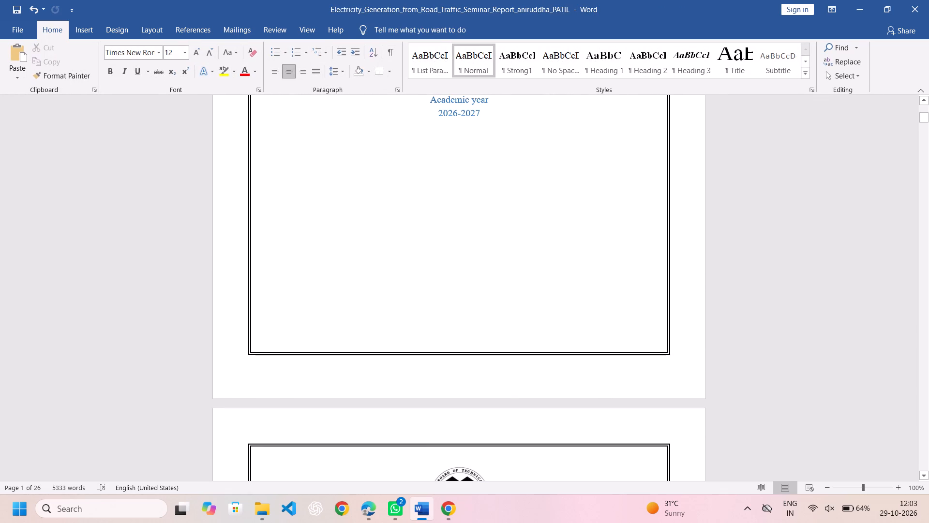
{"action": "scroll", "coordinate": [348, 273], "scroll_direction": "down", "scroll_amount": 4}
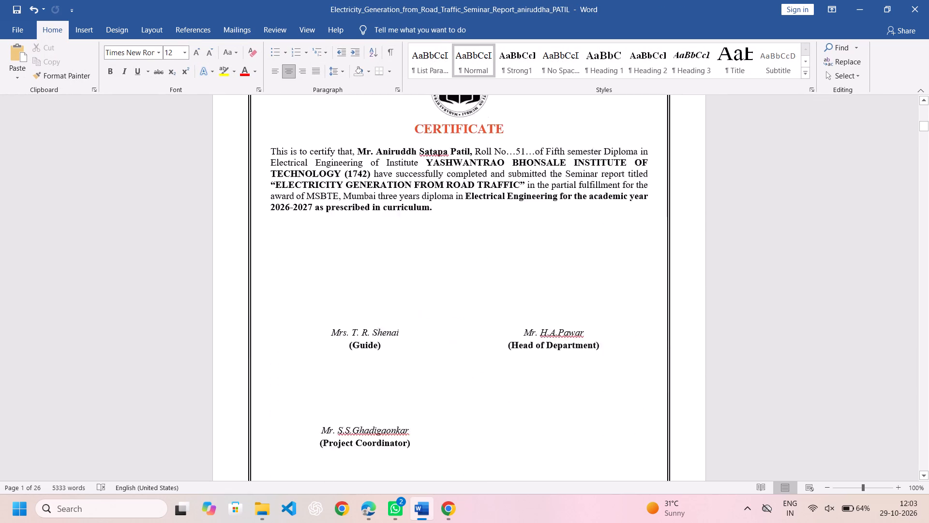
Check the layout of the road-traffic report's front matter, from the certificate through the abstract, contents table and list of figures.
{"action": "scroll", "coordinate": [348, 273], "scroll_direction": "down", "scroll_amount": 13}
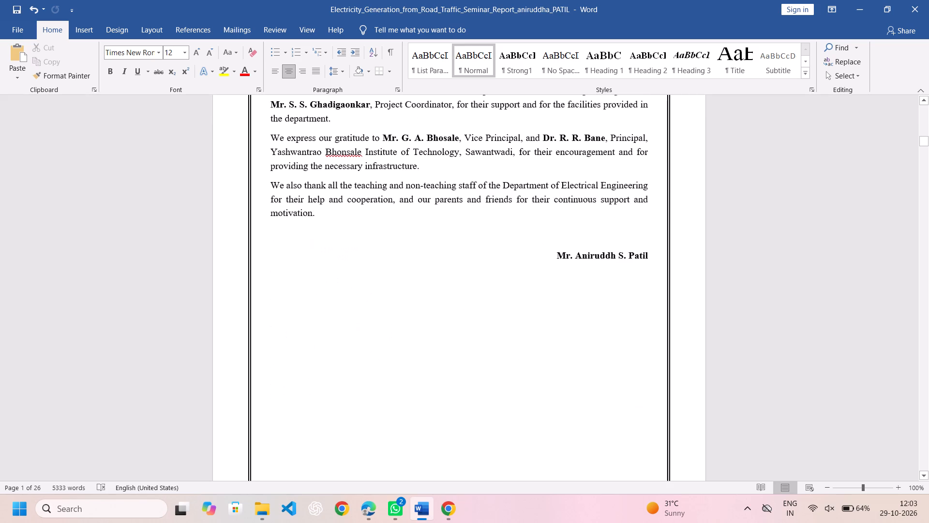
{"action": "scroll", "coordinate": [348, 273], "scroll_direction": "down", "scroll_amount": 10}
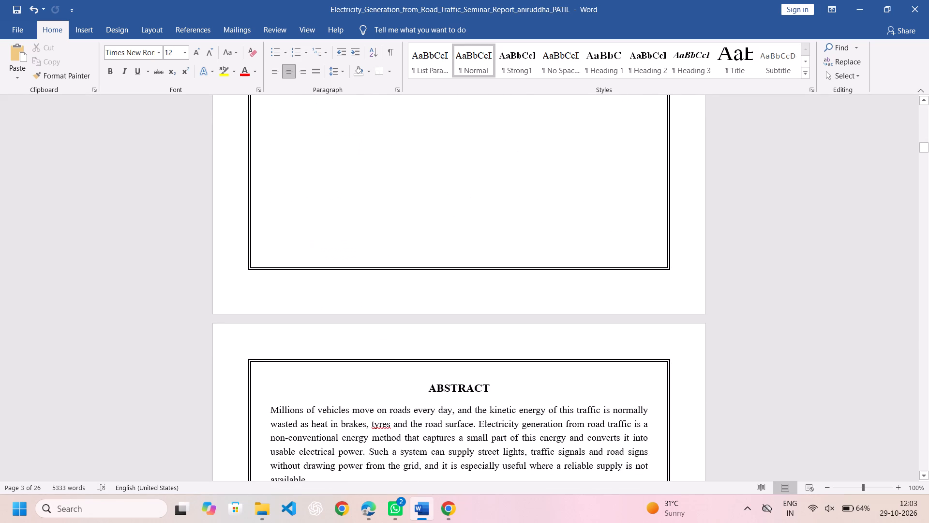
{"action": "scroll", "coordinate": [348, 273], "scroll_direction": "down", "scroll_amount": 3}
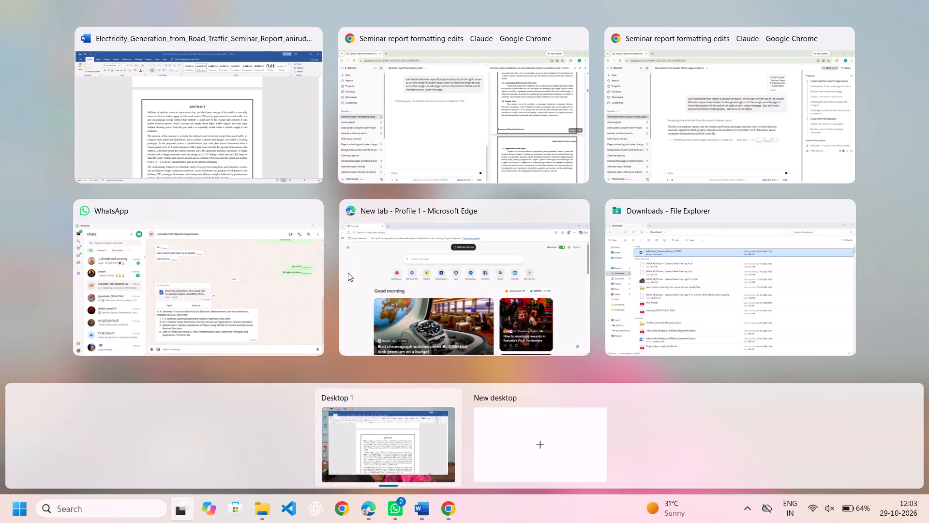
{"action": "left_click", "coordinate": [267, 159]}
{"action": "left_click", "coordinate": [267, 159]}
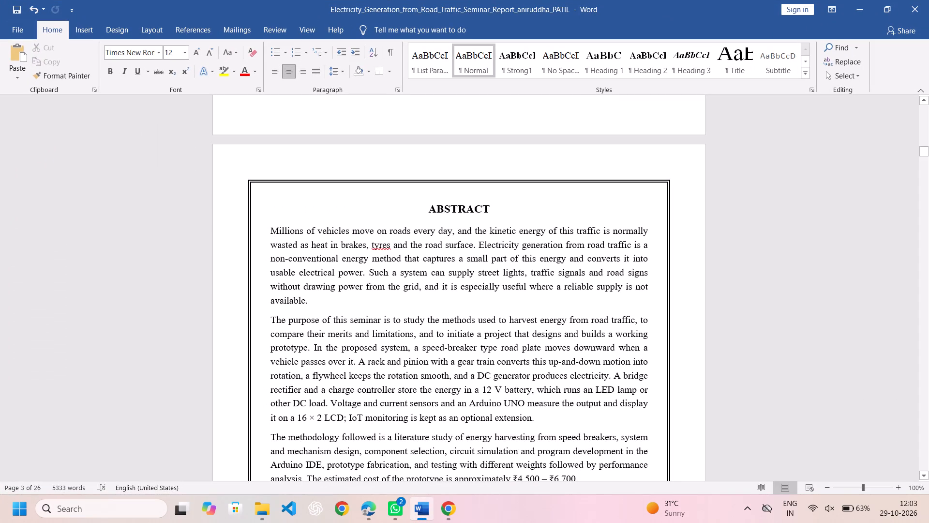
{"action": "scroll", "coordinate": [375, 191], "scroll_direction": "down", "scroll_amount": 4}
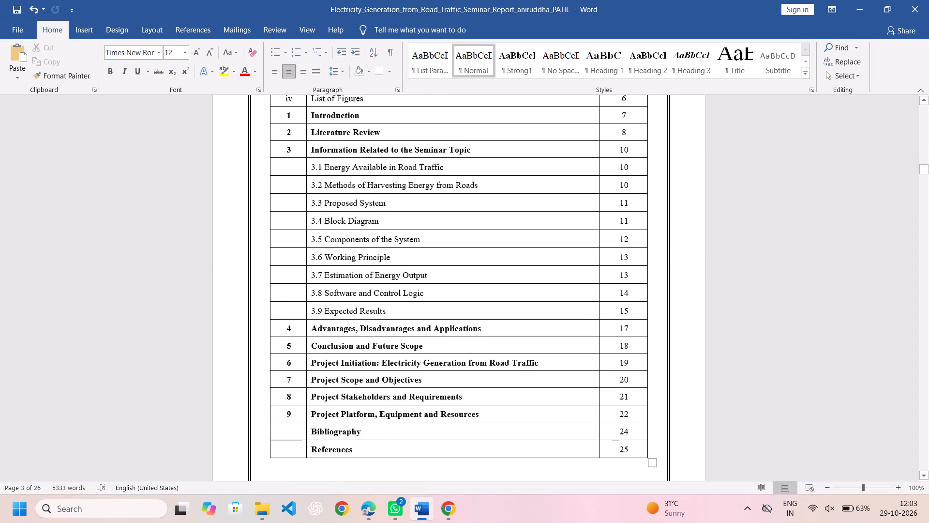
{"action": "scroll", "coordinate": [375, 191], "scroll_direction": "down", "scroll_amount": 1}
{"action": "scroll", "coordinate": [375, 191], "scroll_direction": "up", "scroll_amount": 4}
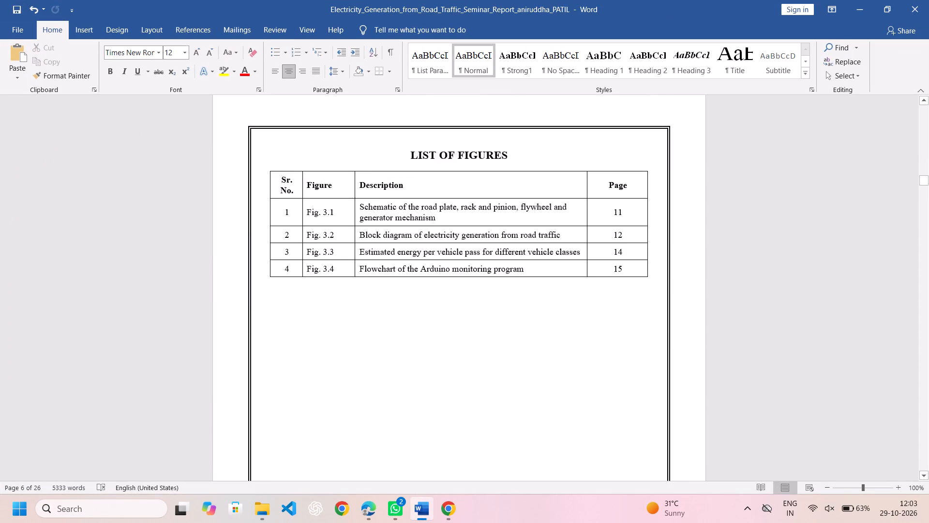
{"action": "scroll", "coordinate": [375, 191], "scroll_direction": "up", "scroll_amount": 3}
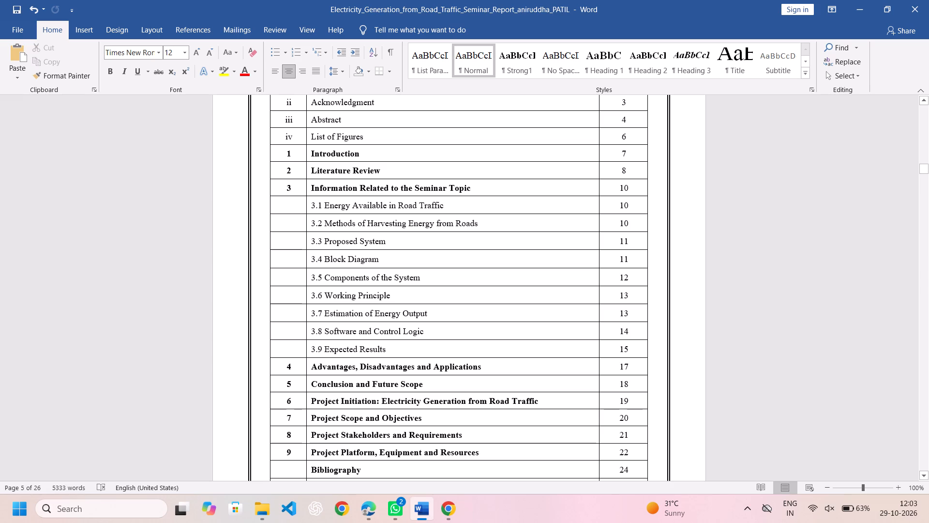
{"action": "scroll", "coordinate": [421, 394], "scroll_direction": "down", "scroll_amount": 2}
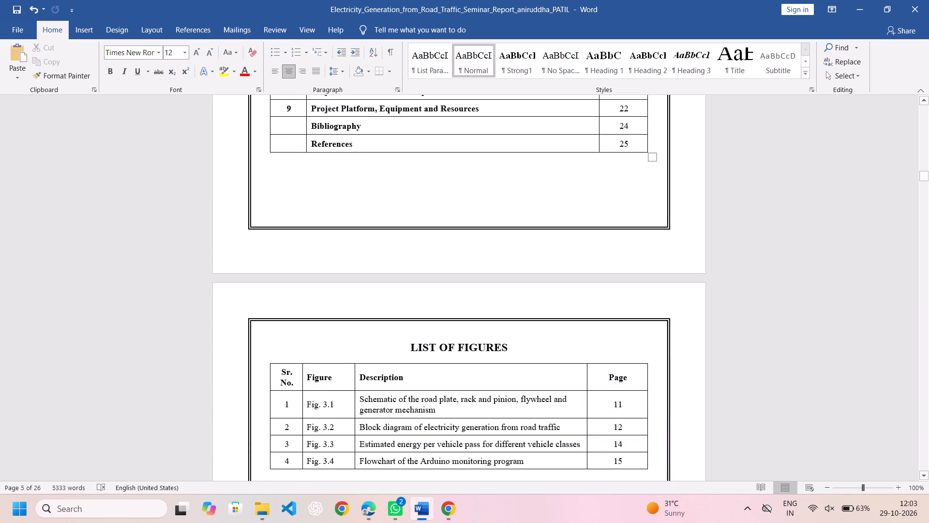
Check the page border, headers, footers and page numbers from chapter 1 through section 3.5, Components of the System.
{"action": "scroll", "coordinate": [421, 394], "scroll_direction": "down", "scroll_amount": 4}
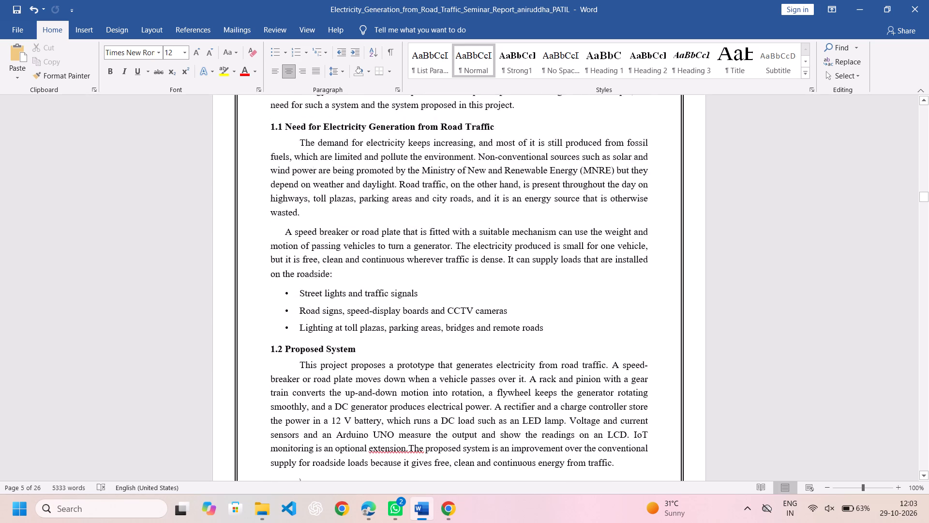
{"action": "scroll", "coordinate": [421, 394], "scroll_direction": "down", "scroll_amount": 4}
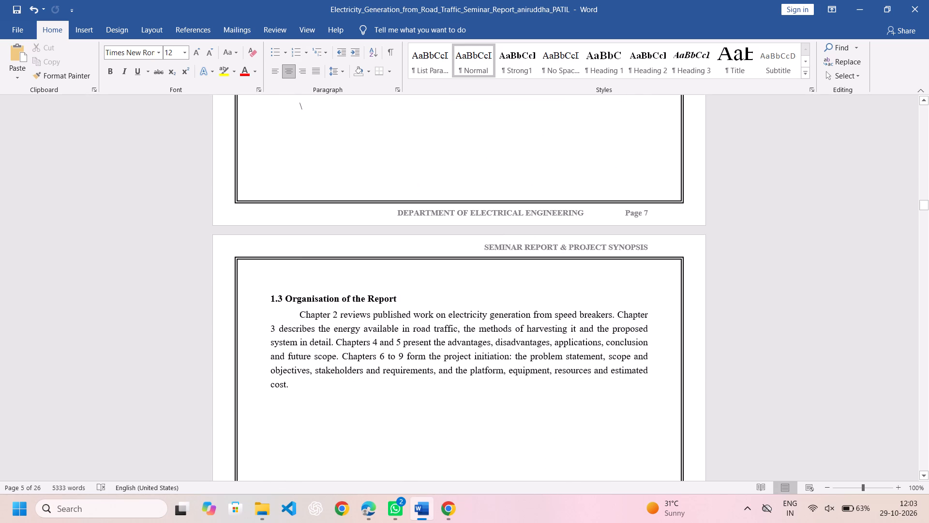
{"action": "scroll", "coordinate": [421, 394], "scroll_direction": "down", "scroll_amount": 4}
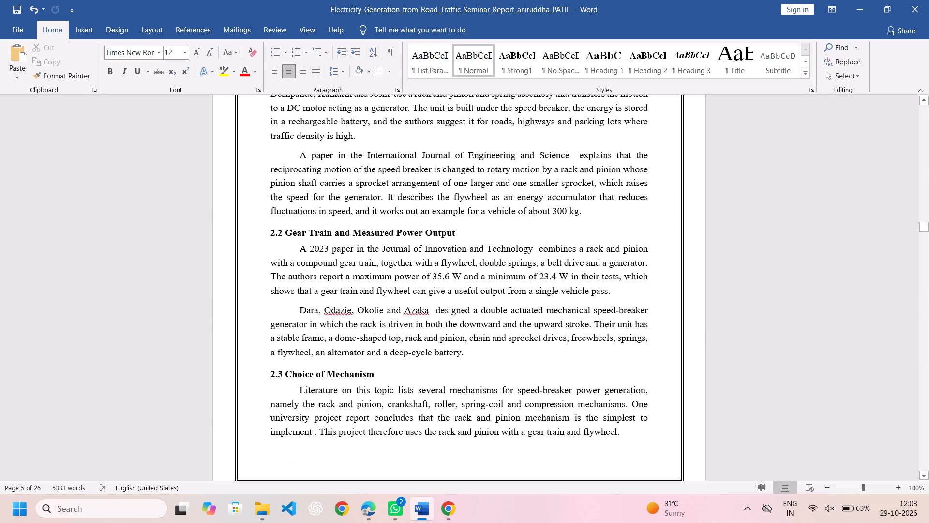
{"action": "scroll", "coordinate": [421, 394], "scroll_direction": "down", "scroll_amount": 5}
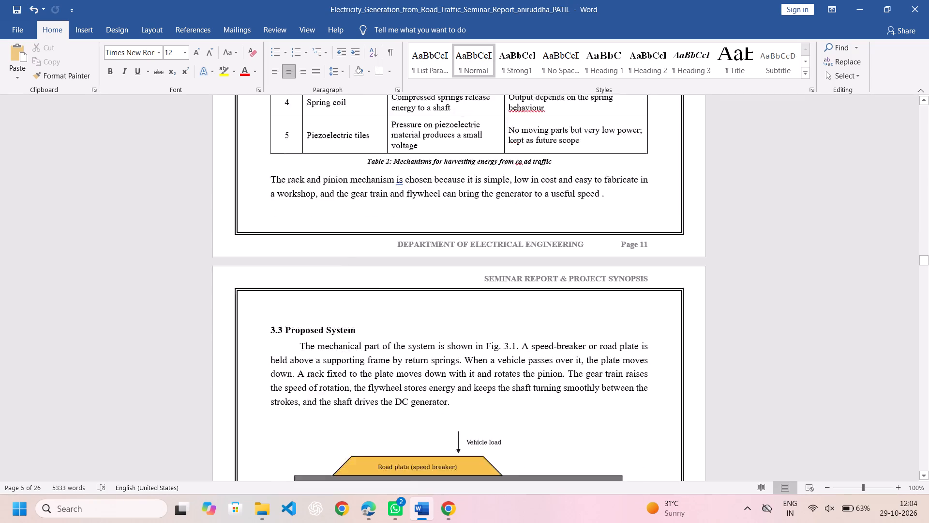
{"action": "scroll", "coordinate": [421, 394], "scroll_direction": "down", "scroll_amount": 5}
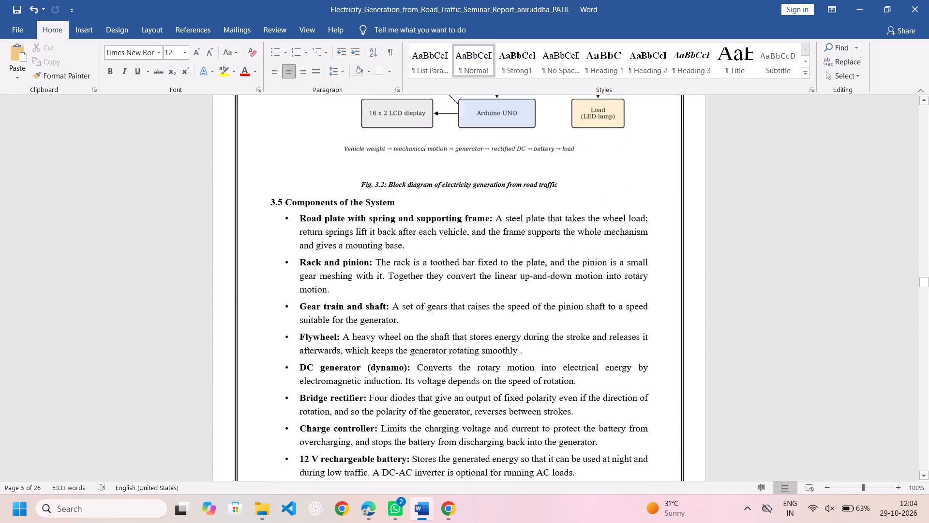
Check the layout and page breaks from the energy-estimate table and chart in chapter 3 through chapter 7, Scope and Objectives.
{"action": "scroll", "coordinate": [421, 394], "scroll_direction": "down", "scroll_amount": 4}
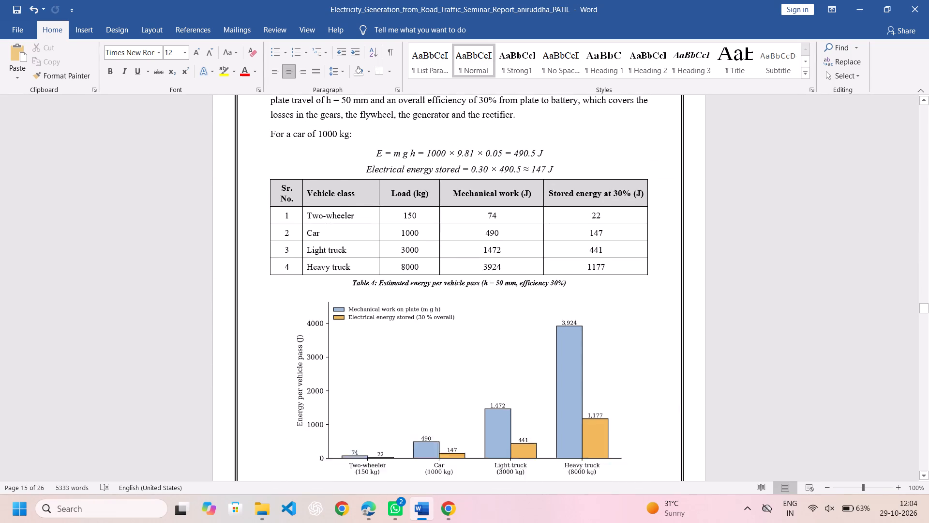
{"action": "scroll", "coordinate": [421, 394], "scroll_direction": "down", "scroll_amount": 3}
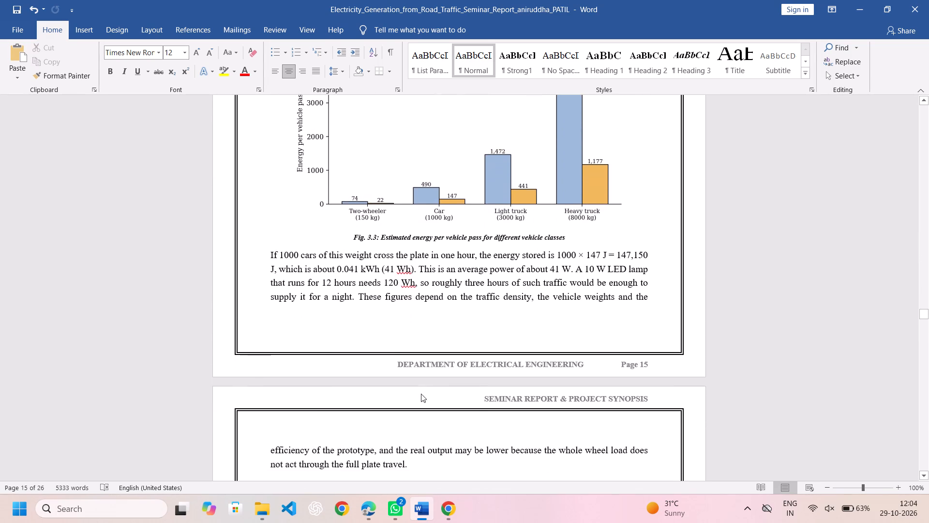
{"action": "scroll", "coordinate": [421, 394], "scroll_direction": "down", "scroll_amount": 4}
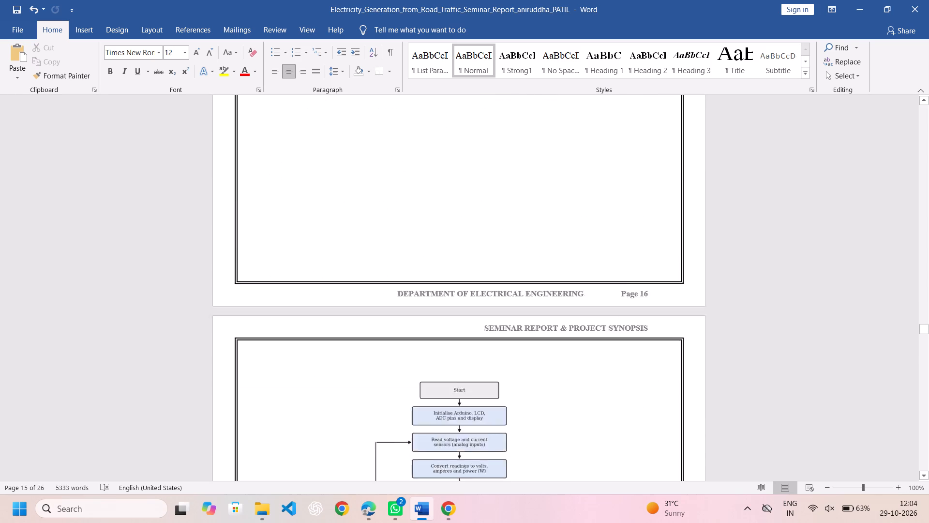
{"action": "scroll", "coordinate": [421, 394], "scroll_direction": "down", "scroll_amount": 8}
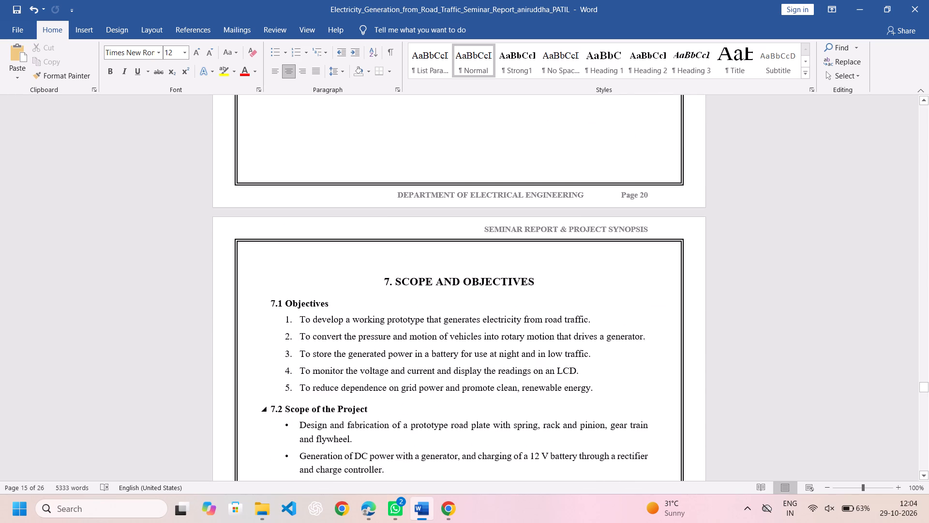
Add empty lines after the "Large-scale installation on highways and toll plazas." bullet until a blank page precedes chapter 6, Project Initiation.
{"action": "scroll", "coordinate": [421, 394], "scroll_direction": "up", "scroll_amount": 4}
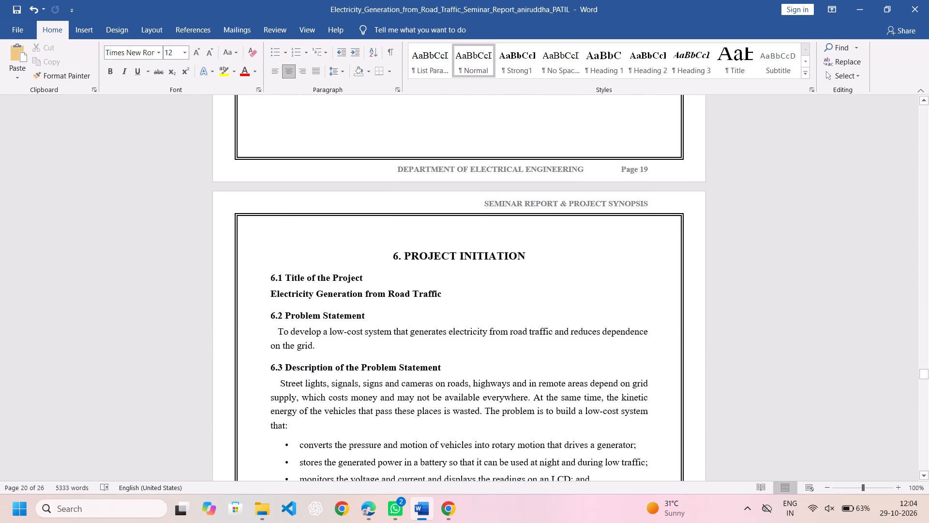
{"action": "scroll", "coordinate": [421, 394], "scroll_direction": "up", "scroll_amount": 1}
{"action": "left_click", "coordinate": [400, 308]}
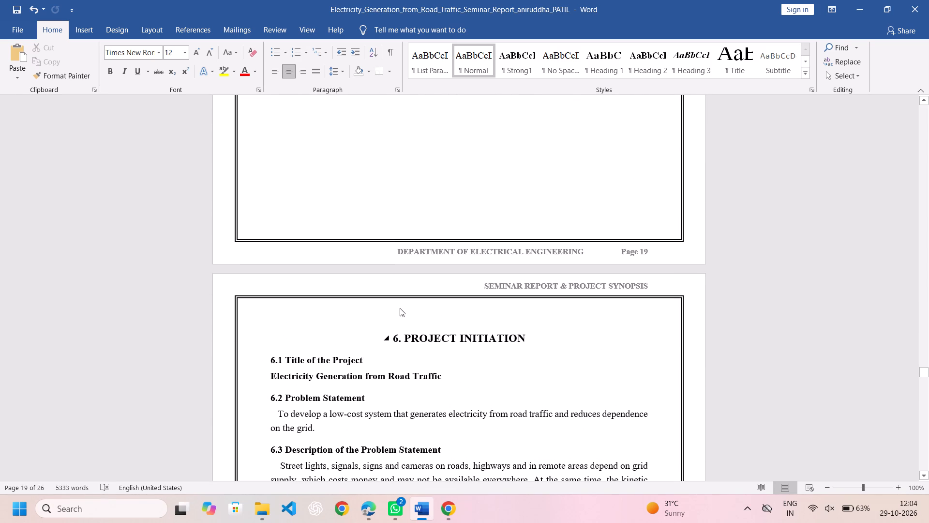
{"action": "left_click", "coordinate": [375, 308]}
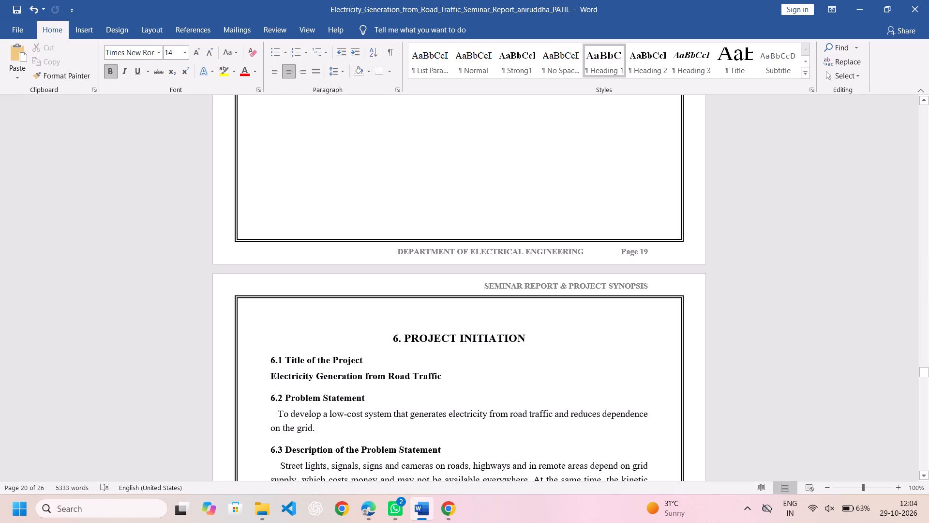
{"action": "left_click", "coordinate": [382, 201]}
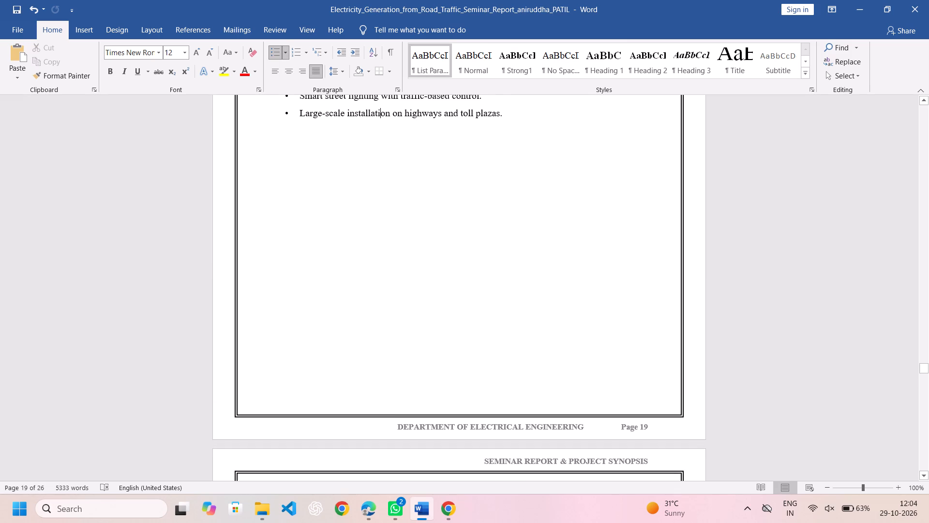
{"action": "triple_click", "coordinate": [382, 201]}
{"action": "left_click", "coordinate": [382, 201]}
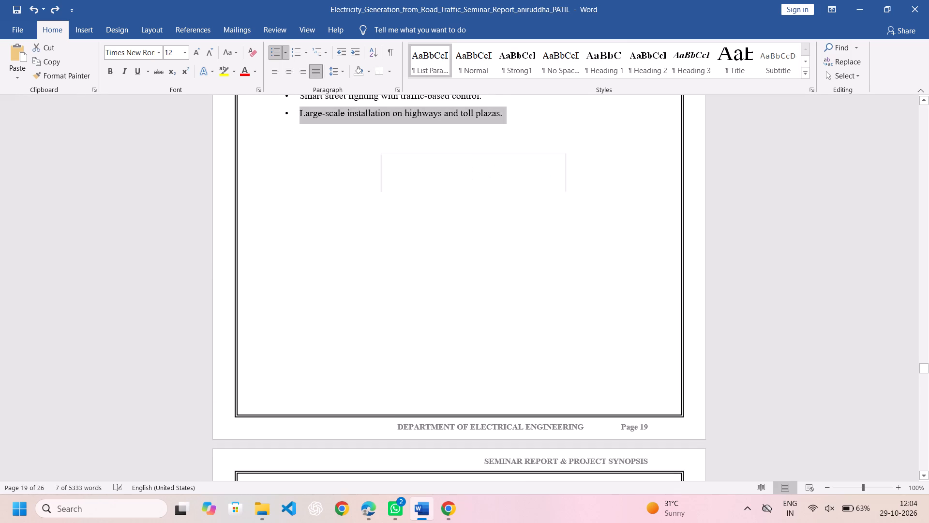
{"action": "left_click", "coordinate": [373, 218]}
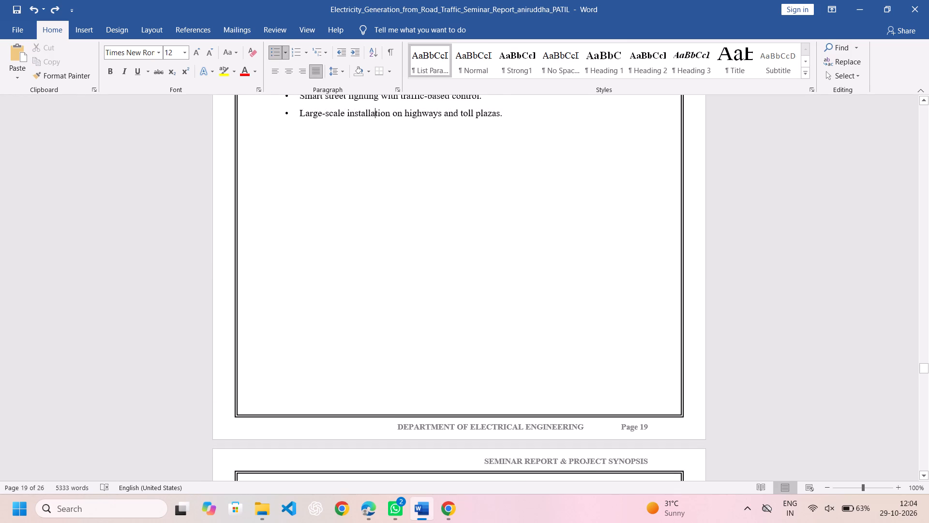
{"action": "key", "text": "Right"}
{"action": "key", "text": "Right"}
{"action": "key", "text": "Right"}
{"action": "key", "text": "Right"}
{"action": "key", "text": "Right"}
{"action": "key", "text": "Right"}
{"action": "key", "text": "Right"}
{"action": "key", "text": "Right"}
{"action": "key", "text": "Right"}
{"action": "key", "text": "Right"}
{"action": "key", "text": "Right"}
{"action": "key", "text": "Right"}
{"action": "key", "text": "Right"}
{"action": "key", "text": "Right"}
{"action": "key", "text": "Right"}
{"action": "key", "text": "Right"}
{"action": "key", "text": "Right"}
{"action": "key", "text": "Right"}
{"action": "key", "text": "Right"}
{"action": "key", "text": "Right"}
{"action": "key", "text": "Right"}
{"action": "key", "text": "Right"}
{"action": "key", "text": "Right"}
{"action": "key", "text": "Right"}
{"action": "key", "text": "Right"}
{"action": "key", "text": "Right"}
{"action": "key", "text": "Right"}
{"action": "key", "text": "Right"}
{"action": "key", "text": "Right"}
{"action": "key", "text": "Right"}
{"action": "key", "text": "Right"}
{"action": "key", "text": "Right"}
{"action": "key", "text": "Right"}
{"action": "key", "text": "Return"}
{"action": "key", "text": "Return"}
{"action": "key", "text": "Return"}
{"action": "key", "text": "Return"}
{"action": "key", "text": "Return"}
{"action": "key", "text": "Return"}
{"action": "key", "text": "Return"}
{"action": "key", "text": "Return"}
{"action": "key", "text": "Return"}
{"action": "key", "text": "Return"}
{"action": "key", "text": "Return"}
{"action": "key", "text": "Return"}
{"action": "key", "text": "Return"}
{"action": "key", "text": "Return"}
{"action": "key", "text": "Return"}
{"action": "key", "text": "Return"}
{"action": "key", "text": "Return"}
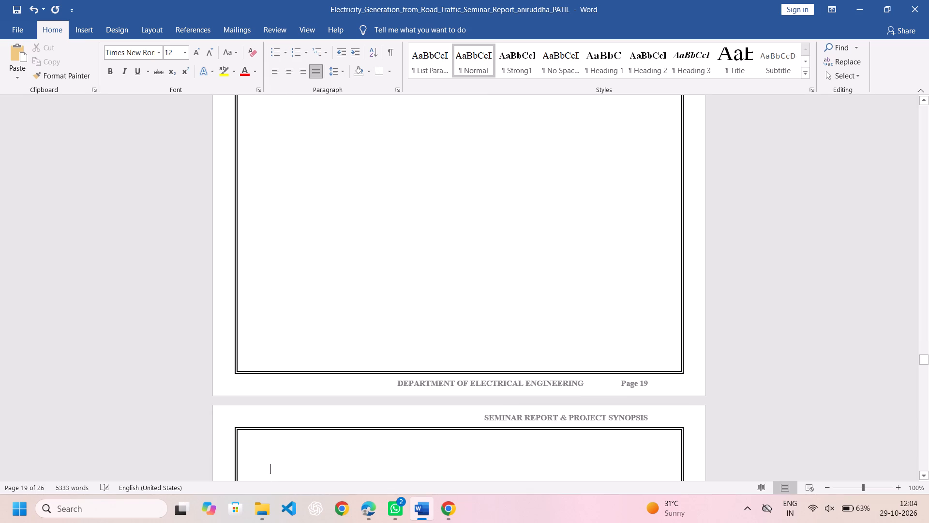
{"action": "key", "text": "Return"}
{"action": "key", "text": "Return"}
{"action": "key", "text": "Return"}
{"action": "key", "text": "Return"}
{"action": "key", "text": "Return"}
{"action": "key", "text": "Return"}
{"action": "key", "text": "Return"}
{"action": "key", "text": "Return"}
{"action": "key", "text": "Return"}
{"action": "key", "text": "Return"}
{"action": "key", "text": "Return"}
{"action": "key", "text": "Return"}
{"action": "key", "text": "Return"}
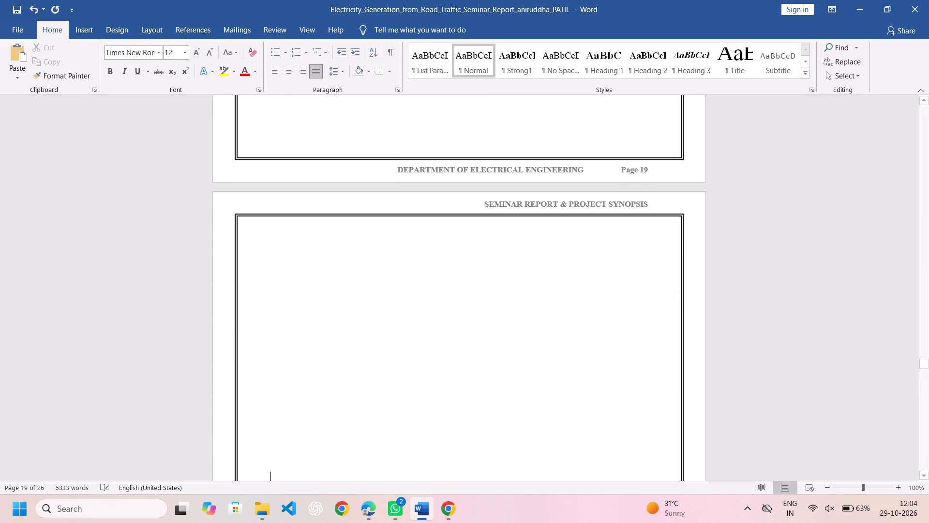
{"action": "key", "text": "Return"}
{"action": "key", "text": "Return"}
{"action": "key", "text": "Return"}
{"action": "key", "text": "Return"}
{"action": "key", "text": "Return"}
{"action": "key", "text": "Return"}
{"action": "key", "text": "Return"}
{"action": "key", "text": "Return"}
{"action": "key", "text": "Return"}
{"action": "key", "text": "Return"}
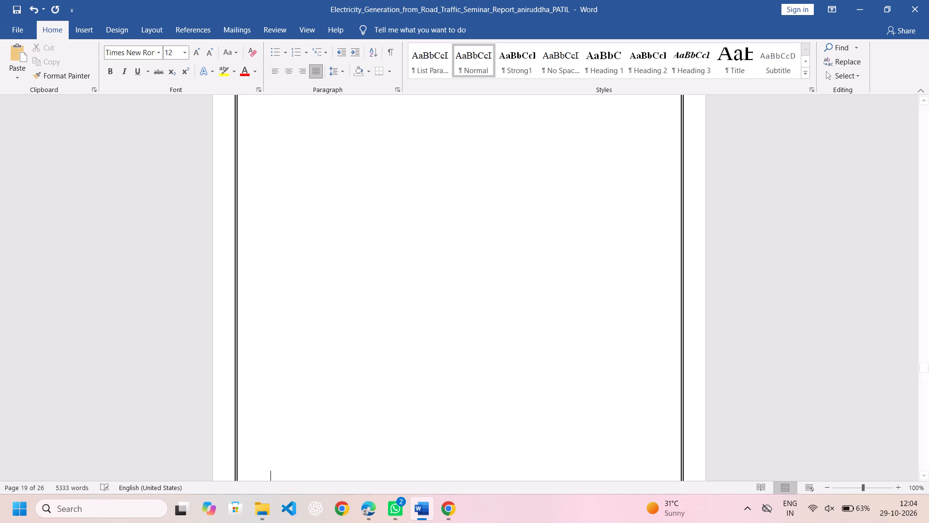
{"action": "key", "text": "Return"}
{"action": "key", "text": "Return"}
{"action": "key", "text": "Return"}
{"action": "key", "text": "Return"}
{"action": "key", "text": "Return"}
Check the page flow and numbering around the added blank page and in chapters 6 to 9, with two pages side by side.
{"action": "scroll", "coordinate": [417, 215], "scroll_direction": "down", "scroll_amount": 1}
{"action": "scroll", "coordinate": [417, 215], "scroll_direction": "down", "scroll_amount": 1, "text": "ctrl"}
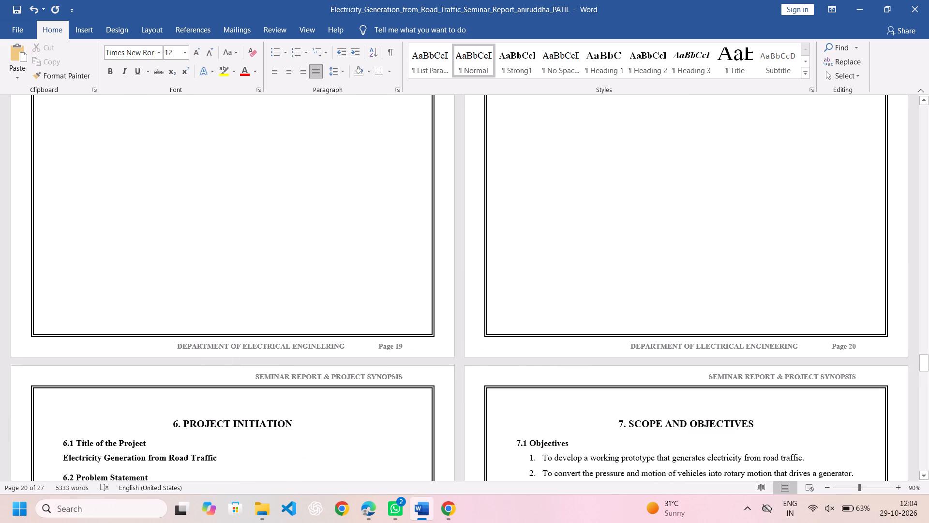
{"action": "scroll", "coordinate": [417, 215], "scroll_direction": "down", "scroll_amount": 2}
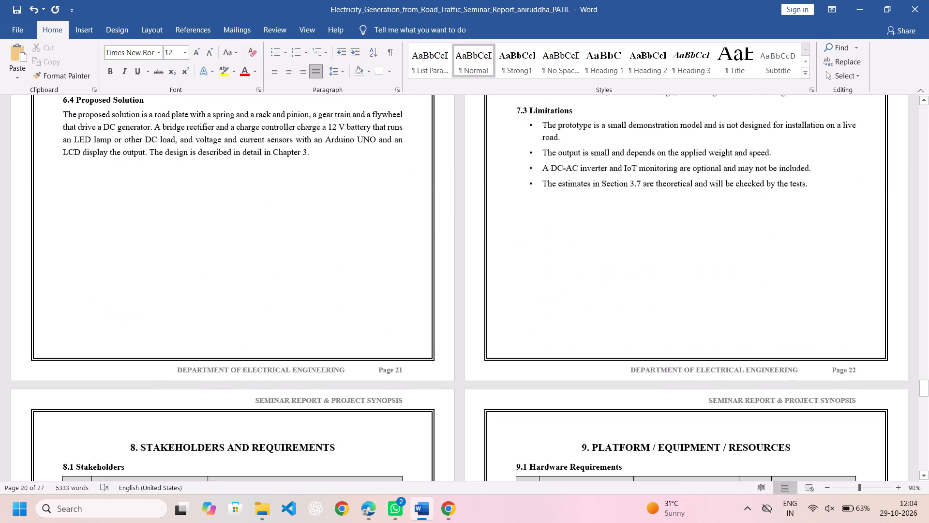
{"action": "scroll", "coordinate": [417, 215], "scroll_direction": "up", "scroll_amount": 1}
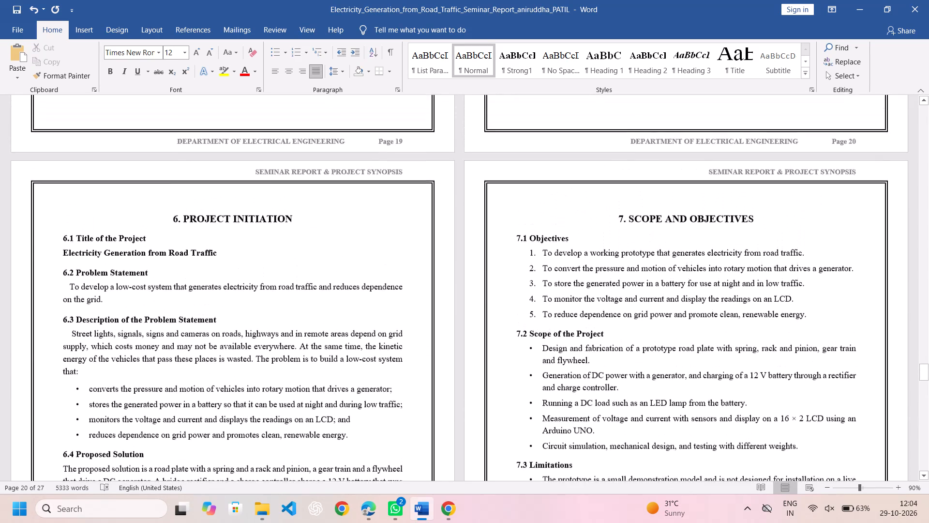
{"action": "scroll", "coordinate": [417, 215], "scroll_direction": "up", "scroll_amount": 2}
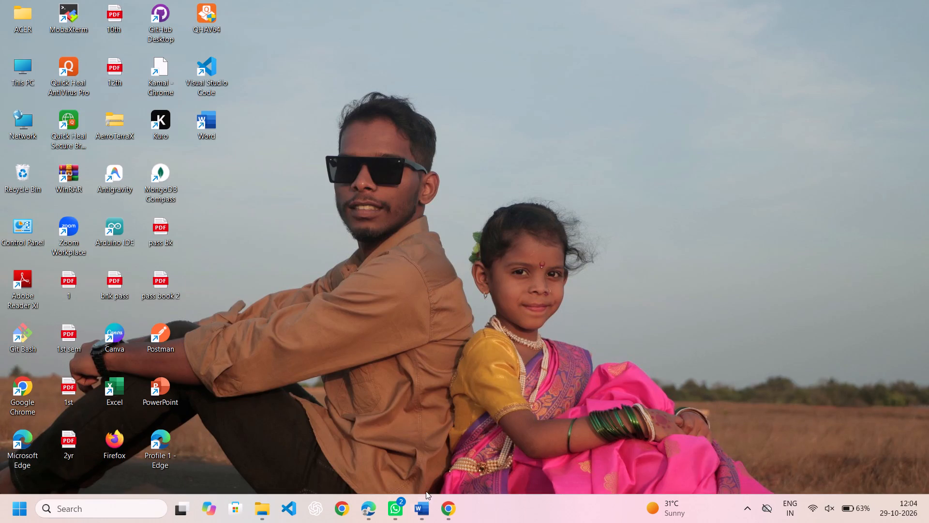
{"action": "left_click", "coordinate": [422, 507]}
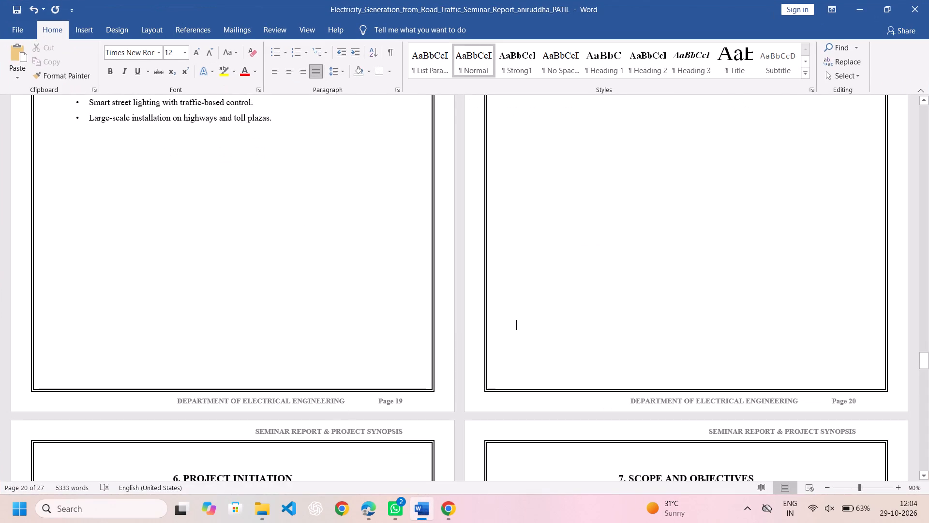
{"action": "scroll", "coordinate": [431, 343], "scroll_direction": "down", "scroll_amount": 1}
{"action": "scroll", "coordinate": [431, 343], "scroll_direction": "up", "scroll_amount": 1}
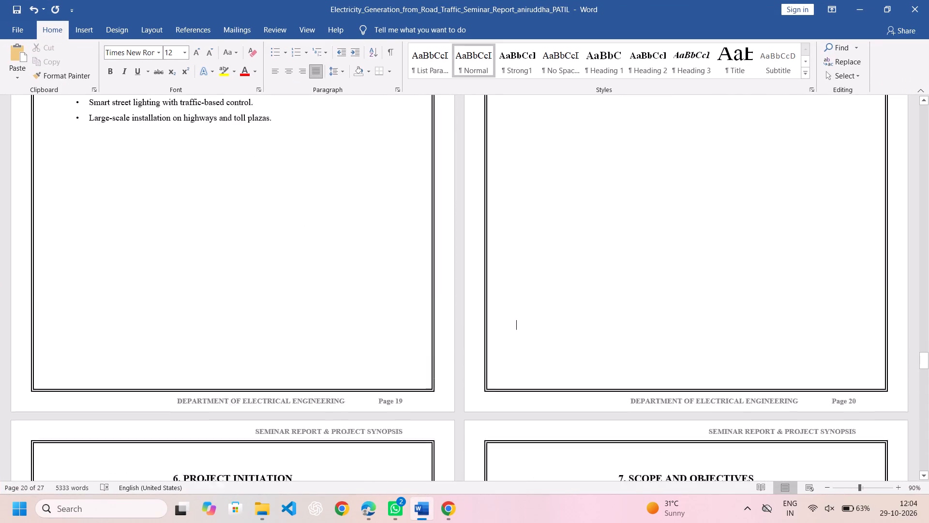
Review the page flow and numbering from chapter 6 back to the acknowledgment, with several pages side by side, ending at the index.
{"action": "scroll", "coordinate": [431, 343], "scroll_direction": "up", "scroll_amount": 1}
{"action": "scroll", "coordinate": [431, 343], "scroll_direction": "down", "scroll_amount": 1, "text": "ctrl"}
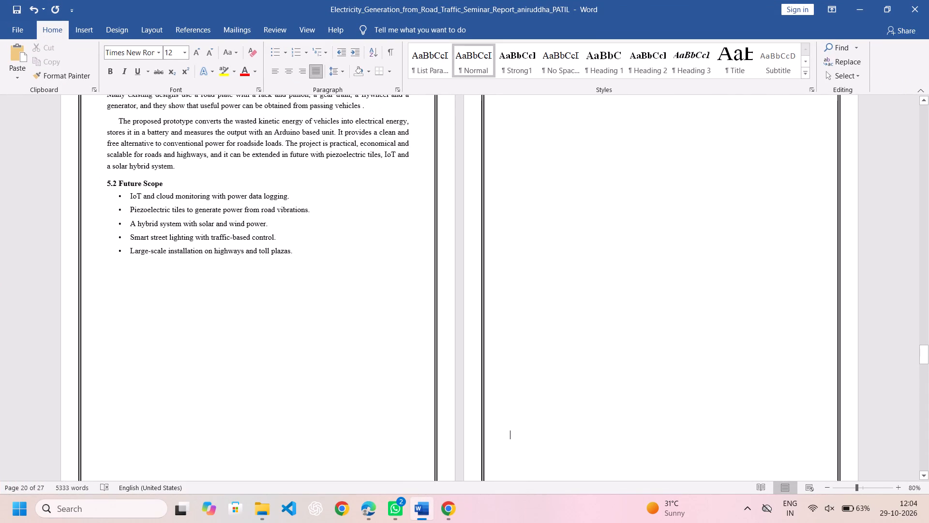
{"action": "scroll", "coordinate": [431, 343], "scroll_direction": "down", "scroll_amount": 3, "text": "ctrl"}
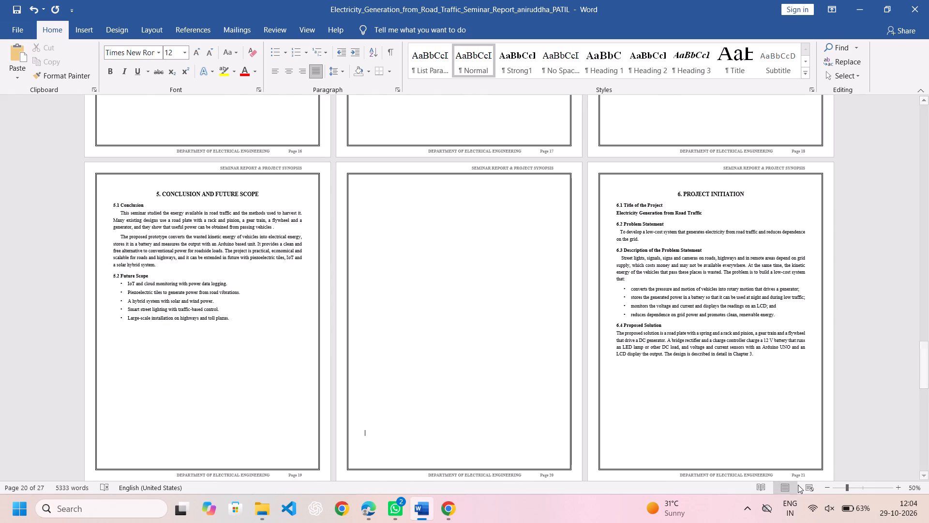
{"action": "scroll", "coordinate": [490, 271], "scroll_direction": "up", "scroll_amount": 5}
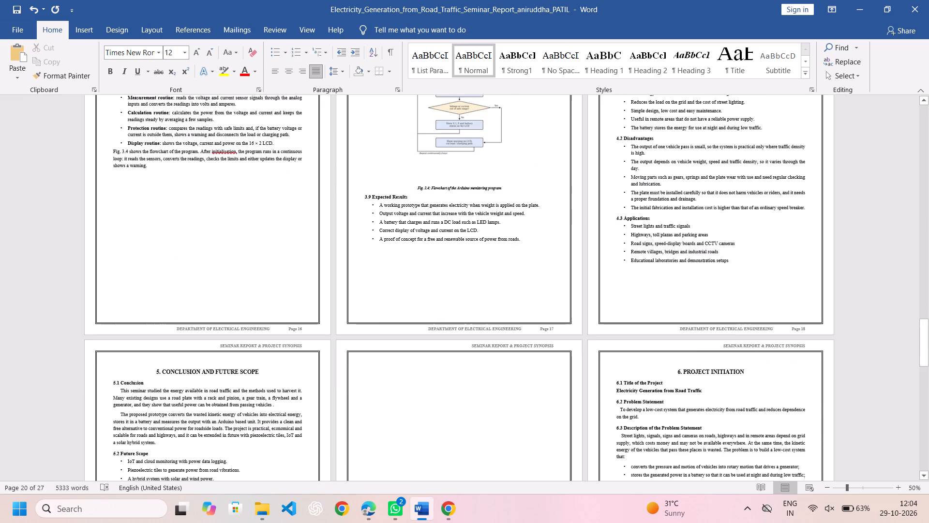
{"action": "scroll", "coordinate": [490, 271], "scroll_direction": "up", "scroll_amount": 13}
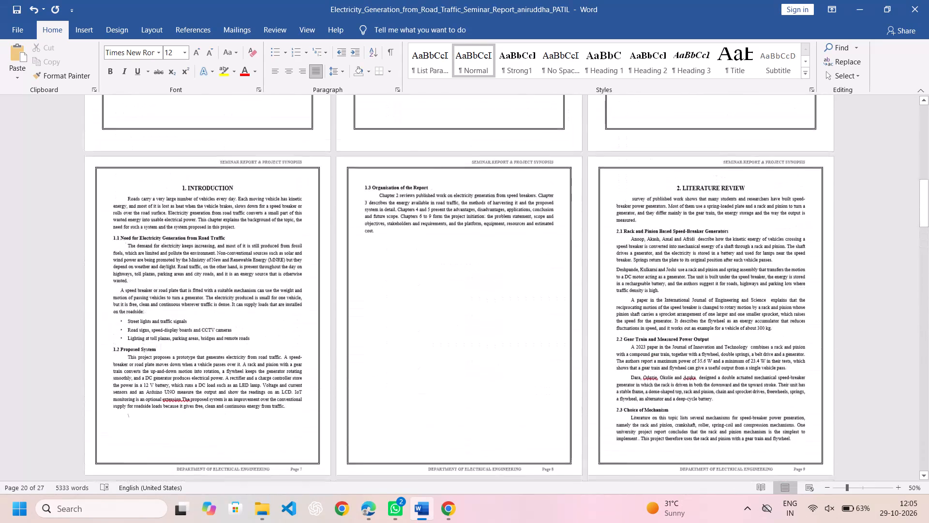
{"action": "scroll", "coordinate": [490, 271], "scroll_direction": "up", "scroll_amount": 1}
{"action": "scroll", "coordinate": [490, 271], "scroll_direction": "down", "scroll_amount": 1}
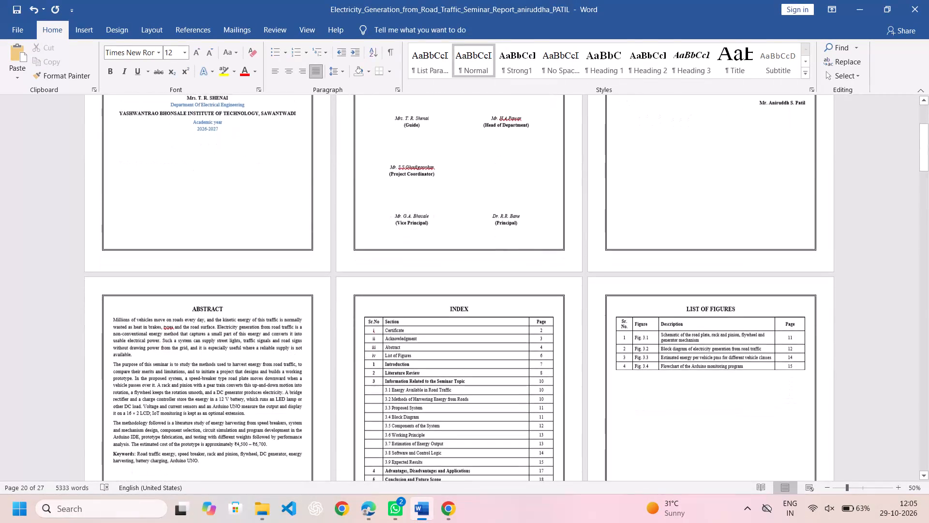
{"action": "scroll", "coordinate": [490, 271], "scroll_direction": "down", "scroll_amount": 1}
{"action": "scroll", "coordinate": [490, 271], "scroll_direction": "up", "scroll_amount": 2, "text": "ctrl"}
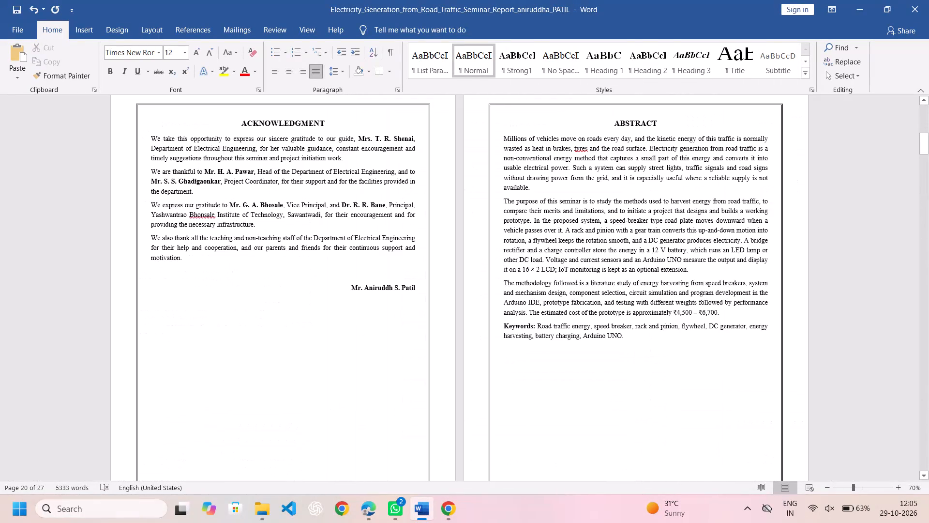
{"action": "scroll", "coordinate": [490, 271], "scroll_direction": "up", "scroll_amount": 2}
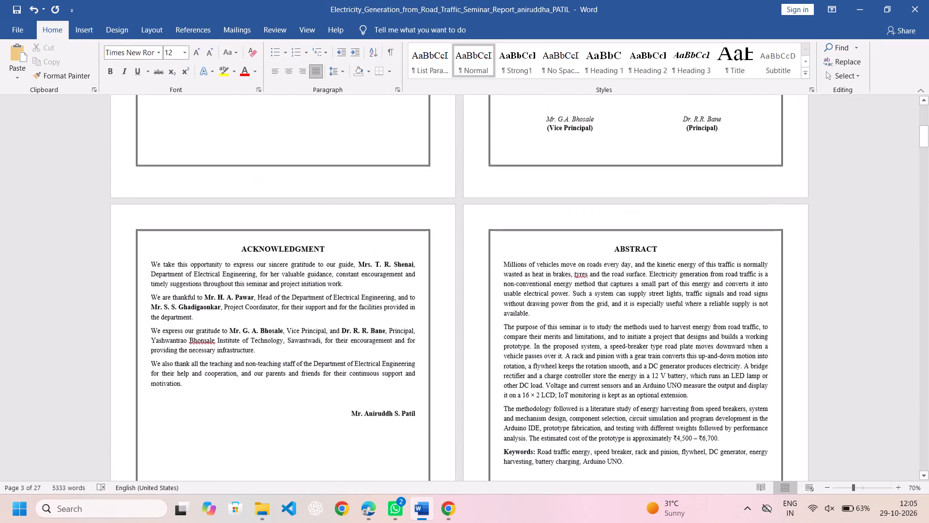
{"action": "scroll", "coordinate": [490, 271], "scroll_direction": "up", "scroll_amount": 3}
{"action": "scroll", "coordinate": [490, 271], "scroll_direction": "down", "scroll_amount": 6}
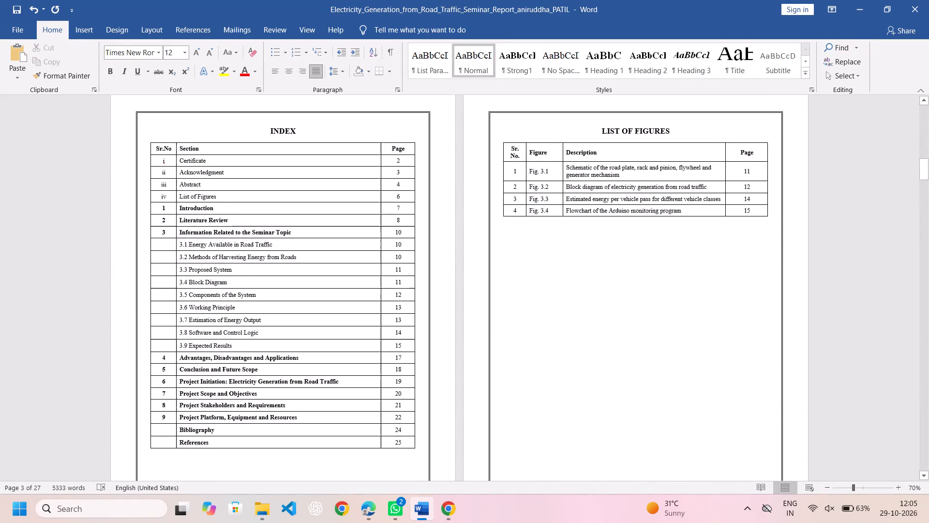
{"action": "scroll", "coordinate": [490, 271], "scroll_direction": "down", "scroll_amount": 1}
{"action": "scroll", "coordinate": [490, 271], "scroll_direction": "up", "scroll_amount": 3}
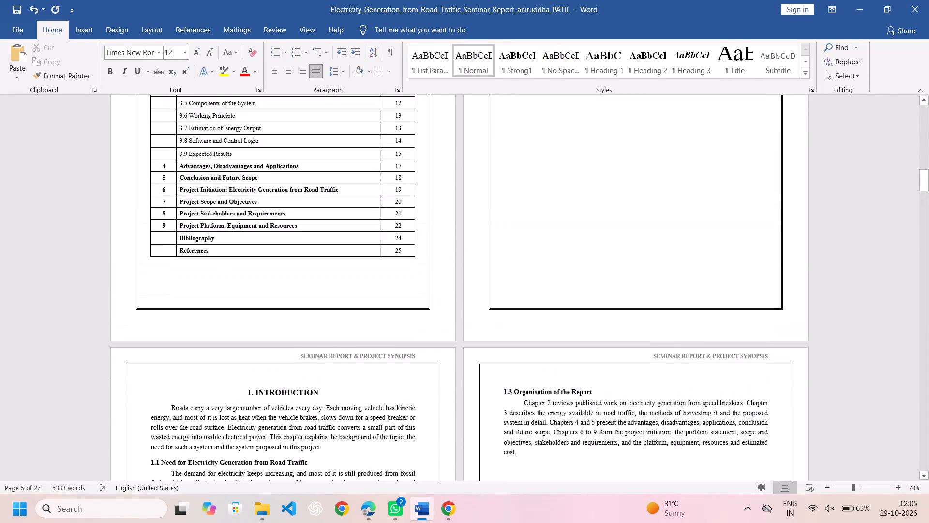
{"action": "scroll", "coordinate": [490, 271], "scroll_direction": "up", "scroll_amount": 1}
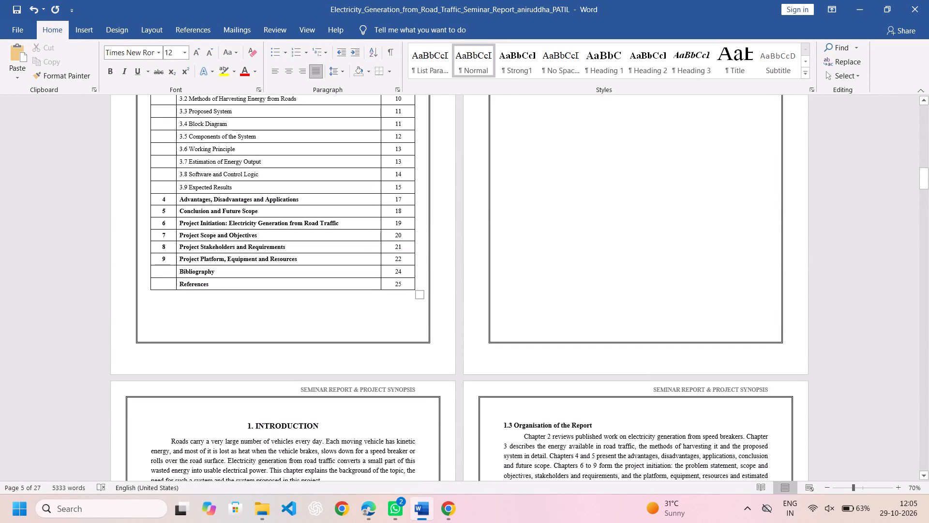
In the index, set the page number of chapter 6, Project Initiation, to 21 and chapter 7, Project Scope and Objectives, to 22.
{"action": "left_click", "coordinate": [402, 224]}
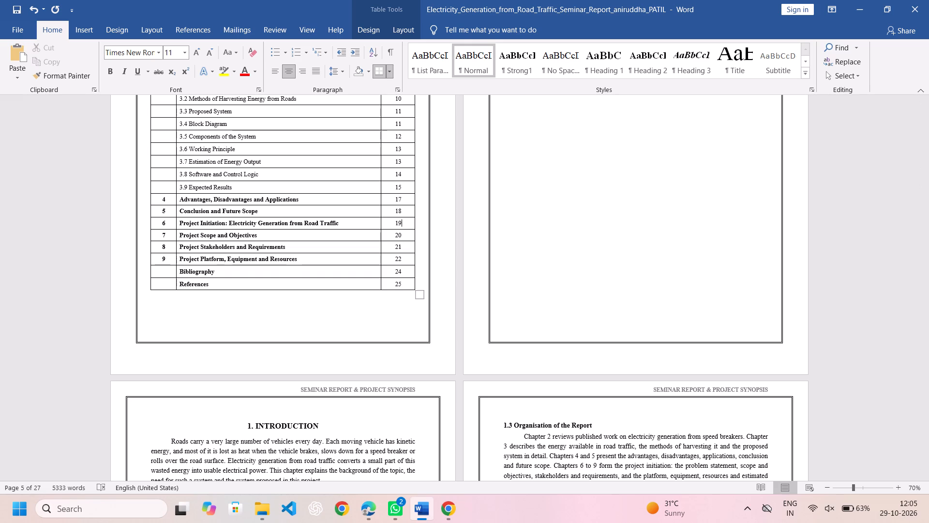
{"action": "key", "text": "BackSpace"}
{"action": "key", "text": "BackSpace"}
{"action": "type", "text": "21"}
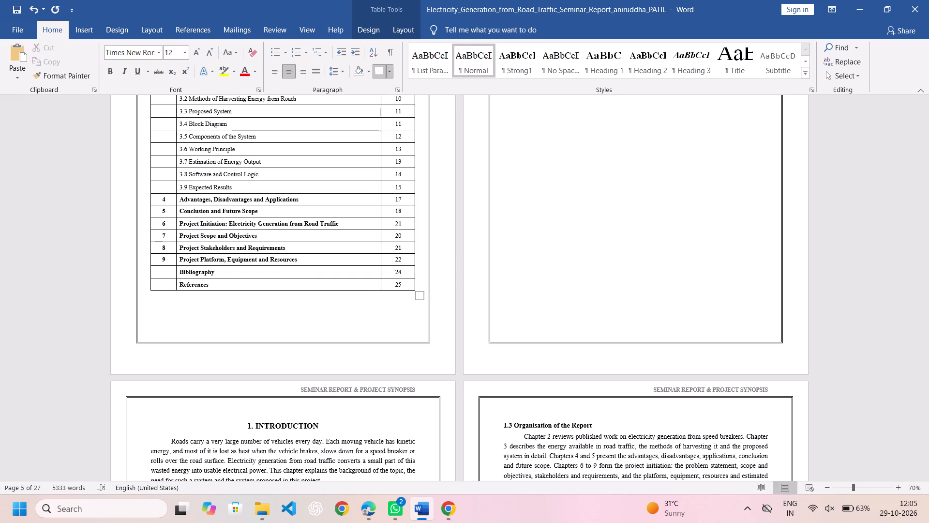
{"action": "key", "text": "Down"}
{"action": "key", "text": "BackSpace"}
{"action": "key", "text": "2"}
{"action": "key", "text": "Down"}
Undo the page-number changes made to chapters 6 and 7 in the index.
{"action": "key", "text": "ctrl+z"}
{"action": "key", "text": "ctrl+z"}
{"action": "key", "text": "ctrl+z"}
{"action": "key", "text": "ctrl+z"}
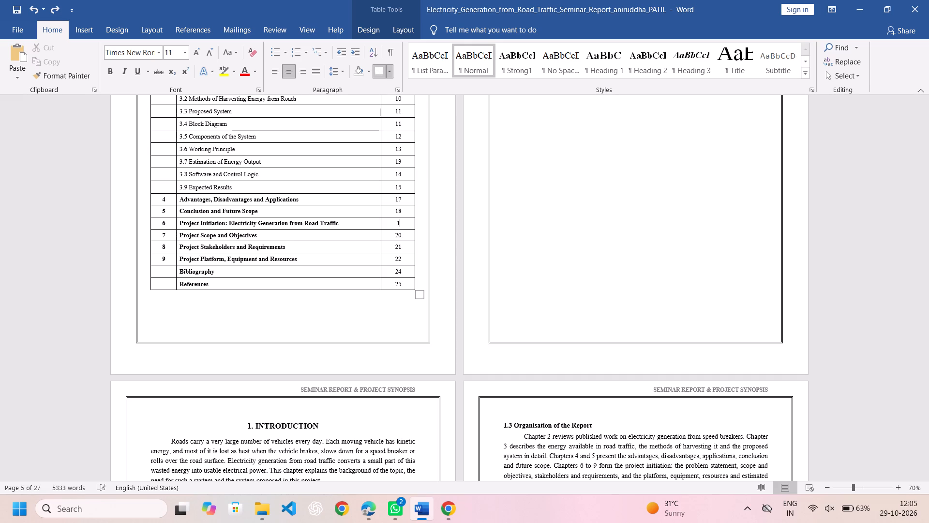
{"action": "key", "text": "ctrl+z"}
Examine the index and list of figures alongside the surrounding pages.
{"action": "scroll", "coordinate": [402, 224], "scroll_direction": "up", "scroll_amount": 2}
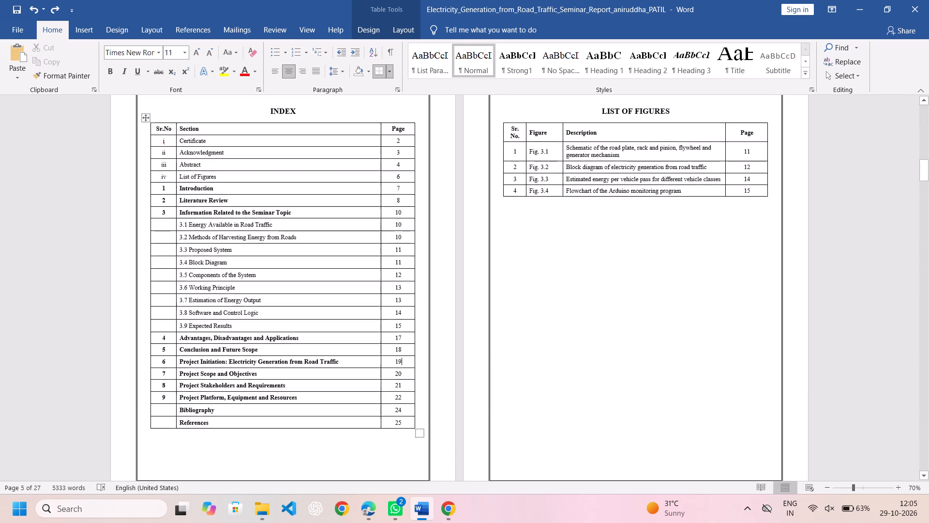
{"action": "scroll", "coordinate": [402, 224], "scroll_direction": "up", "scroll_amount": 3}
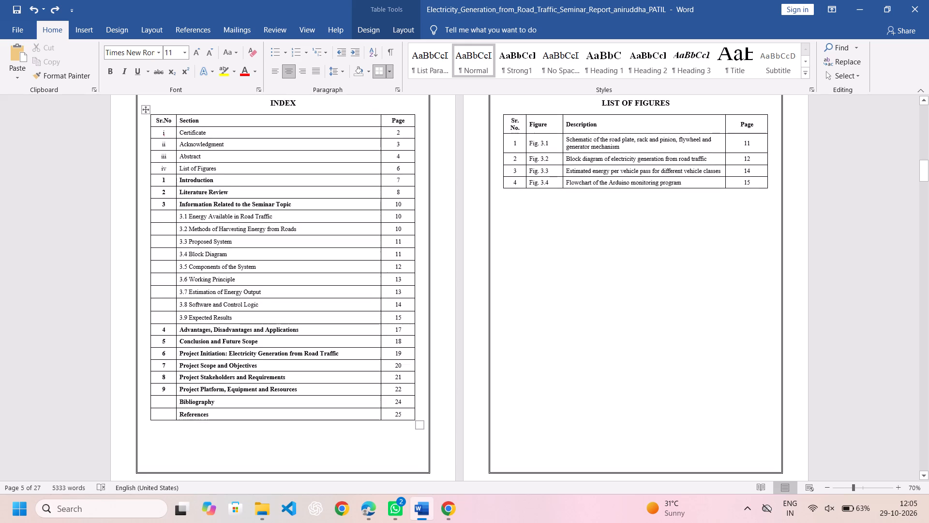
{"action": "scroll", "coordinate": [402, 224], "scroll_direction": "down", "scroll_amount": 2, "text": "ctrl"}
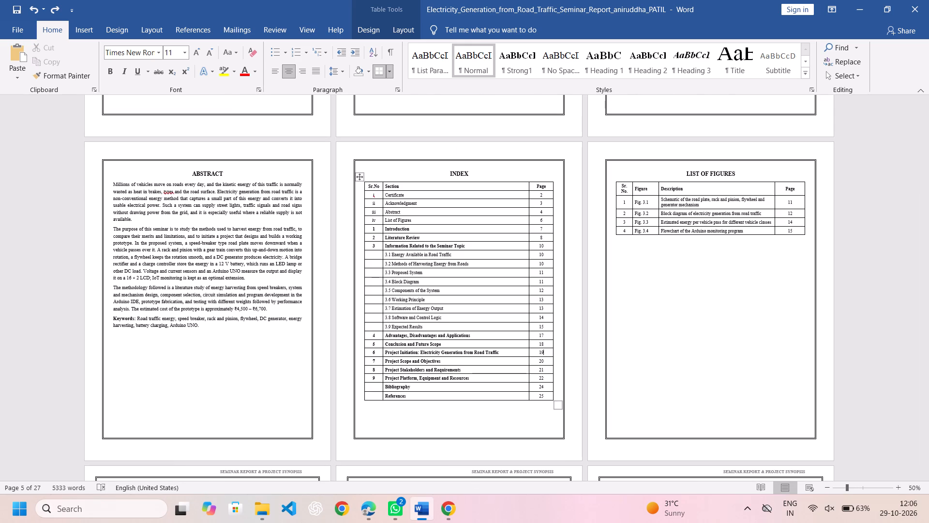
{"action": "scroll", "coordinate": [402, 224], "scroll_direction": "down", "scroll_amount": 16}
{"action": "scroll", "coordinate": [402, 224], "scroll_direction": "up", "scroll_amount": 4}
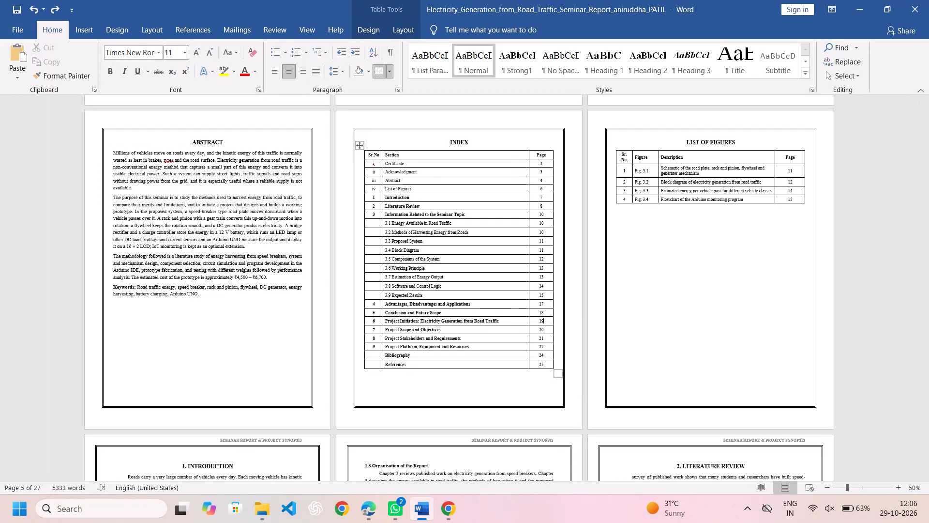
{"action": "scroll", "coordinate": [402, 224], "scroll_direction": "left", "scroll_amount": 1}
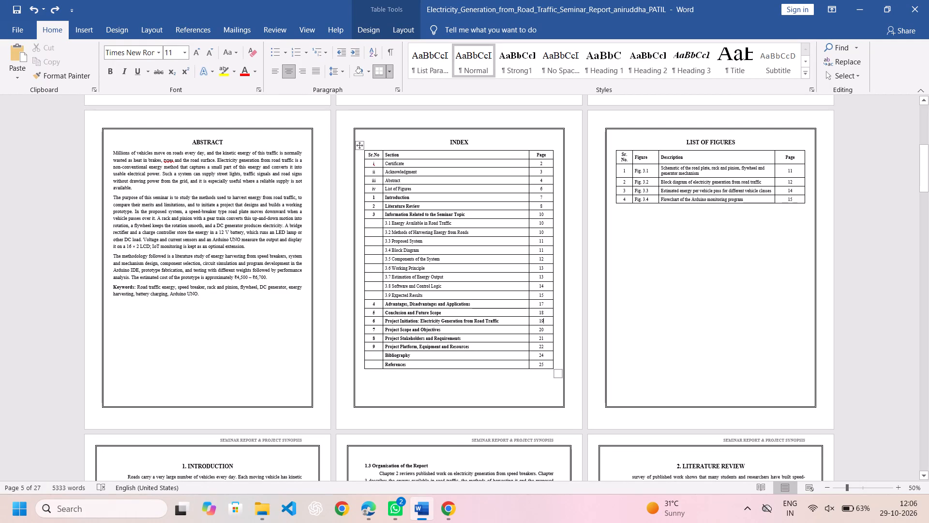
{"action": "scroll", "coordinate": [374, 244], "scroll_direction": "left", "scroll_amount": 1}
{"action": "scroll", "coordinate": [374, 244], "scroll_direction": "right", "scroll_amount": 1}
In the index, set the page number of chapter 6, Project Initiation, to 21 and chapter 7, Project Scope and Objectives, to 22.
{"action": "scroll", "coordinate": [412, 262], "scroll_direction": "up", "scroll_amount": 3, "text": "ctrl"}
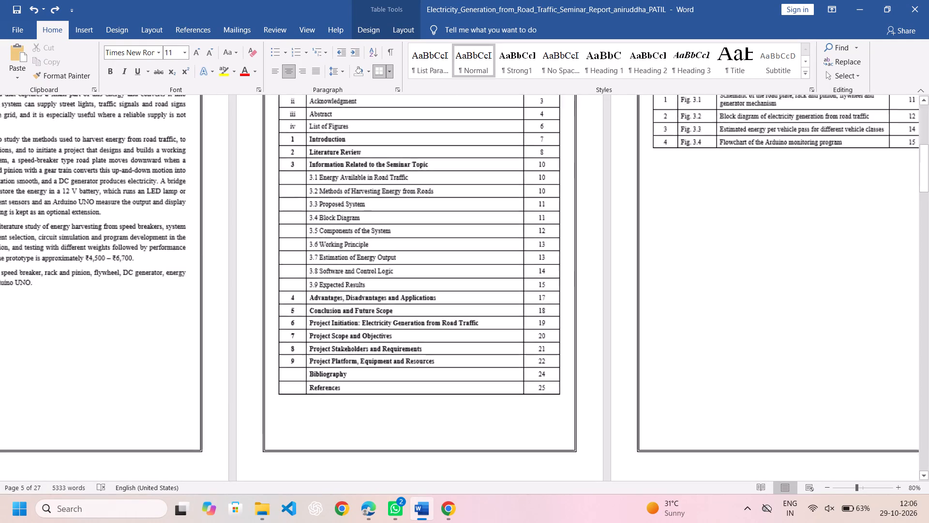
{"action": "scroll", "coordinate": [412, 262], "scroll_direction": "up", "scroll_amount": 2, "text": "ctrl"}
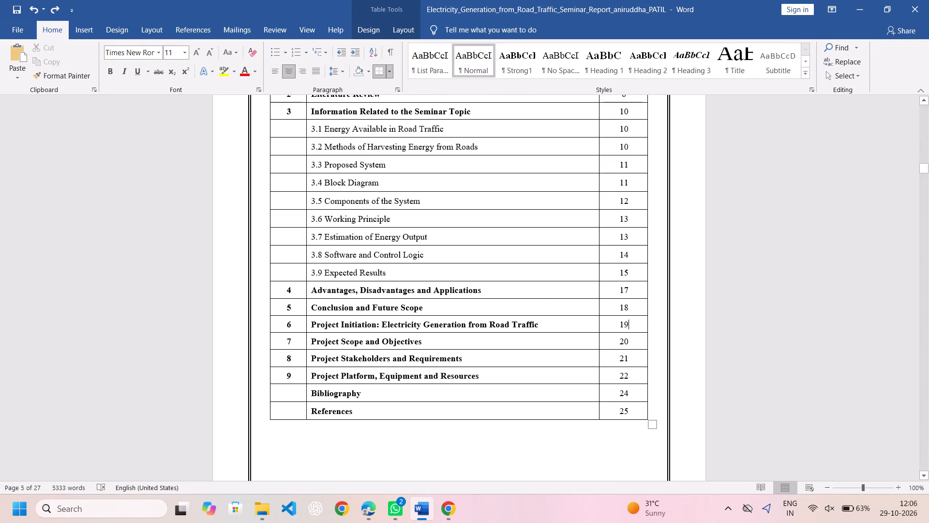
{"action": "left_click", "coordinate": [627, 325]}
{"action": "key", "text": "BackSpace"}
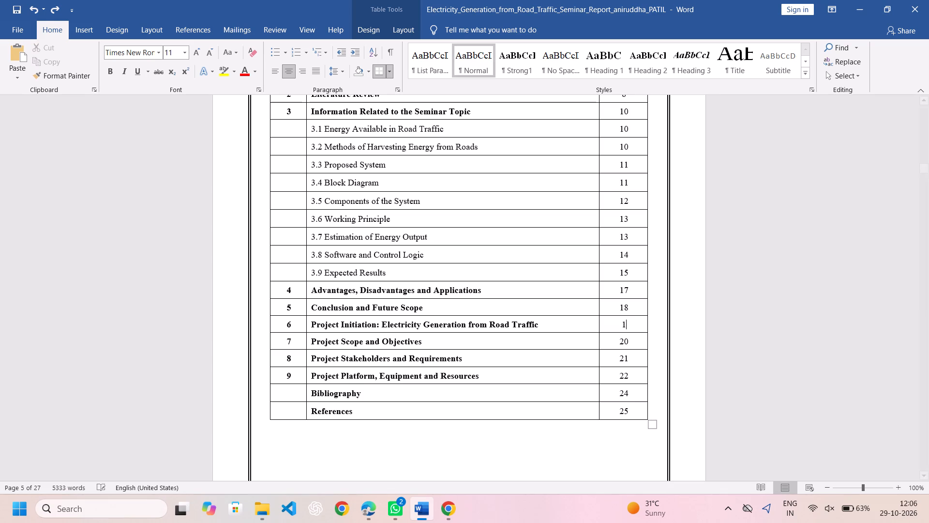
{"action": "key", "text": "BackSpace"}
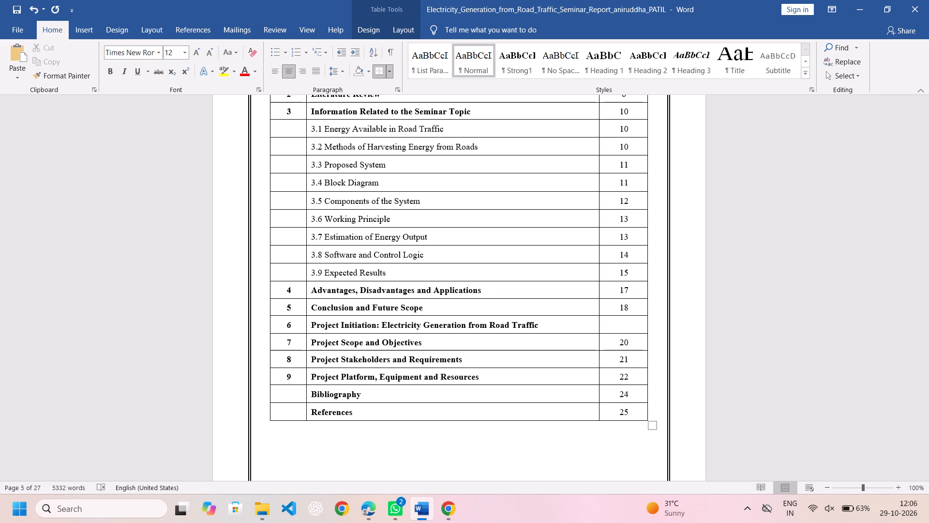
{"action": "type", "text": "21"}
{"action": "left_click", "coordinate": [629, 342]}
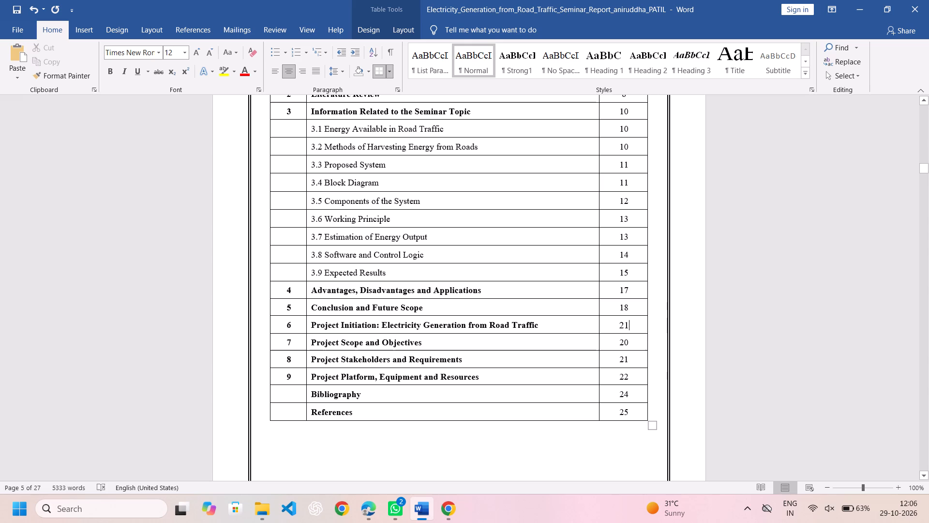
{"action": "key", "text": "BackSpace"}
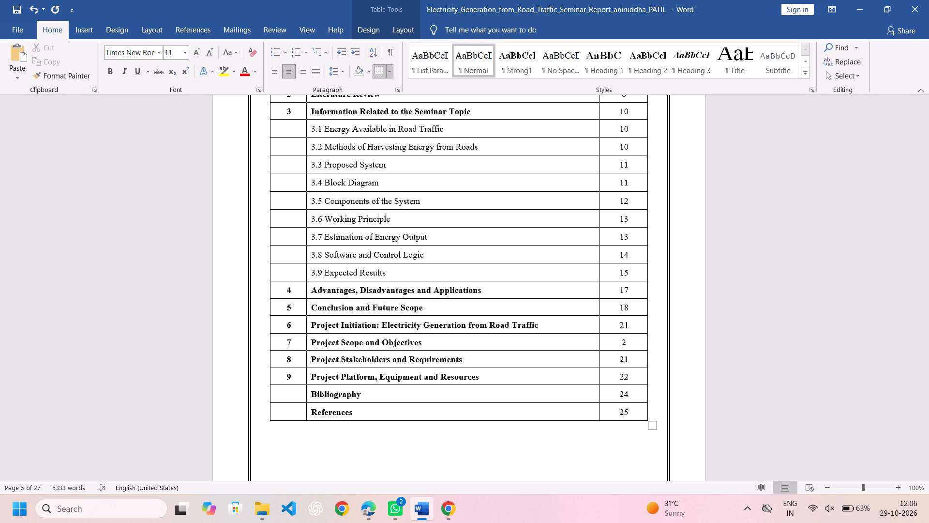
{"action": "key", "text": "2"}
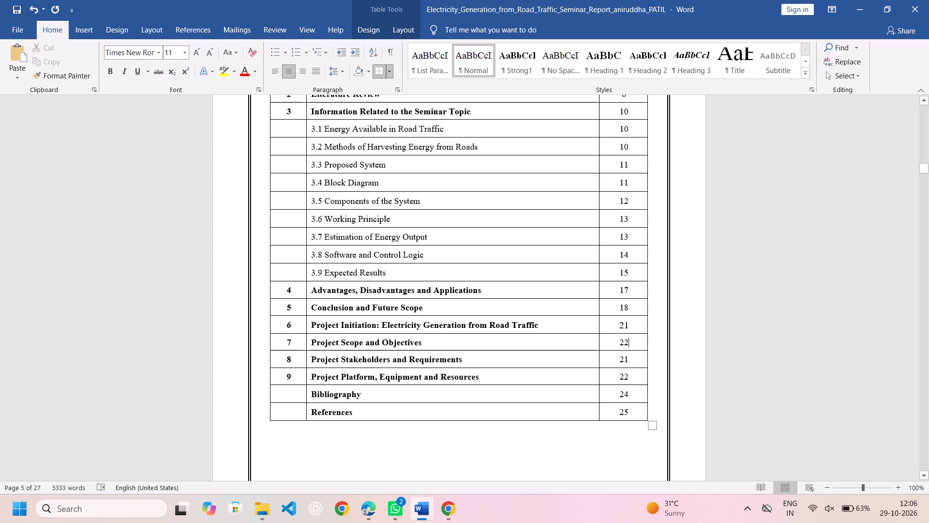
In the index, set the page numbers of chapter 8 to 24, chapter 9 to 25, Bibliography to 26 and References to 27.
{"action": "left_click", "coordinate": [628, 363]}
{"action": "key", "text": "BackSpace"}
{"action": "key", "text": "4"}
{"action": "left_click", "coordinate": [631, 379]}
{"action": "key", "text": "BackSpace"}
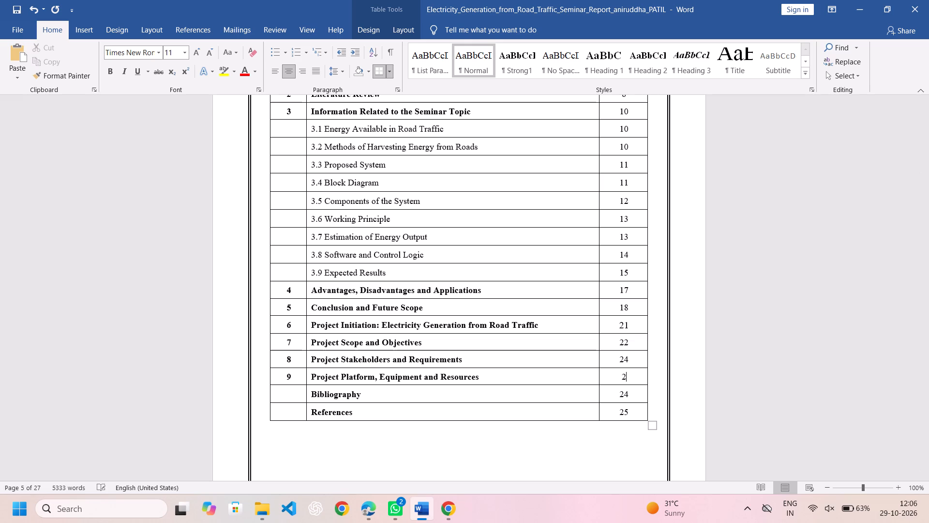
{"action": "key", "text": "5"}
{"action": "left_click", "coordinate": [630, 397]}
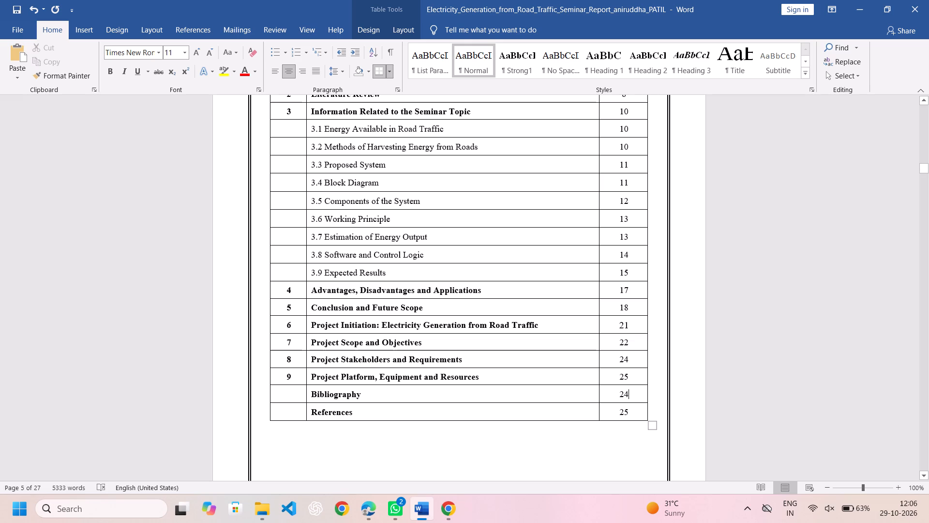
{"action": "key", "text": "BackSpace"}
{"action": "key", "text": "6"}
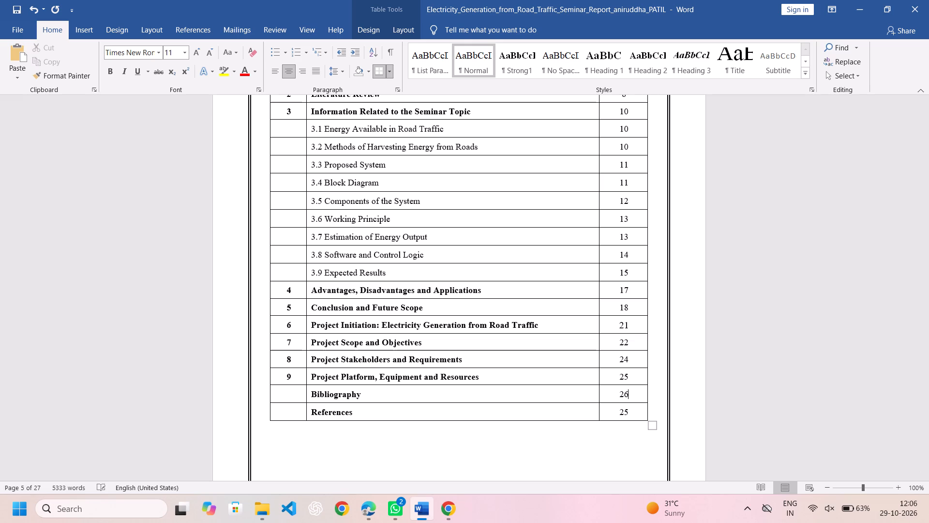
{"action": "left_click", "coordinate": [629, 409]}
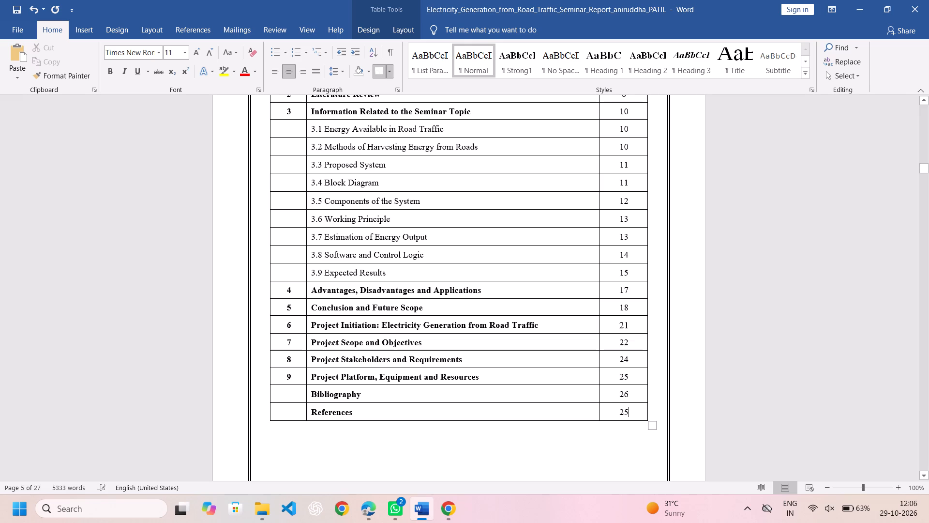
{"action": "key", "text": "BackSpace"}
{"action": "key", "text": "7"}
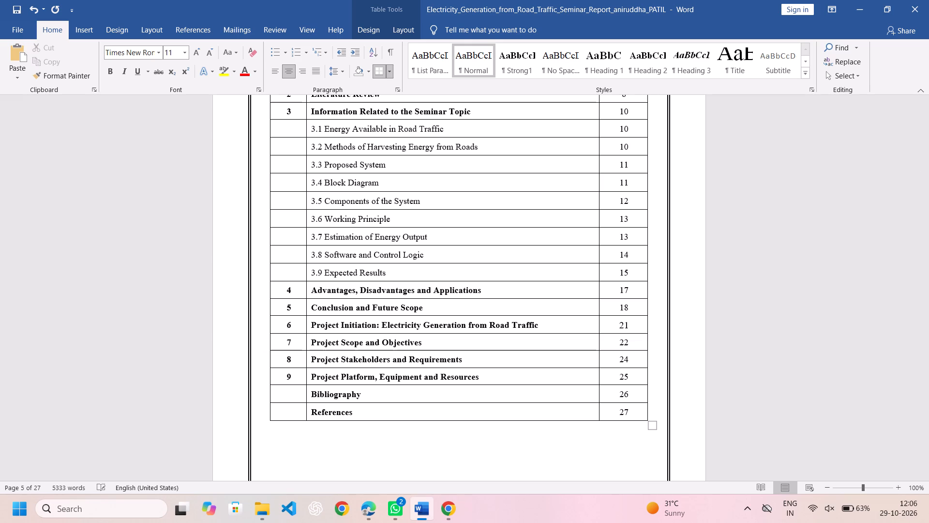
Review the whole report with all pages side by side, ending at the edited index entries.
{"action": "scroll", "coordinate": [629, 417], "scroll_direction": "down", "scroll_amount": 9, "text": "ctrl"}
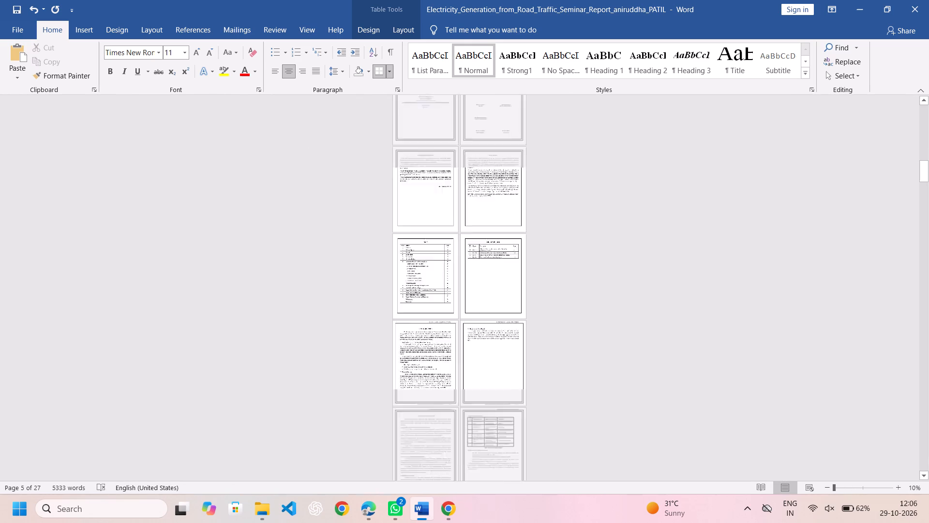
{"action": "scroll", "coordinate": [629, 417], "scroll_direction": "down", "scroll_amount": 2, "text": "ctrl"}
{"action": "scroll", "coordinate": [629, 417], "scroll_direction": "up", "scroll_amount": 1, "text": "ctrl"}
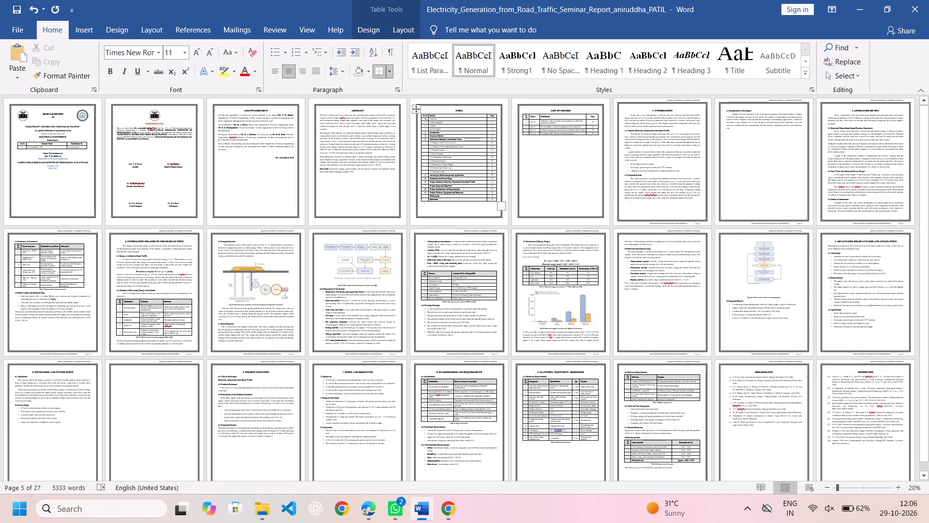
{"action": "scroll", "coordinate": [833, 383], "scroll_direction": "down", "scroll_amount": 2}
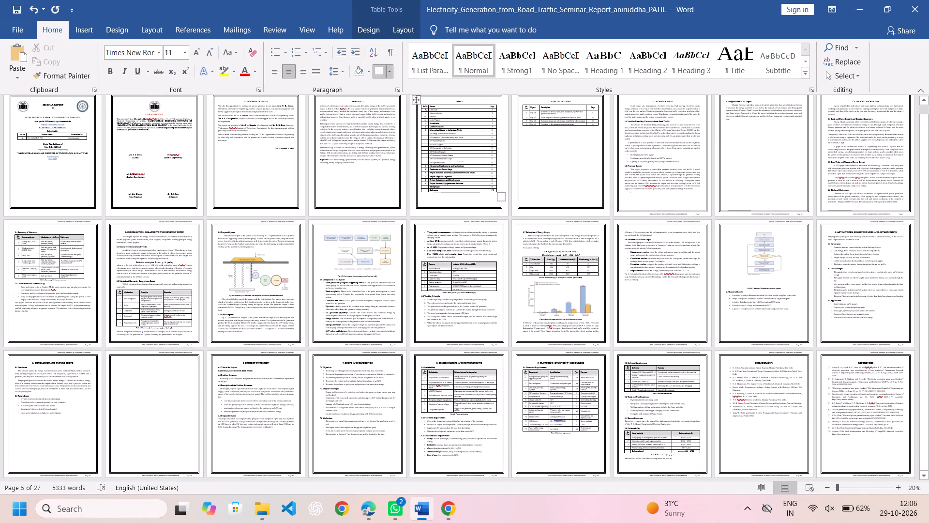
{"action": "scroll", "coordinate": [896, 457], "scroll_direction": "up", "scroll_amount": 6, "text": "ctrl"}
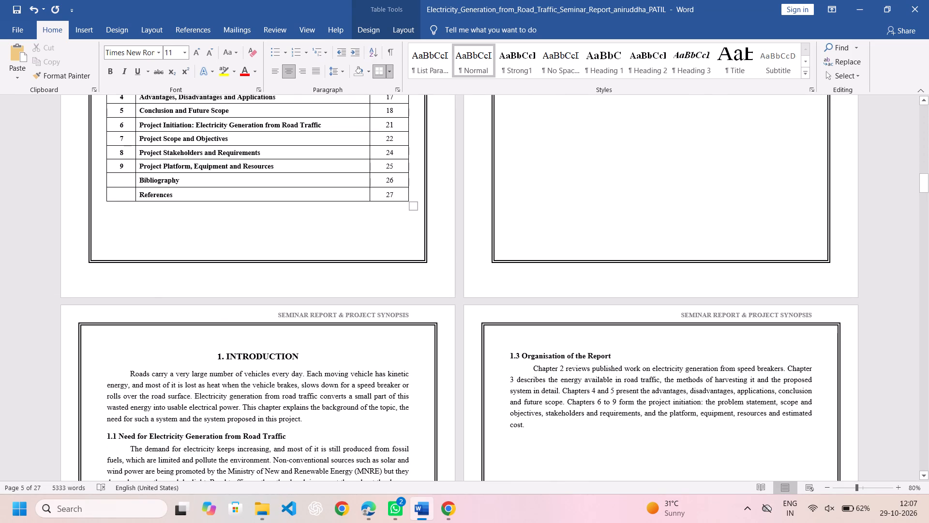
{"action": "scroll", "coordinate": [596, 339], "scroll_direction": "up", "scroll_amount": 2}
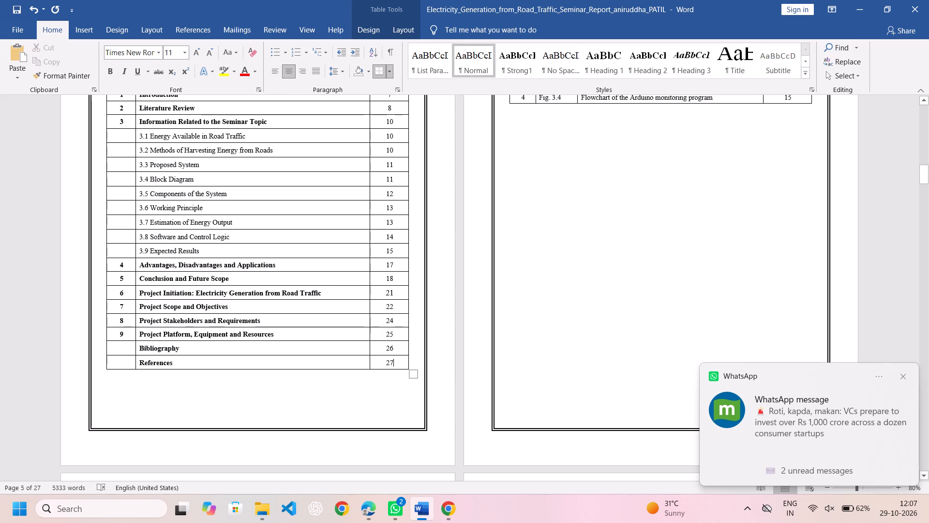
Check the footer page numbers of chapters 6 to 9 against the index entries.
{"action": "scroll", "coordinate": [596, 339], "scroll_direction": "down", "scroll_amount": 9}
{"action": "scroll", "coordinate": [596, 339], "scroll_direction": "down", "scroll_amount": 20}
{"action": "scroll", "coordinate": [596, 339], "scroll_direction": "down", "scroll_amount": 20}
{"action": "scroll", "coordinate": [596, 339], "scroll_direction": "down", "scroll_amount": 20}
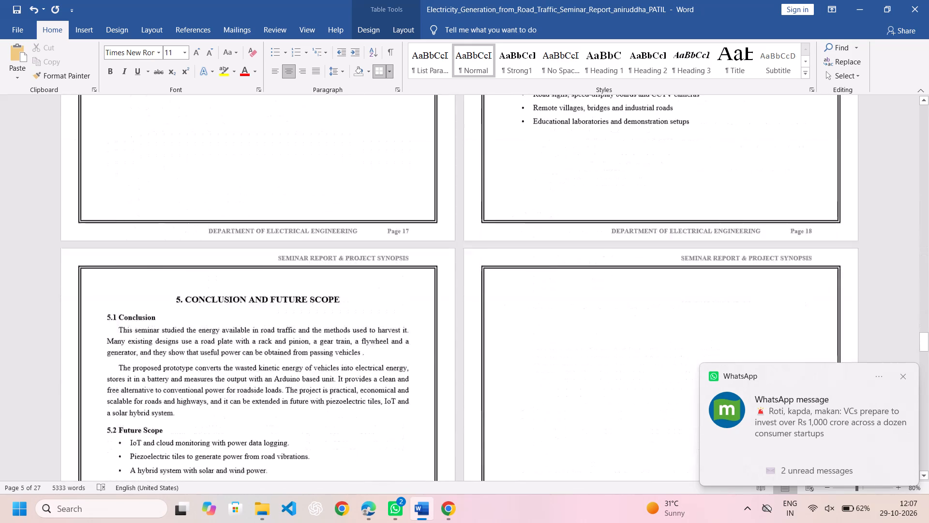
{"action": "scroll", "coordinate": [596, 339], "scroll_direction": "down", "scroll_amount": 19}
{"action": "scroll", "coordinate": [596, 339], "scroll_direction": "up", "scroll_amount": 1}
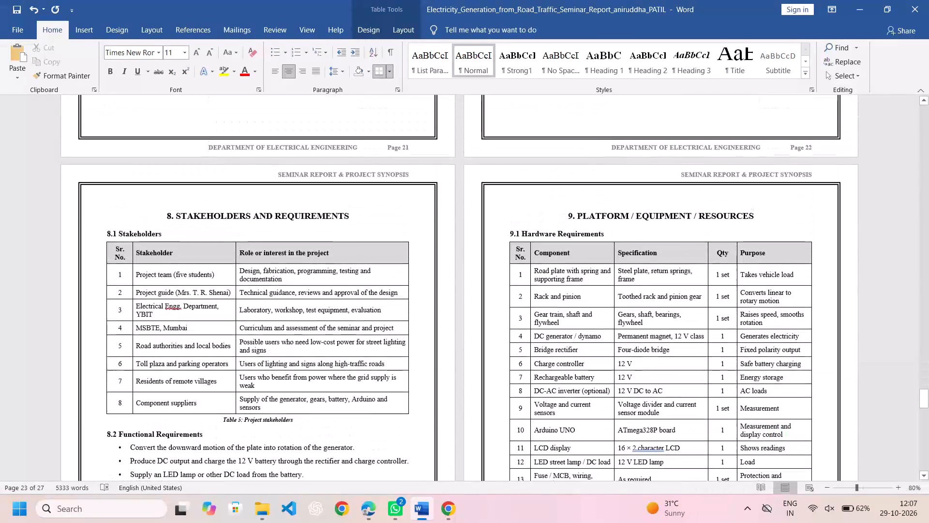
{"action": "scroll", "coordinate": [596, 339], "scroll_direction": "up", "scroll_amount": 5}
{"action": "scroll", "coordinate": [596, 339], "scroll_direction": "down", "scroll_amount": 1}
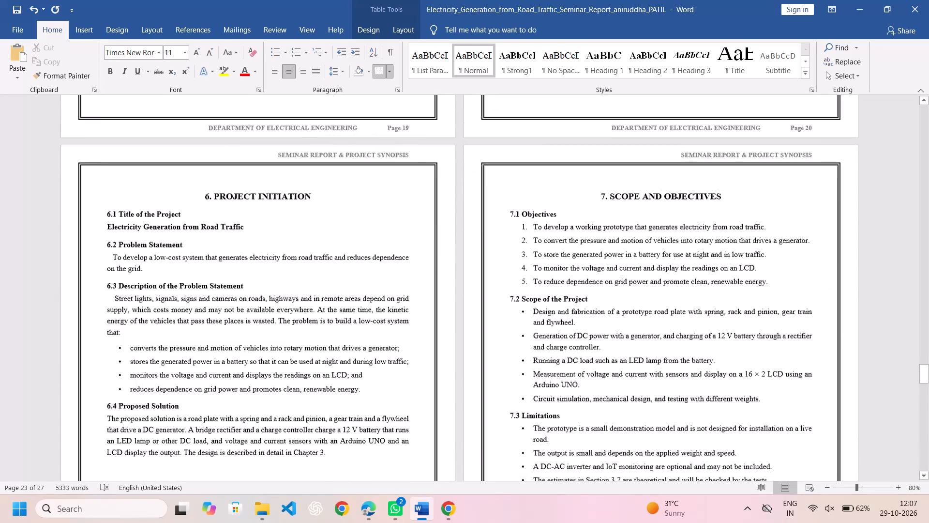
{"action": "scroll", "coordinate": [596, 339], "scroll_direction": "down", "scroll_amount": 4}
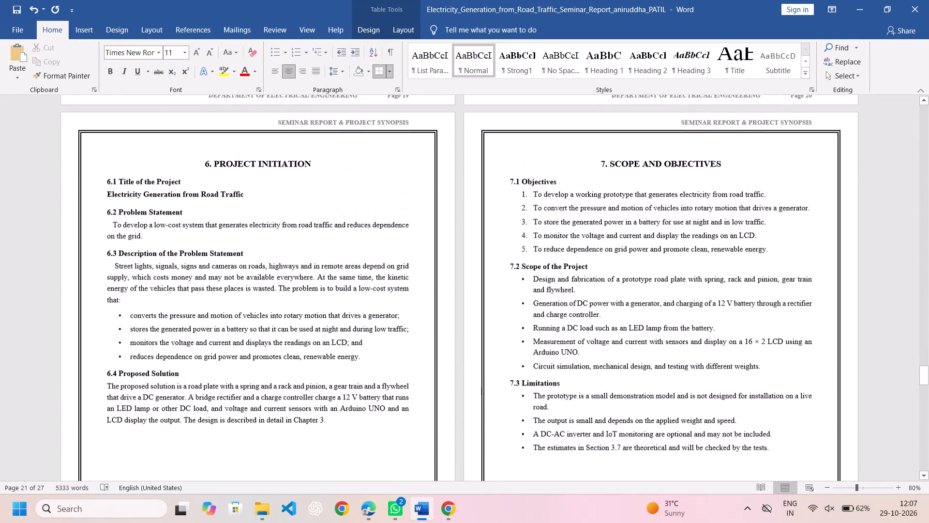
{"action": "scroll", "coordinate": [596, 339], "scroll_direction": "down", "scroll_amount": 2}
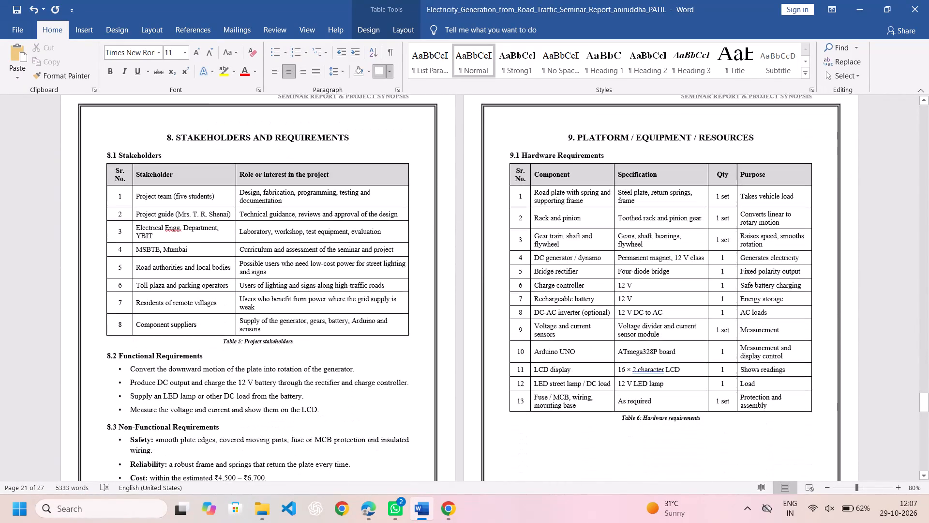
{"action": "scroll", "coordinate": [596, 339], "scroll_direction": "down", "scroll_amount": 2}
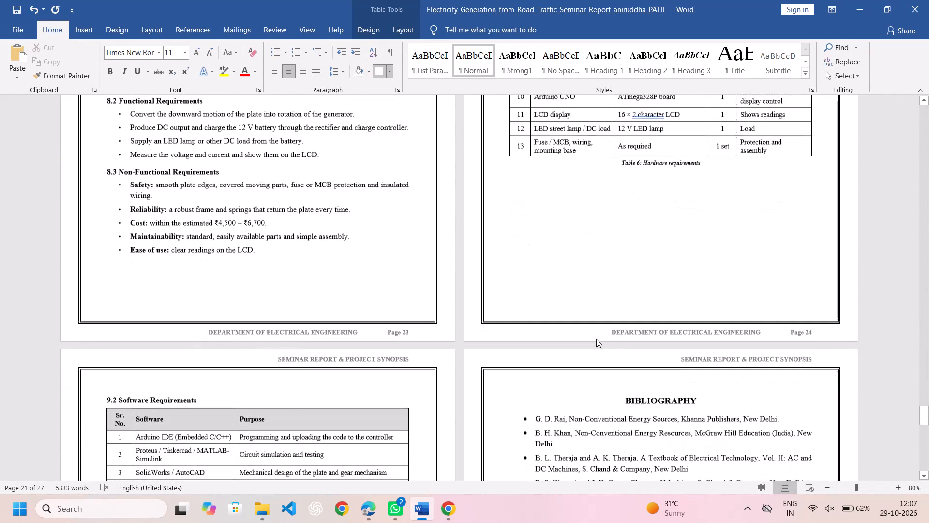
{"action": "scroll", "coordinate": [596, 339], "scroll_direction": "up", "scroll_amount": 2}
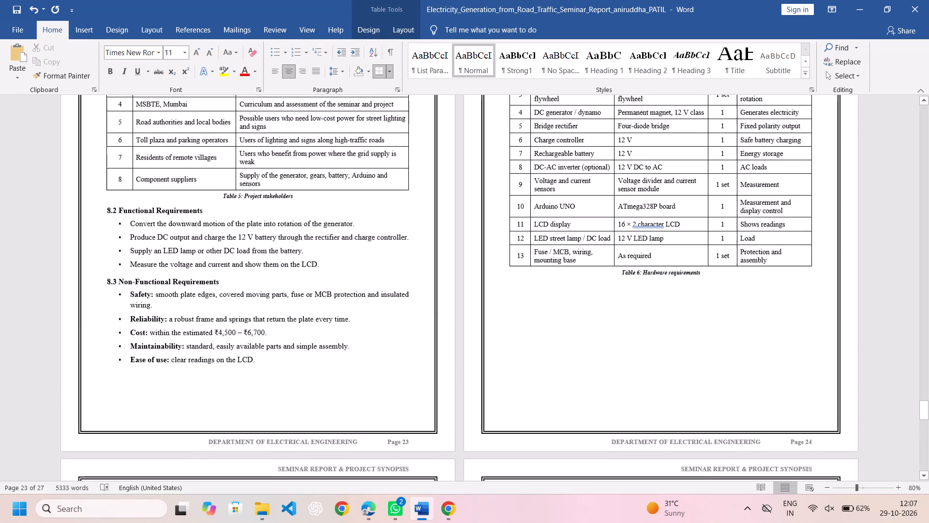
{"action": "scroll", "coordinate": [596, 339], "scroll_direction": "up", "scroll_amount": 1}
{"action": "scroll", "coordinate": [596, 339], "scroll_direction": "down", "scroll_amount": 2}
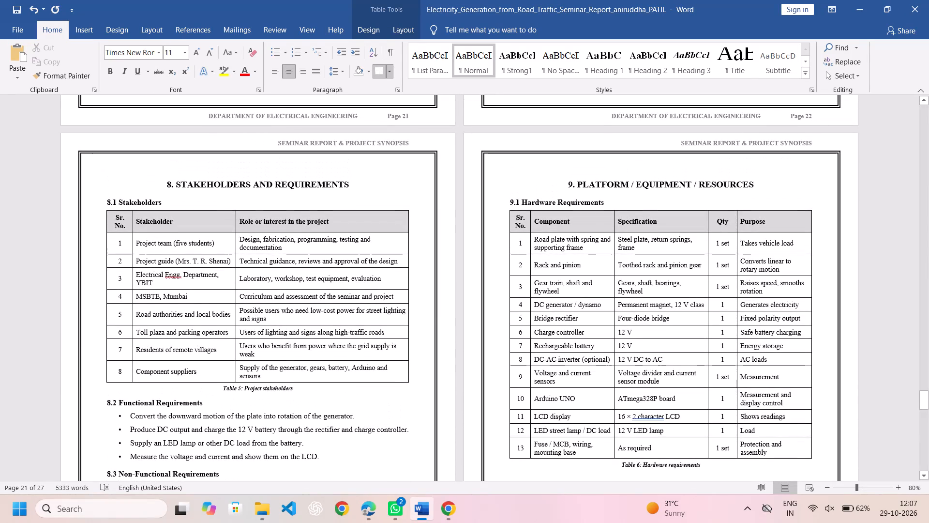
Check the footer page numbers from chapter 8 through the software requirements and bibliography to the references.
{"action": "scroll", "coordinate": [596, 339], "scroll_direction": "down", "scroll_amount": 1}
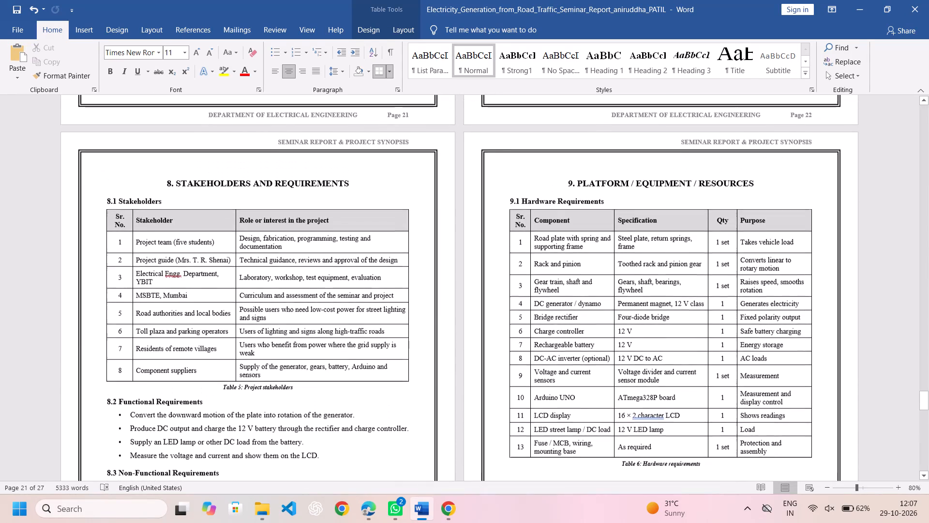
{"action": "scroll", "coordinate": [596, 339], "scroll_direction": "down", "scroll_amount": 1}
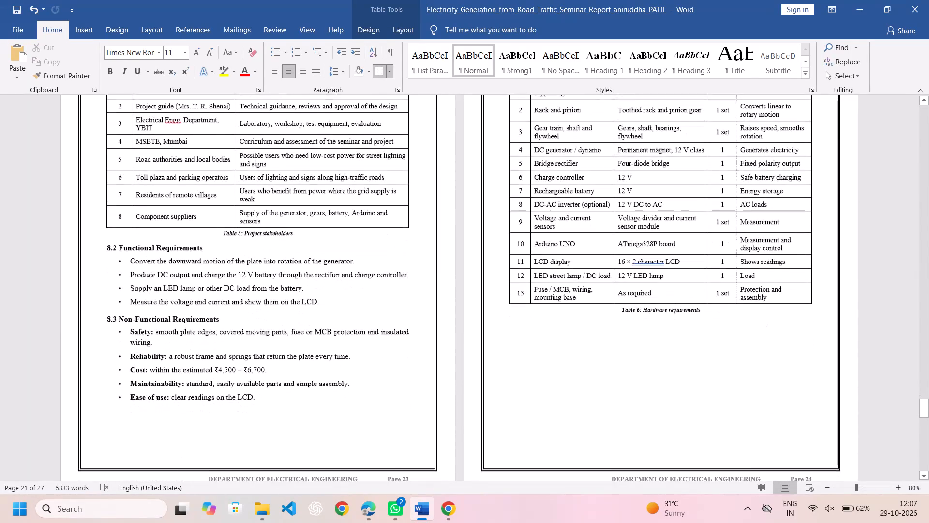
{"action": "scroll", "coordinate": [596, 339], "scroll_direction": "down", "scroll_amount": 1}
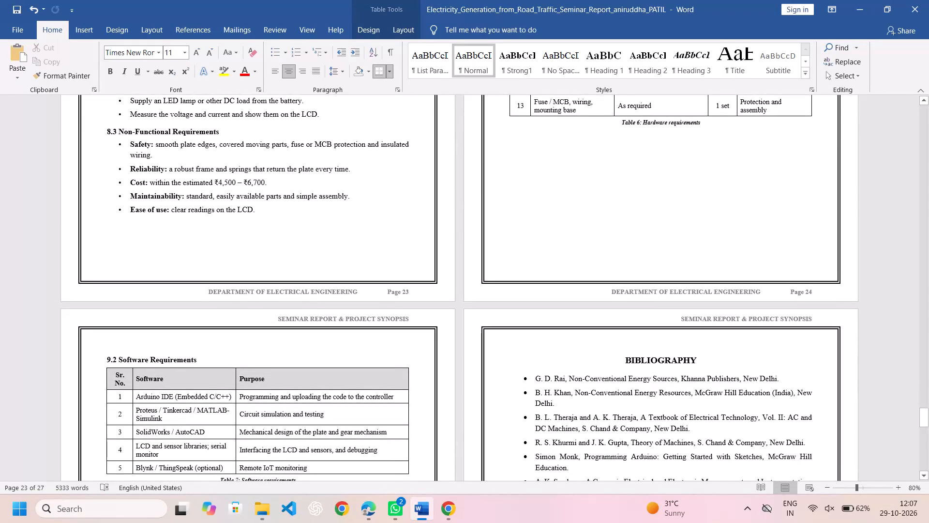
{"action": "scroll", "coordinate": [596, 339], "scroll_direction": "down", "scroll_amount": 3}
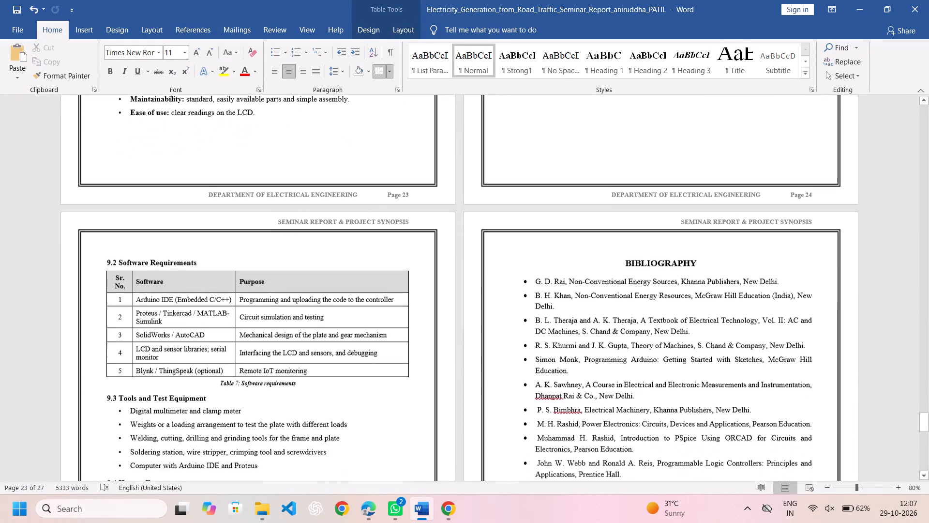
{"action": "scroll", "coordinate": [596, 339], "scroll_direction": "down", "scroll_amount": 3}
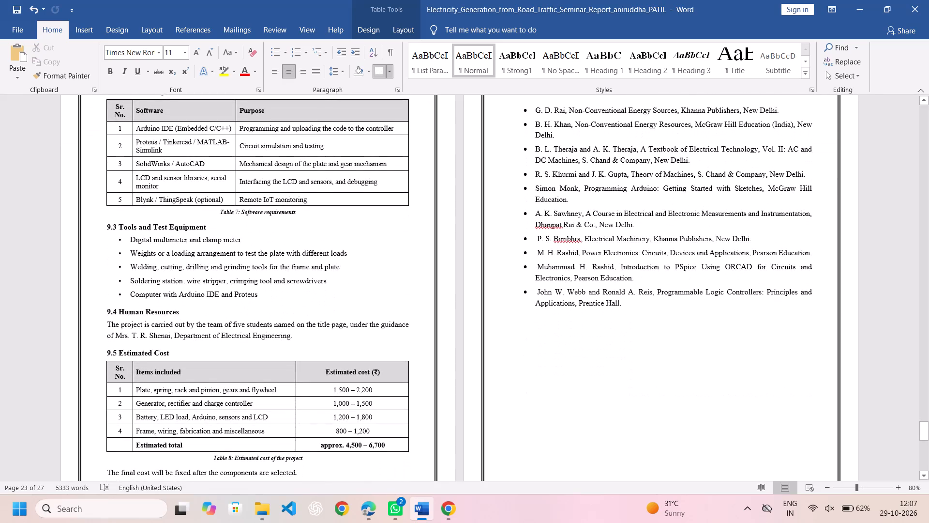
{"action": "scroll", "coordinate": [596, 339], "scroll_direction": "down", "scroll_amount": 1}
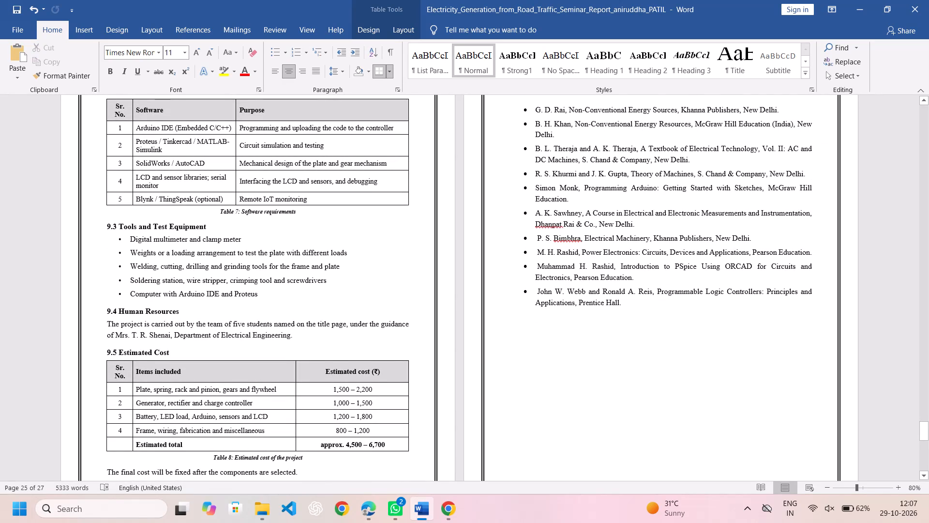
{"action": "scroll", "coordinate": [596, 339], "scroll_direction": "down", "scroll_amount": 6}
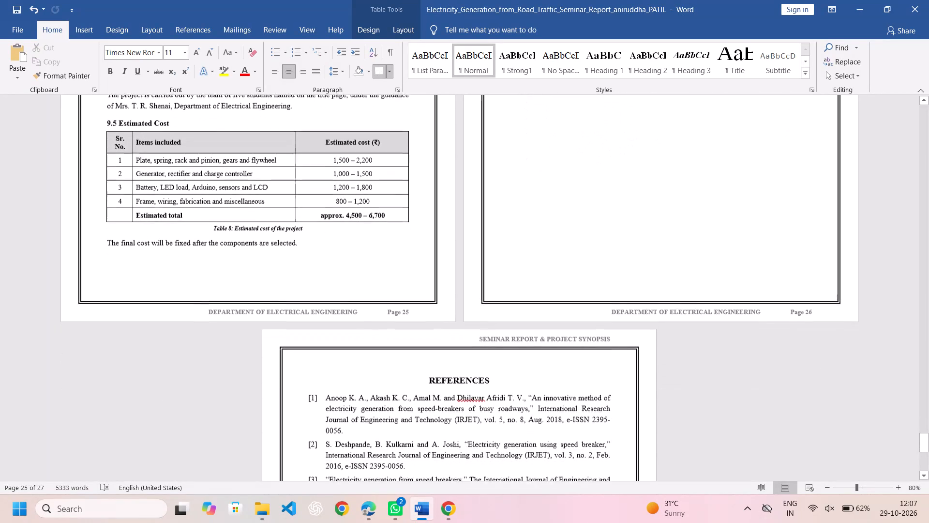
Review the references page and the footer page numbers of the closing chapters, going back to the index.
{"action": "scroll", "coordinate": [596, 339], "scroll_direction": "down", "scroll_amount": 1}
{"action": "scroll", "coordinate": [596, 339], "scroll_direction": "up", "scroll_amount": 2}
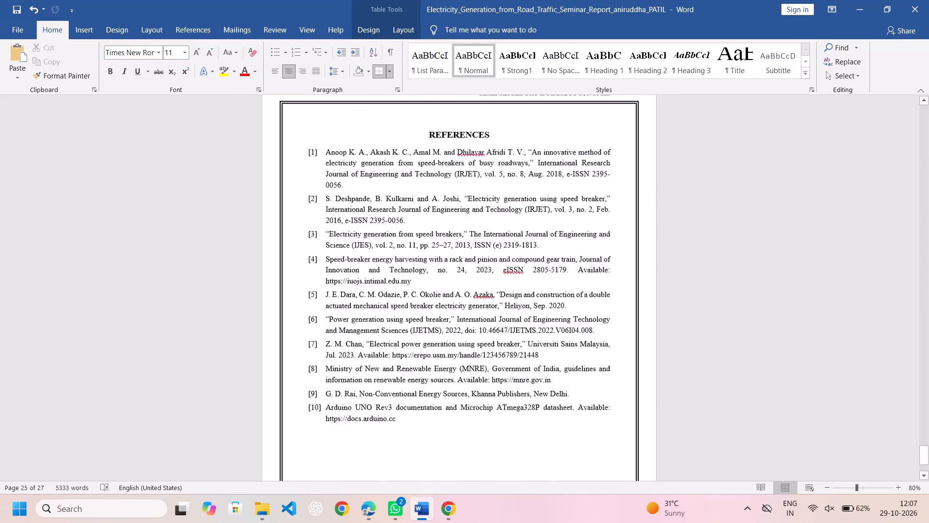
{"action": "scroll", "coordinate": [596, 339], "scroll_direction": "up", "scroll_amount": 13}
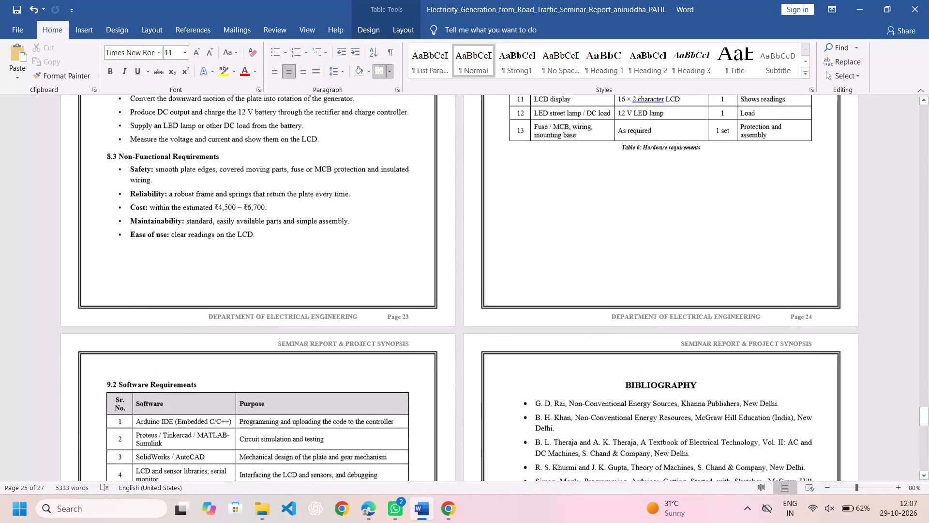
{"action": "scroll", "coordinate": [596, 339], "scroll_direction": "up", "scroll_amount": 17}
{"action": "scroll", "coordinate": [596, 339], "scroll_direction": "down", "scroll_amount": 9}
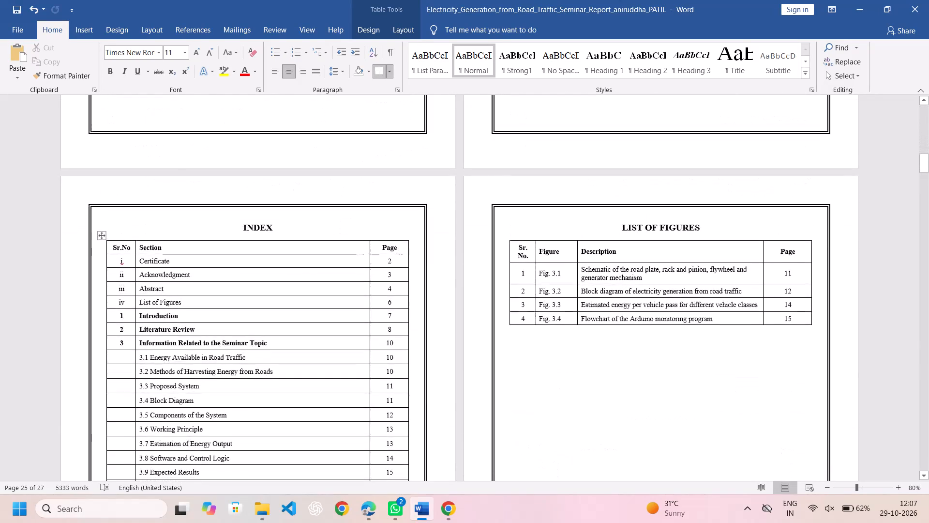
Compare the index and list of figures with the front pages from the certificate to the abstract.
{"action": "scroll", "coordinate": [596, 339], "scroll_direction": "down", "scroll_amount": 1}
{"action": "scroll", "coordinate": [596, 339], "scroll_direction": "up", "scroll_amount": 3}
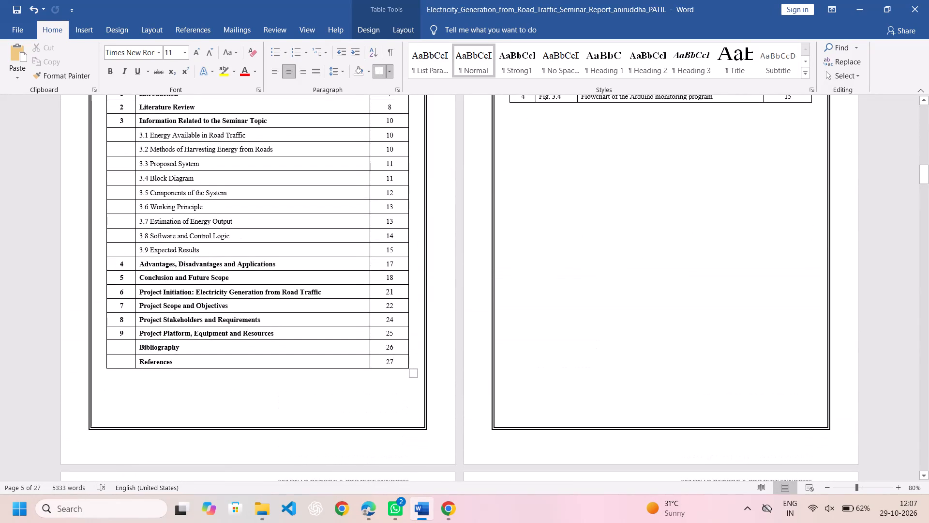
{"action": "scroll", "coordinate": [596, 339], "scroll_direction": "up", "scroll_amount": 1}
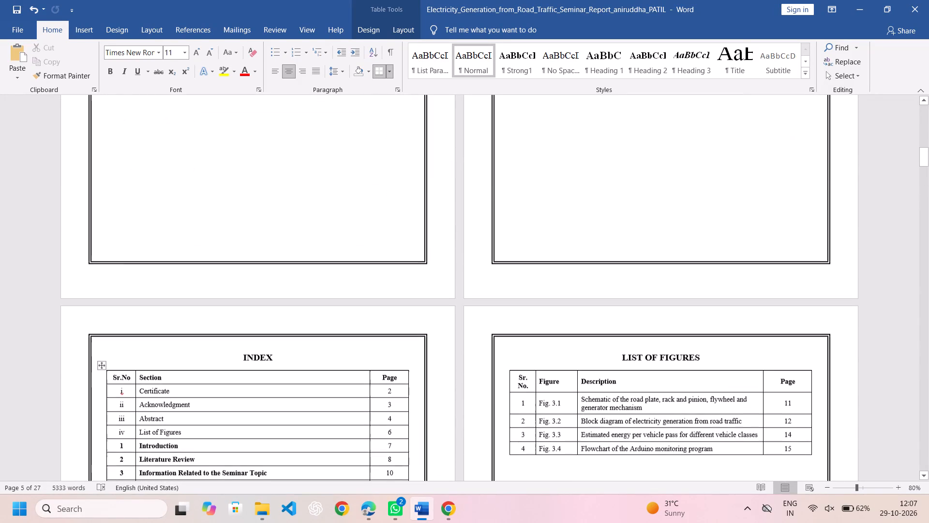
{"action": "scroll", "coordinate": [596, 339], "scroll_direction": "up", "scroll_amount": 2}
{"action": "scroll", "coordinate": [596, 339], "scroll_direction": "down", "scroll_amount": 1}
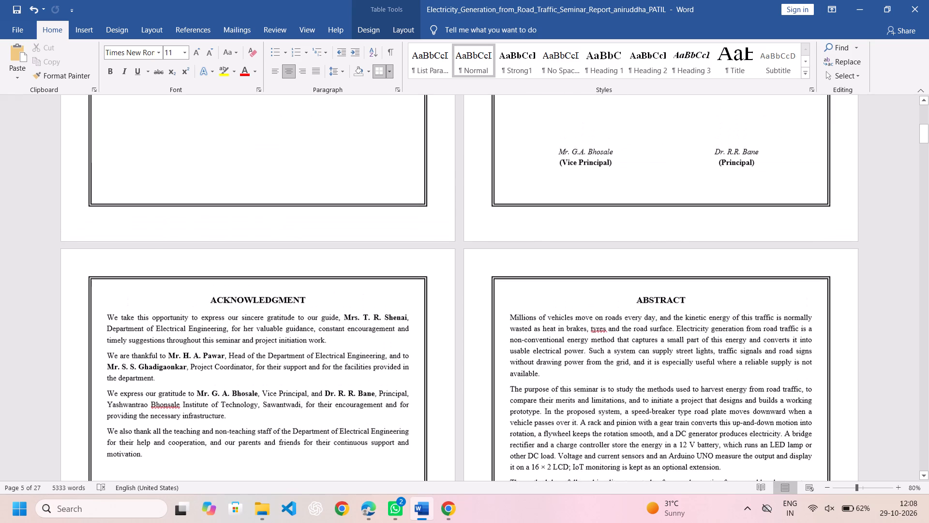
{"action": "scroll", "coordinate": [596, 339], "scroll_direction": "down", "scroll_amount": 2}
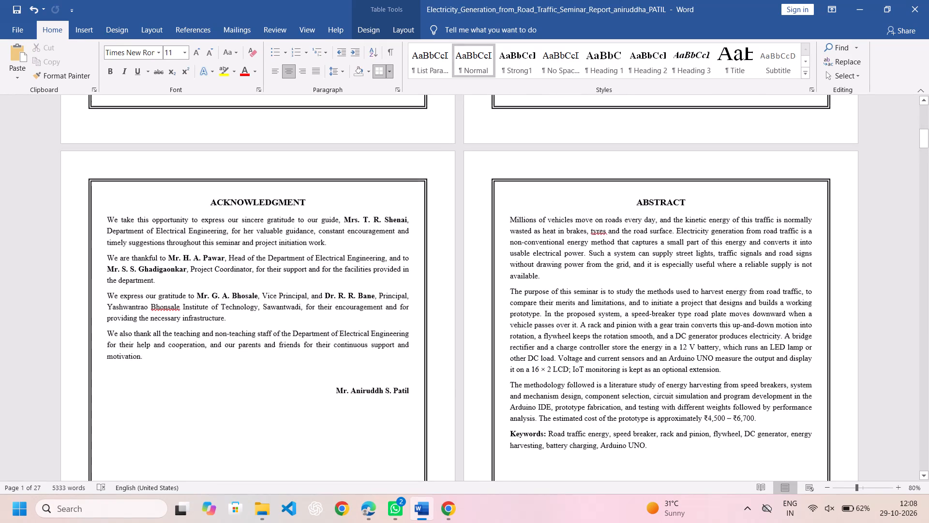
{"action": "scroll", "coordinate": [596, 339], "scroll_direction": "down", "scroll_amount": 5}
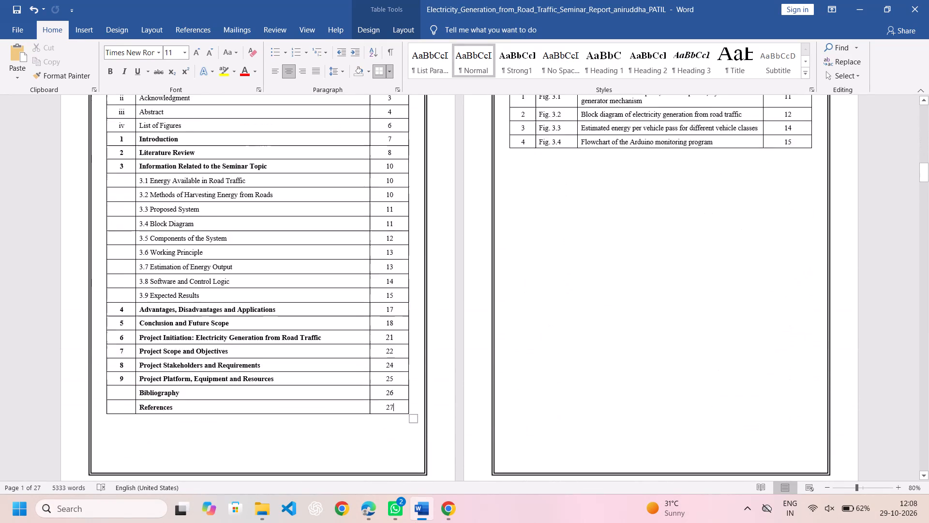
{"action": "scroll", "coordinate": [596, 339], "scroll_direction": "down", "scroll_amount": 5}
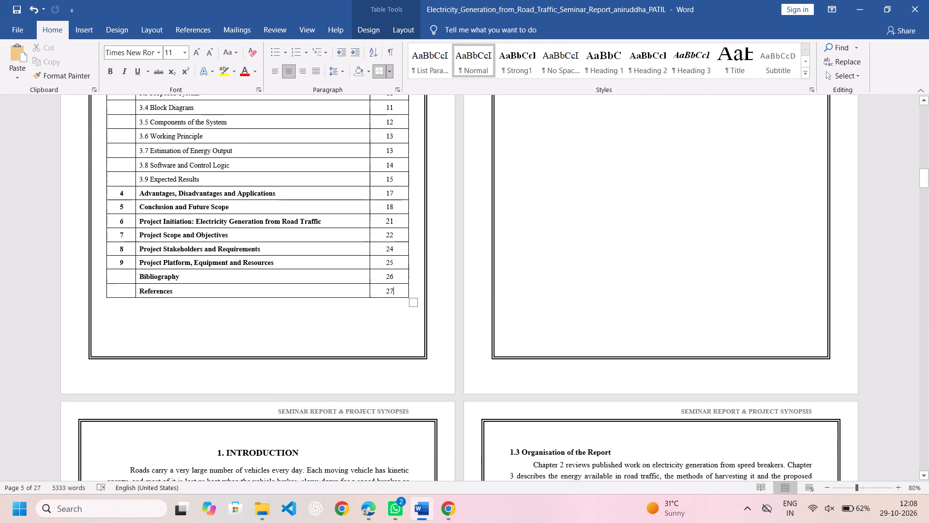
Check the introduction chapter's pages against the index entries.
{"action": "scroll", "coordinate": [596, 339], "scroll_direction": "down", "scroll_amount": 4}
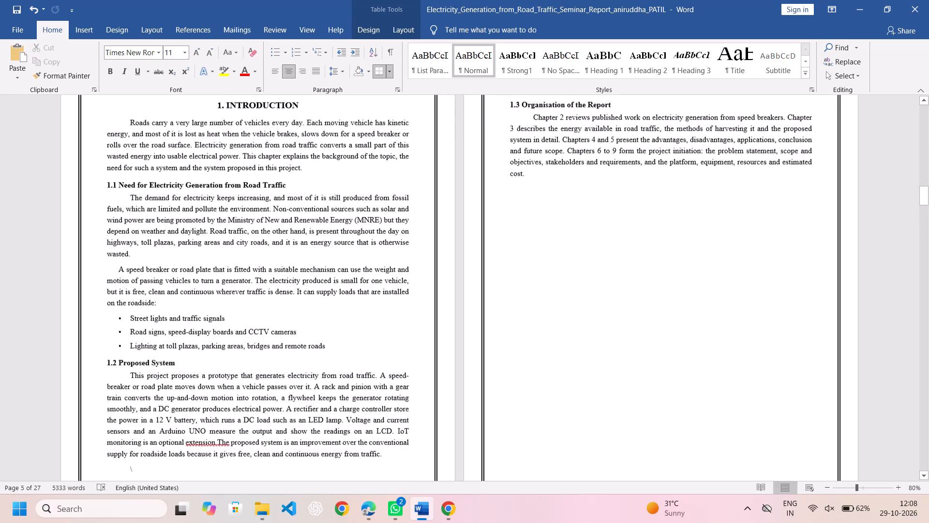
{"action": "scroll", "coordinate": [596, 339], "scroll_direction": "down", "scroll_amount": 2}
{"action": "scroll", "coordinate": [596, 339], "scroll_direction": "up", "scroll_amount": 2}
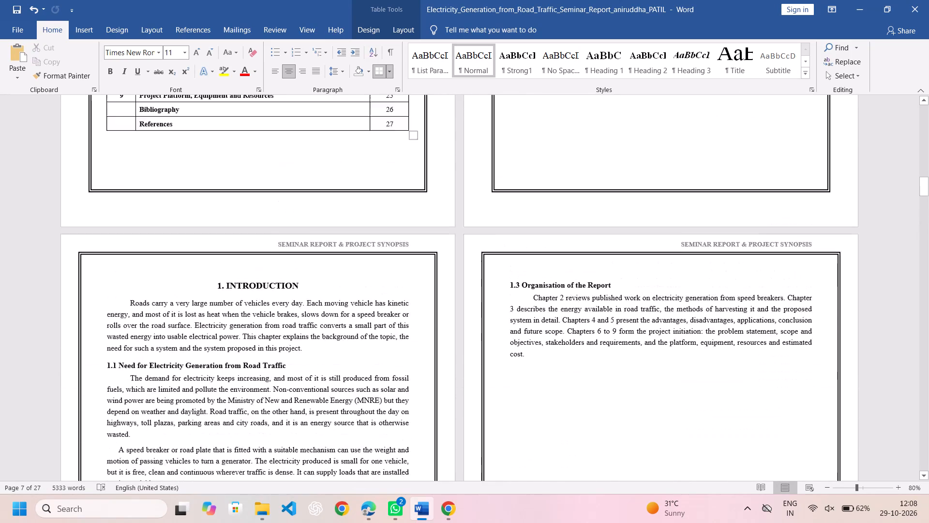
{"action": "scroll", "coordinate": [596, 339], "scroll_direction": "up", "scroll_amount": 1}
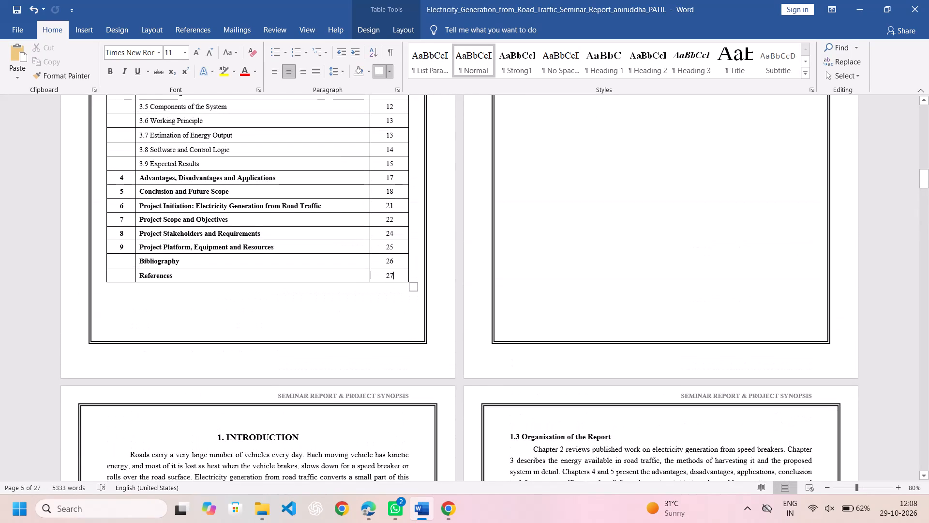
{"action": "scroll", "coordinate": [596, 339], "scroll_direction": "up", "scroll_amount": 2}
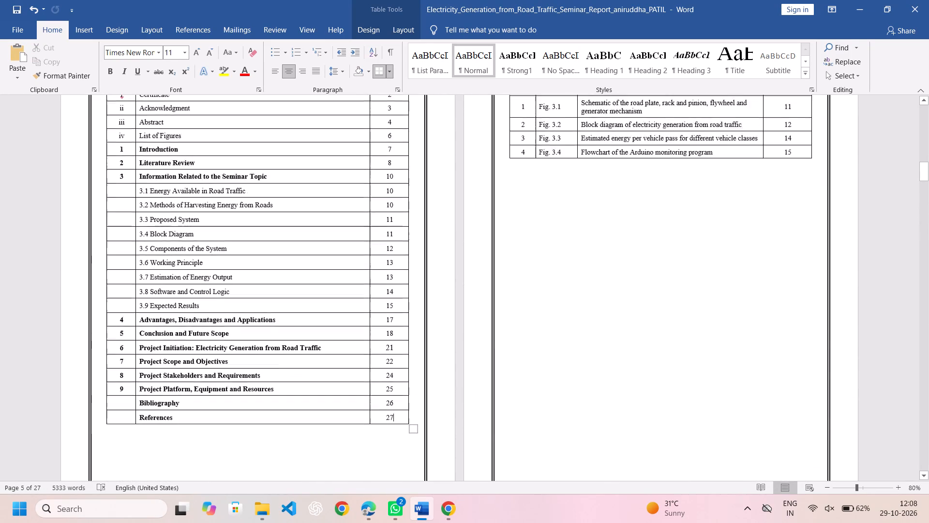
Look over the title, certificate, acknowledgment and abstract pages ahead of the index.
{"action": "scroll", "coordinate": [596, 349], "scroll_direction": "up", "scroll_amount": 3}
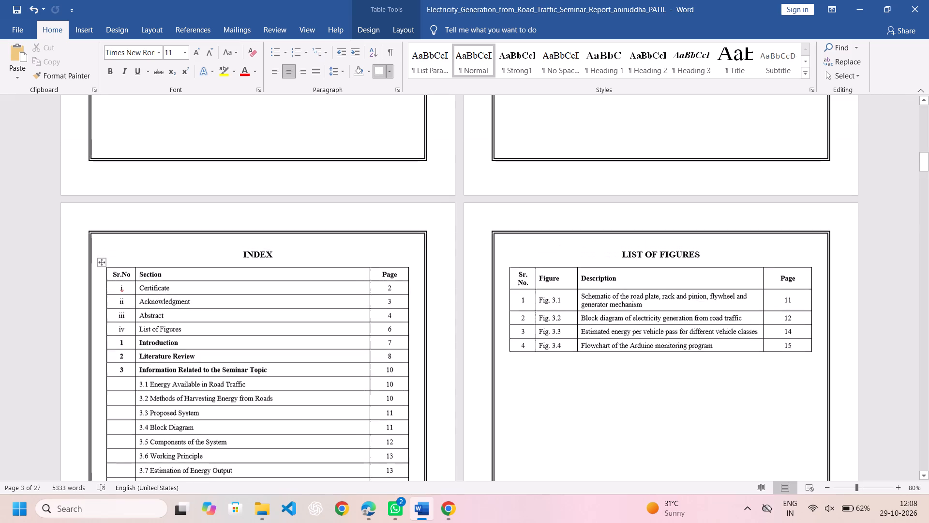
{"action": "scroll", "coordinate": [596, 349], "scroll_direction": "up", "scroll_amount": 6}
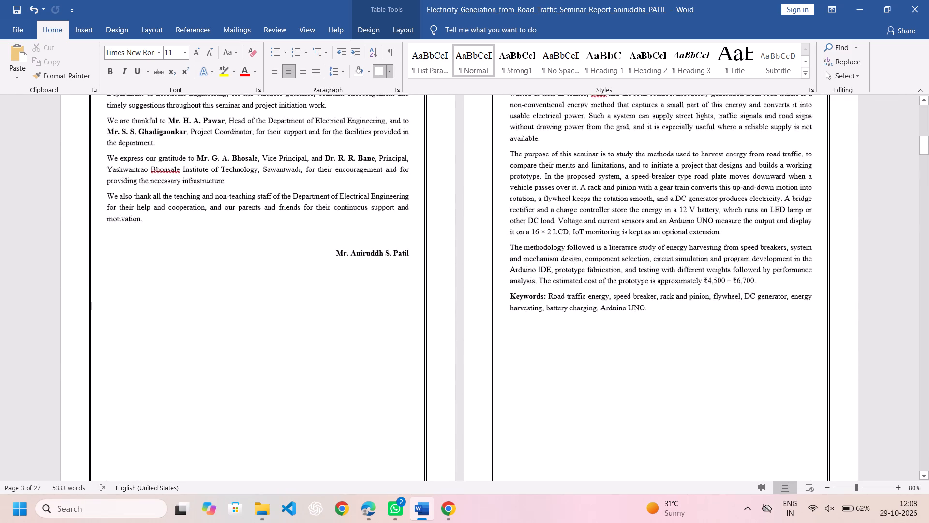
{"action": "scroll", "coordinate": [596, 349], "scroll_direction": "up", "scroll_amount": 4}
{"action": "scroll", "coordinate": [596, 349], "scroll_direction": "down", "scroll_amount": 1}
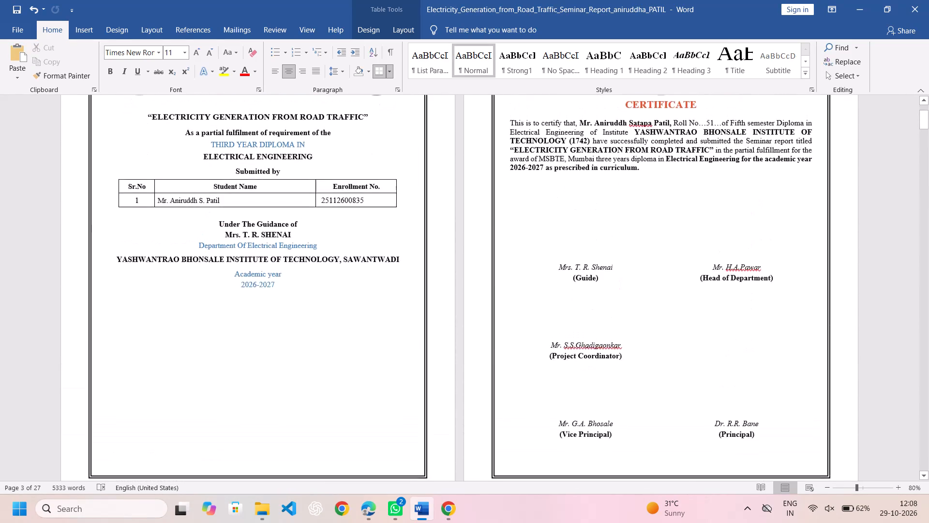
{"action": "scroll", "coordinate": [596, 349], "scroll_direction": "down", "scroll_amount": 1}
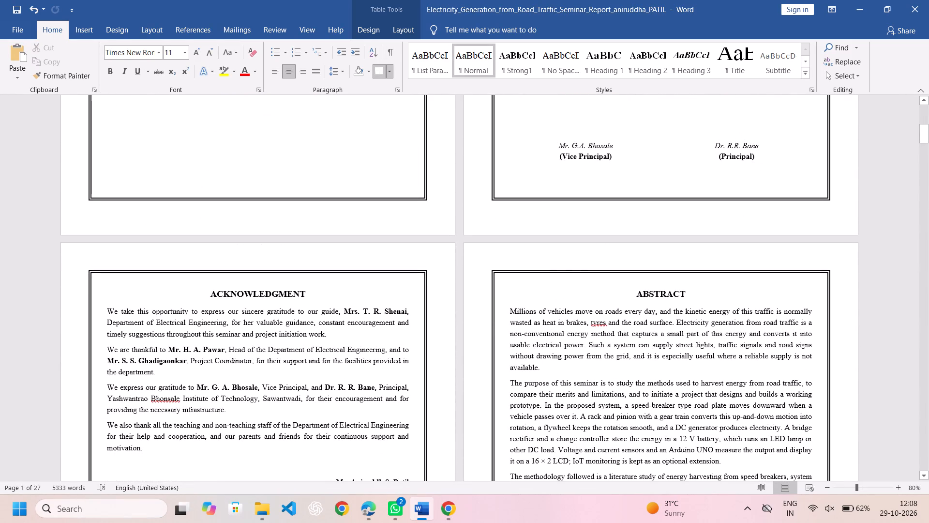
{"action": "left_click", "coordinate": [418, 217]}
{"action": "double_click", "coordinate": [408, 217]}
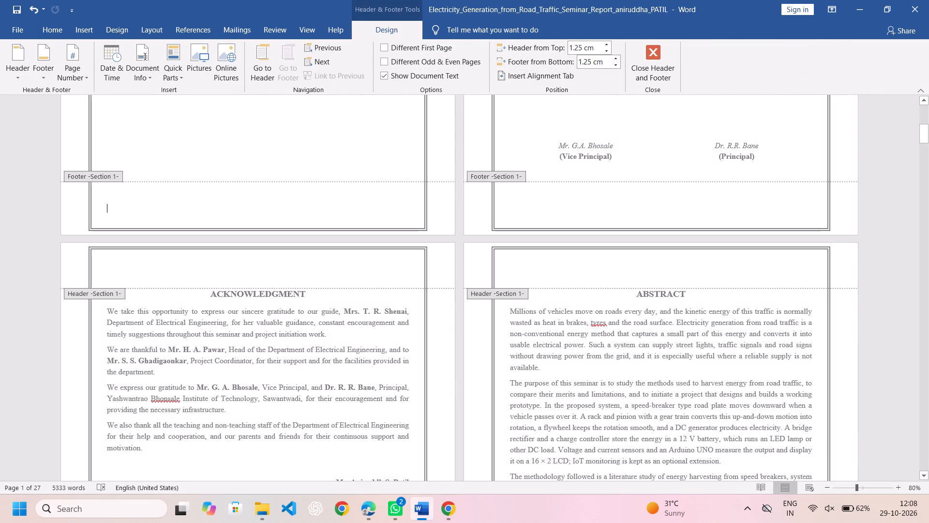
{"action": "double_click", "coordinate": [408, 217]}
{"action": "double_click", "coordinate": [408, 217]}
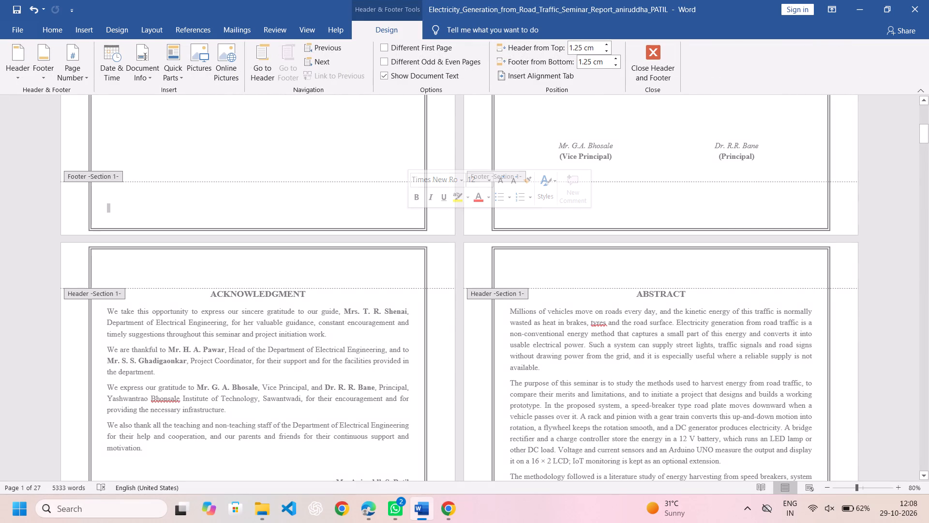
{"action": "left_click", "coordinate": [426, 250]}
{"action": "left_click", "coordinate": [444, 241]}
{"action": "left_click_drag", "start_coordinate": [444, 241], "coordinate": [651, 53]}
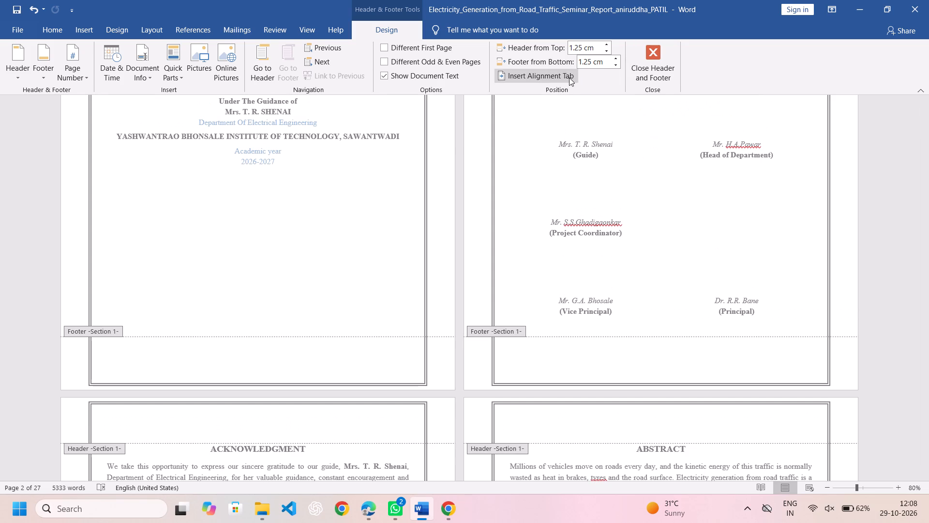
Undo the last two changes made to the report.
{"action": "left_click", "coordinate": [33, 15]}
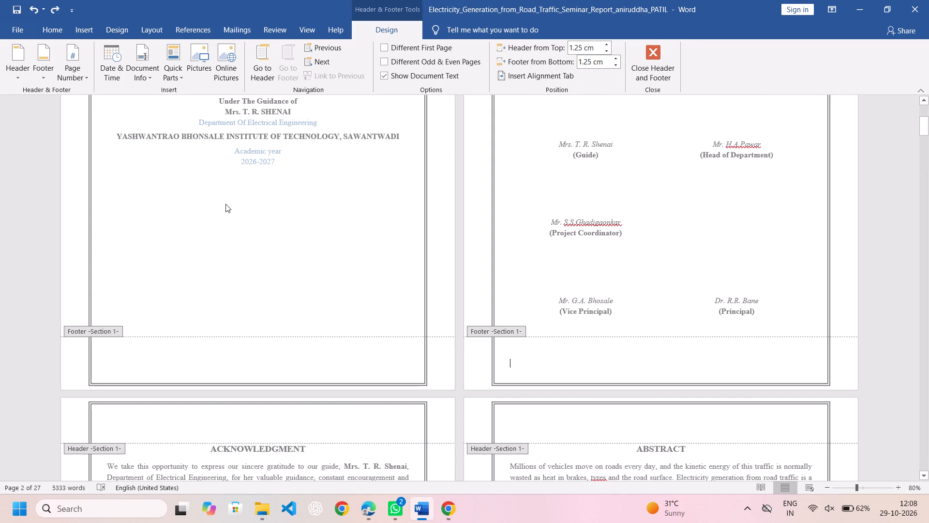
{"action": "scroll", "coordinate": [225, 204], "scroll_direction": "down", "scroll_amount": 1}
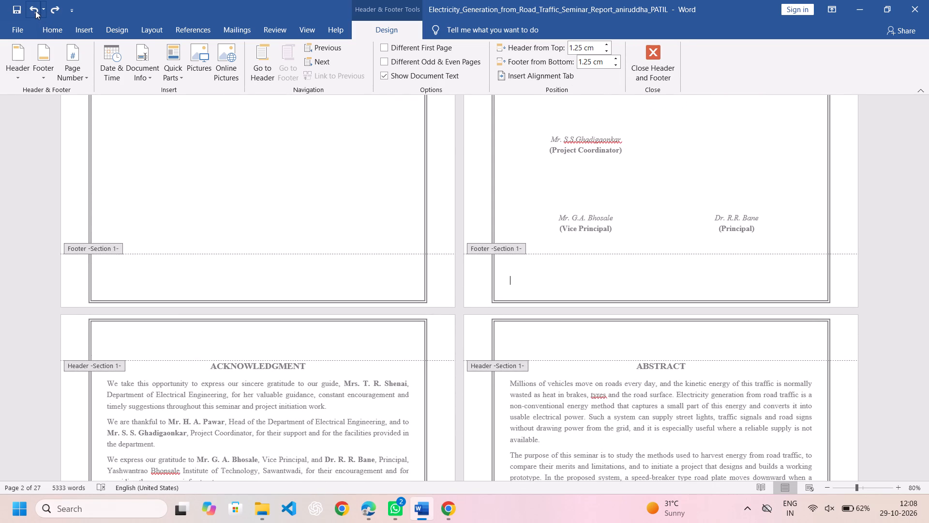
{"action": "left_click", "coordinate": [35, 11]}
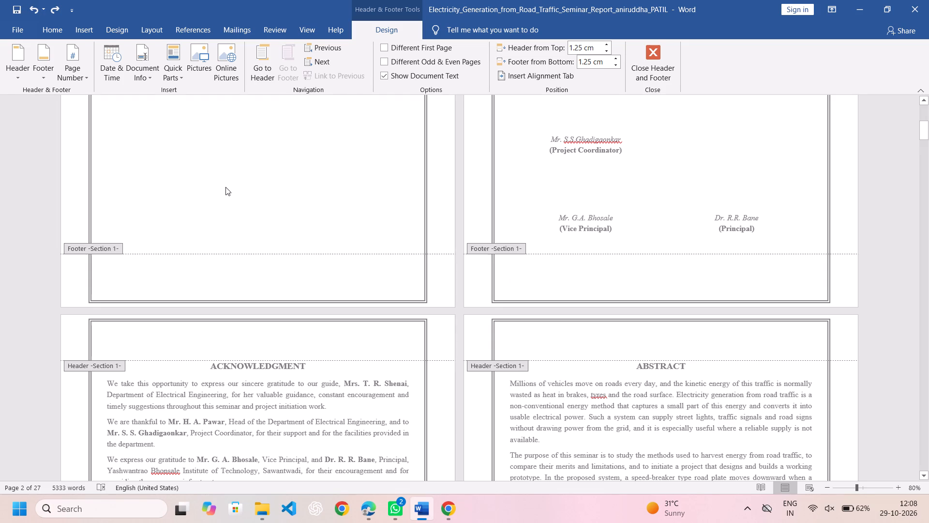
Leave header and footer editing and return to the report's body at the index and list of figures.
{"action": "scroll", "coordinate": [225, 187], "scroll_direction": "down", "scroll_amount": 5}
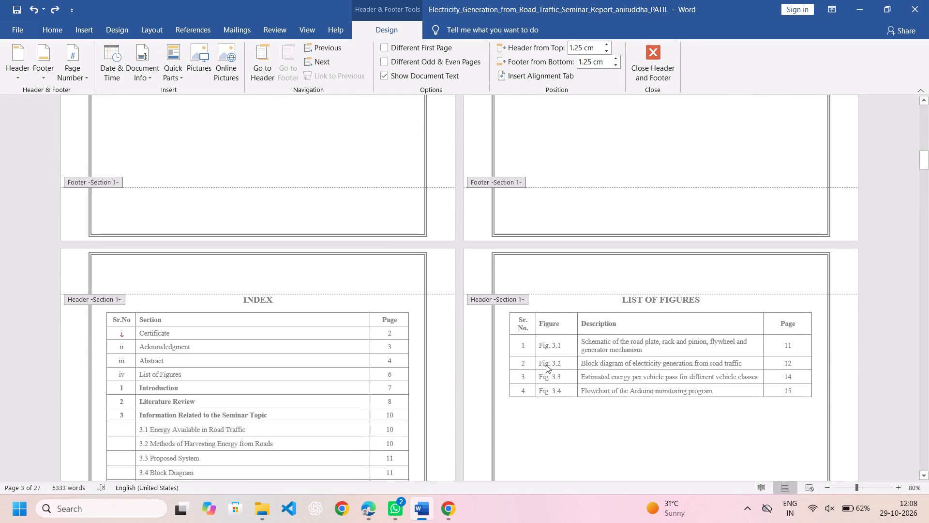
{"action": "double_click", "coordinate": [529, 373]}
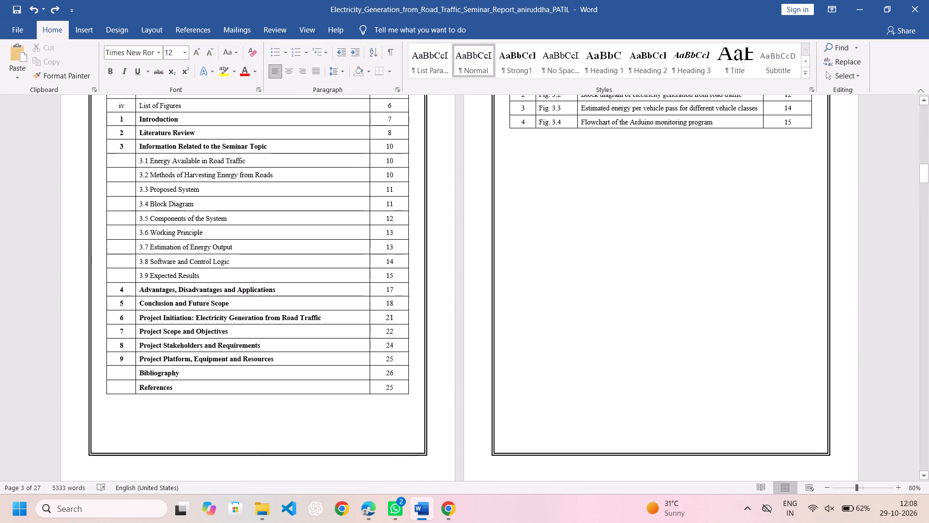
In the index, set the page number of Project Scope and Objectives to 23 and Project Stakeholders and Requirements to 25.
{"action": "scroll", "coordinate": [529, 373], "scroll_direction": "up", "scroll_amount": 2}
{"action": "scroll", "coordinate": [529, 373], "scroll_direction": "down", "scroll_amount": 2}
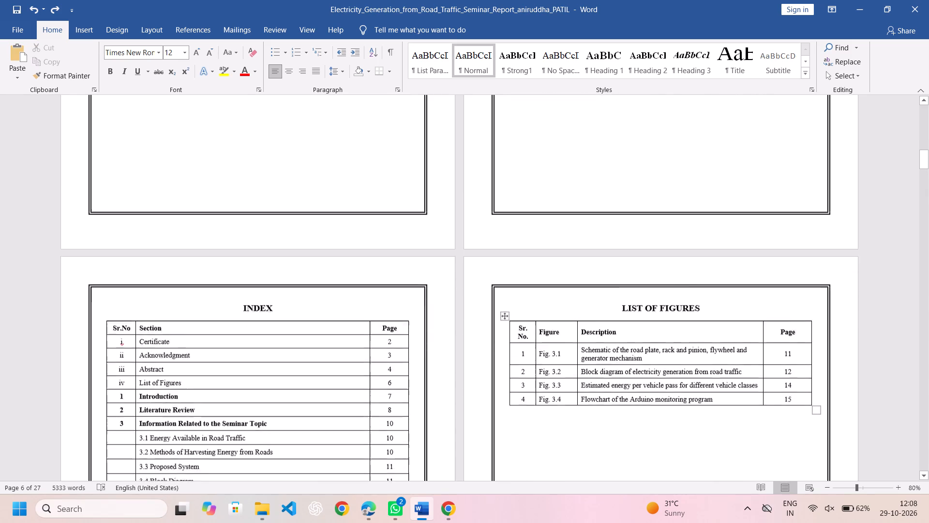
{"action": "scroll", "coordinate": [529, 373], "scroll_direction": "down", "scroll_amount": 4}
{"action": "scroll", "coordinate": [529, 373], "scroll_direction": "up", "scroll_amount": 1}
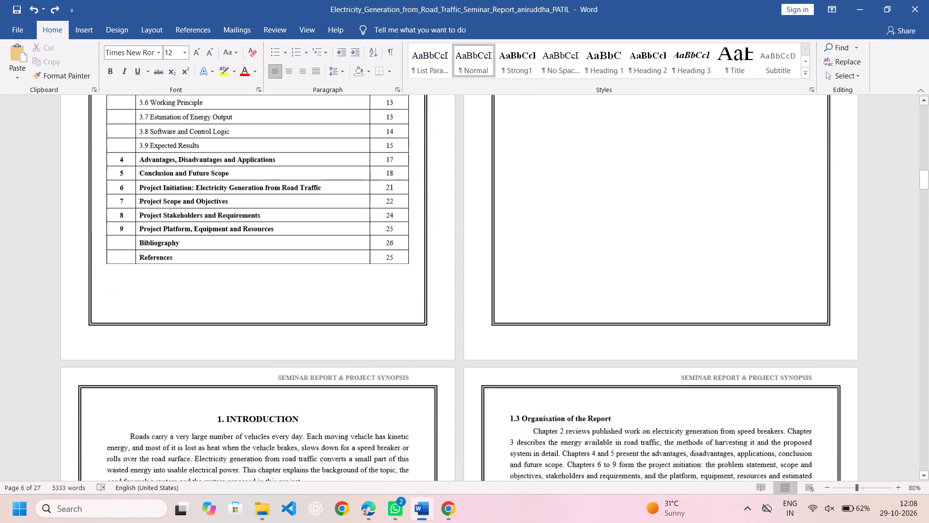
{"action": "scroll", "coordinate": [529, 373], "scroll_direction": "up", "scroll_amount": 1}
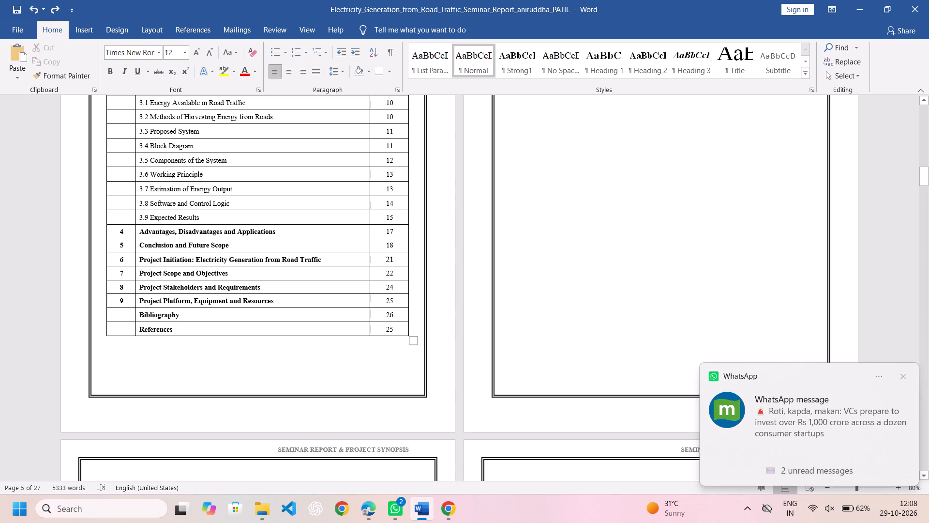
{"action": "left_click", "coordinate": [393, 261]}
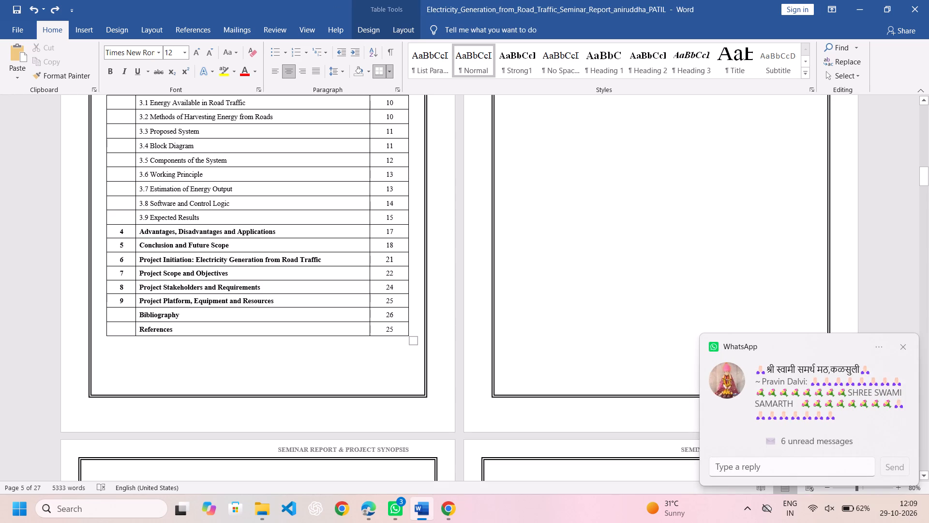
{"action": "left_click", "coordinate": [394, 277]}
{"action": "key", "text": "BackSpace"}
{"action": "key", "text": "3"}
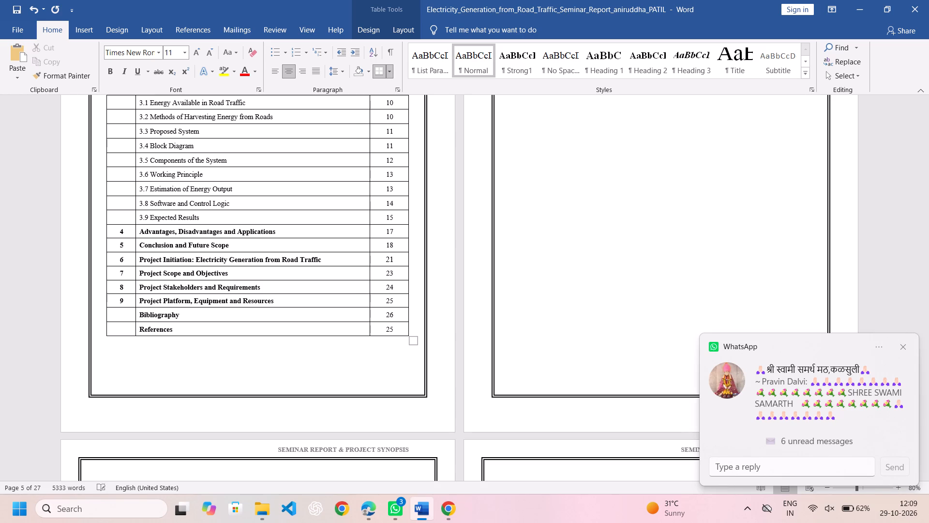
{"action": "left_click", "coordinate": [397, 290]}
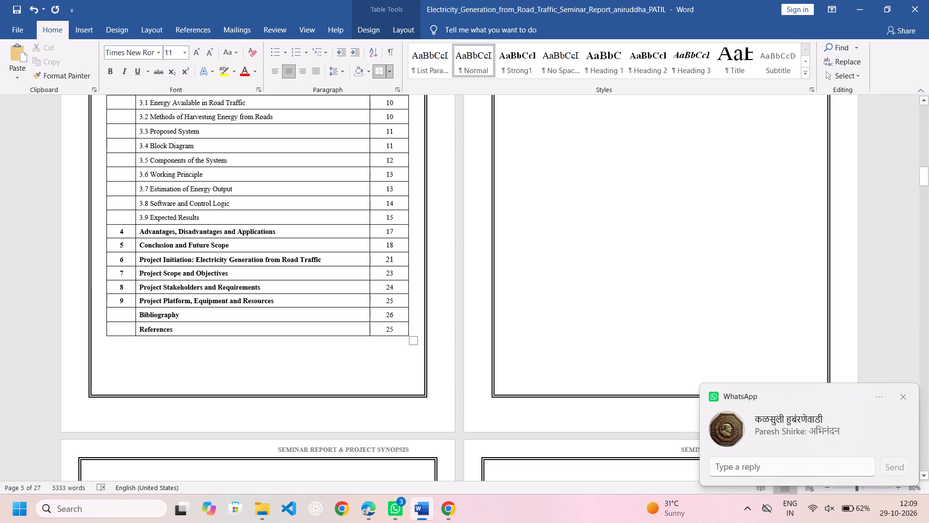
{"action": "key", "text": "BackSpace"}
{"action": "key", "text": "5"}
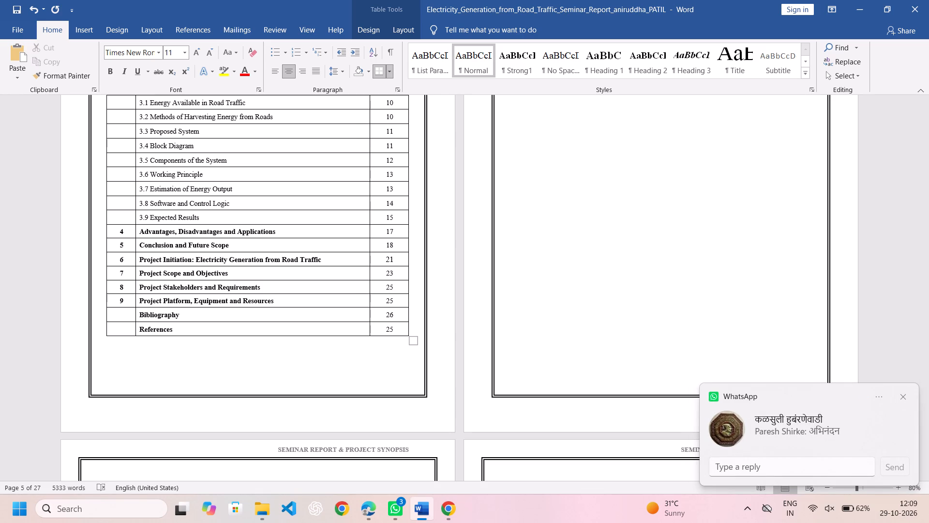
Remove the last digit of the index page number for Project Platform, Equipment and Resources.
{"action": "left_click", "coordinate": [397, 298]}
{"action": "key", "text": "BackSpace"}
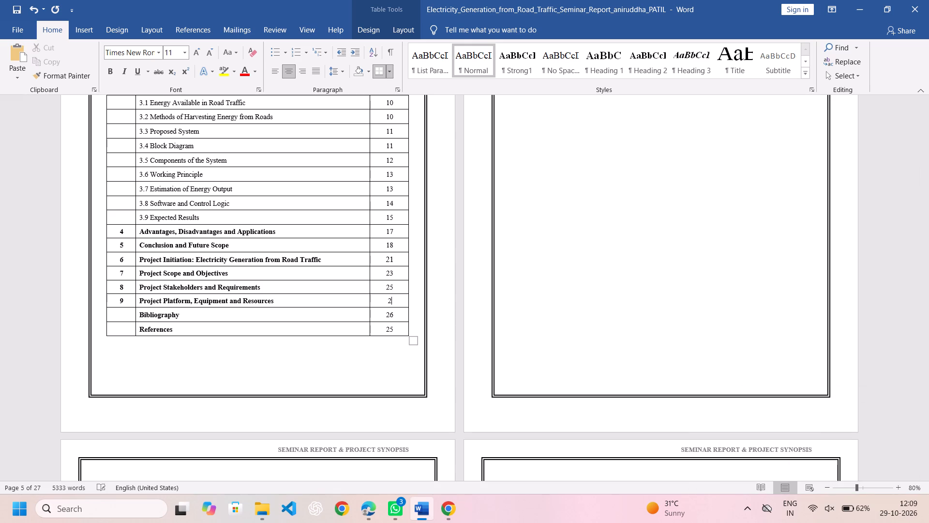
In the index, complete the page number of chapter 9, Project Platform, Equipment and Resources, as 26.
{"action": "key", "text": "6"}
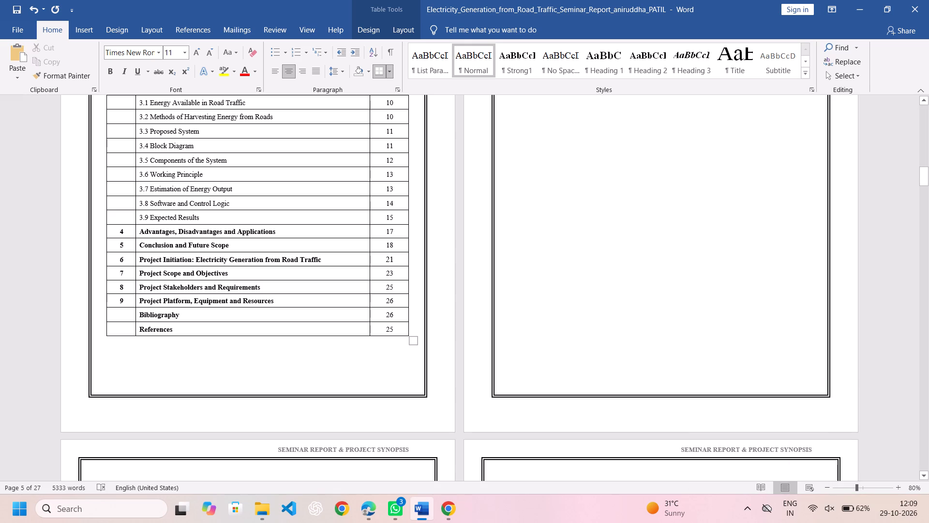
From the index's Bibliography entry, look through the report to the references and back to chapter 8 for footer page numbers.
{"action": "left_click", "coordinate": [398, 317]}
{"action": "scroll", "coordinate": [398, 317], "scroll_direction": "down", "scroll_amount": 17}
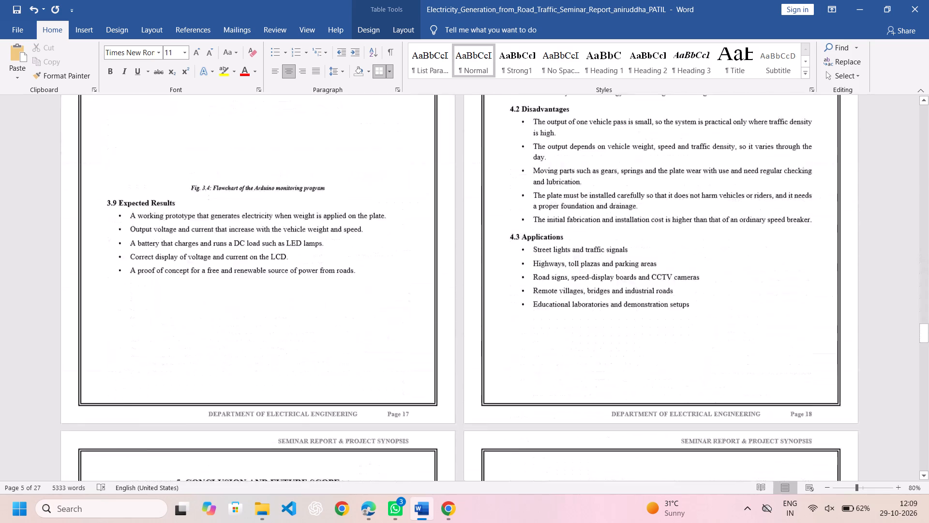
{"action": "scroll", "coordinate": [398, 317], "scroll_direction": "down", "scroll_amount": 7}
{"action": "scroll", "coordinate": [398, 317], "scroll_direction": "up", "scroll_amount": 3}
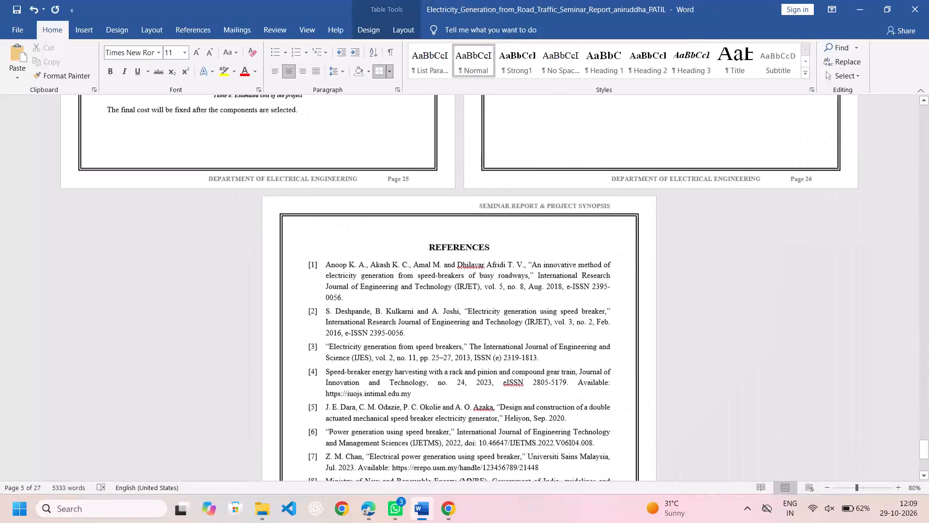
{"action": "scroll", "coordinate": [398, 317], "scroll_direction": "up", "scroll_amount": 9}
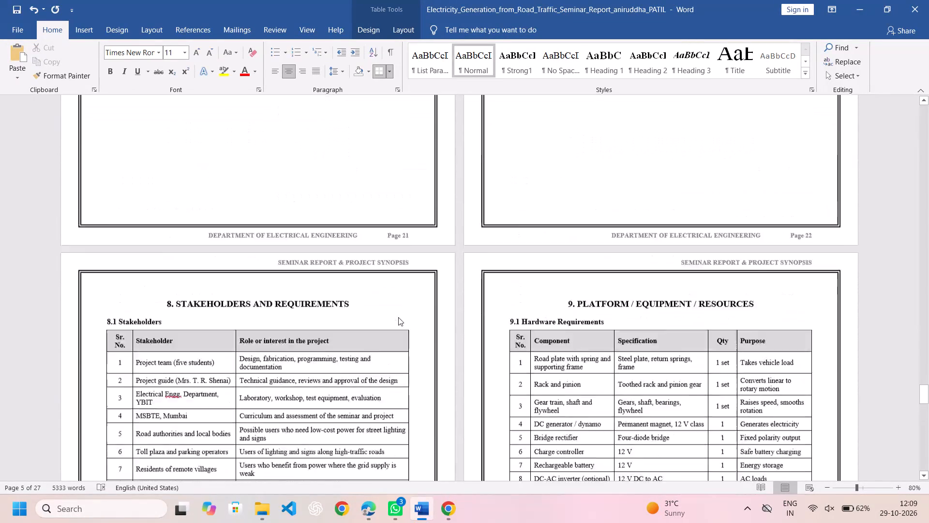
Look through chapters 6 to 9, the bibliography and the references to check the footer page number on which each starts.
{"action": "scroll", "coordinate": [398, 317], "scroll_direction": "up", "scroll_amount": 2}
{"action": "scroll", "coordinate": [398, 317], "scroll_direction": "down", "scroll_amount": 1}
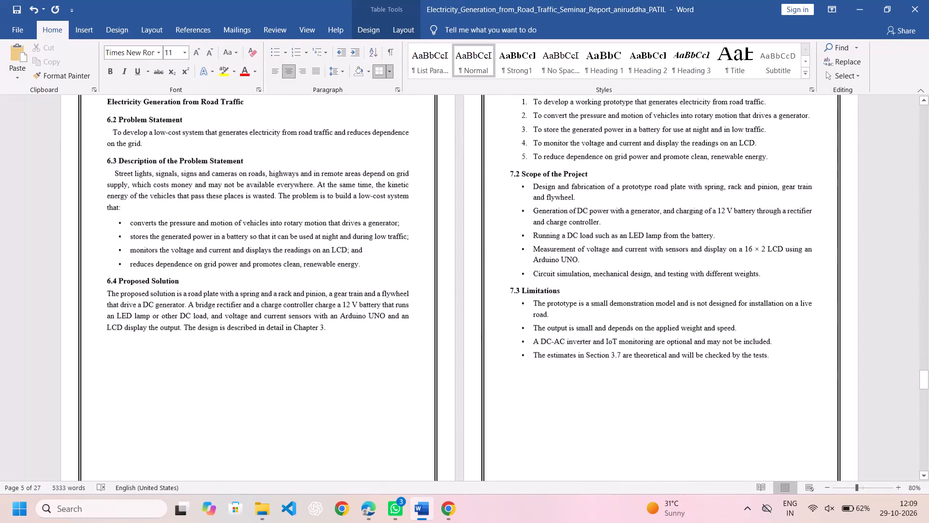
{"action": "scroll", "coordinate": [398, 317], "scroll_direction": "down", "scroll_amount": 1}
{"action": "scroll", "coordinate": [398, 317], "scroll_direction": "up", "scroll_amount": 1}
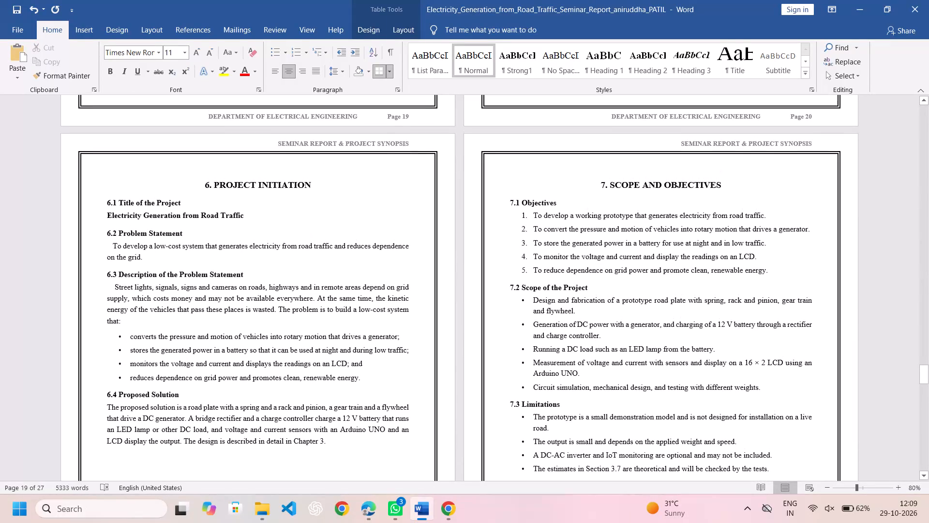
{"action": "scroll", "coordinate": [398, 317], "scroll_direction": "up", "scroll_amount": 1}
{"action": "scroll", "coordinate": [398, 317], "scroll_direction": "down", "scroll_amount": 1}
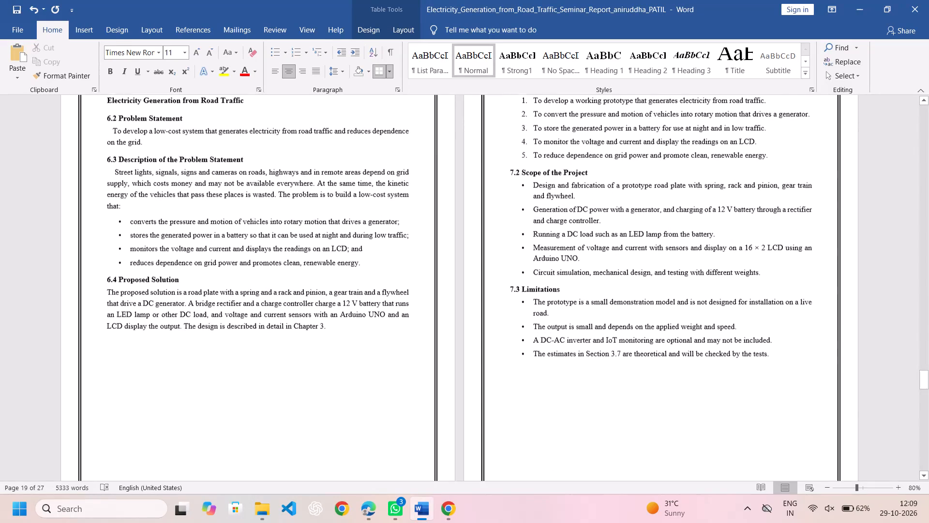
{"action": "scroll", "coordinate": [398, 317], "scroll_direction": "down", "scroll_amount": 3}
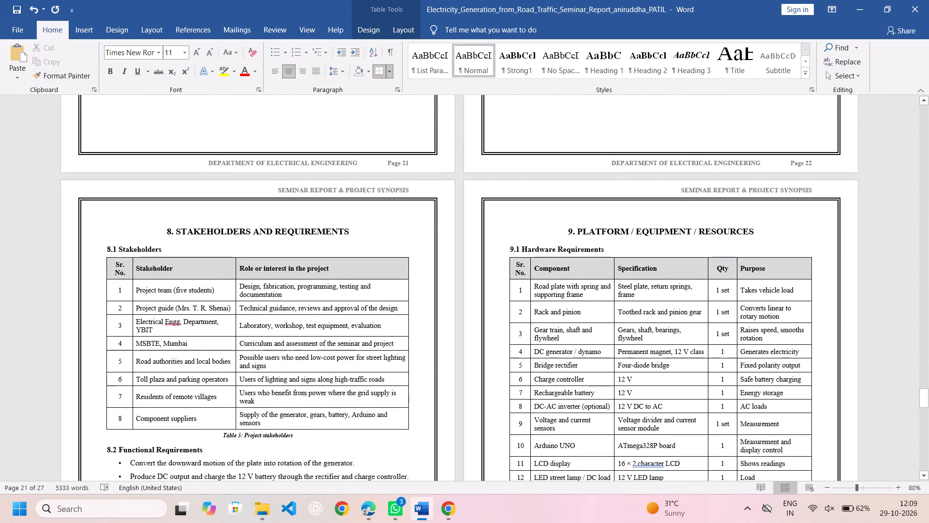
{"action": "scroll", "coordinate": [398, 317], "scroll_direction": "down", "scroll_amount": 2}
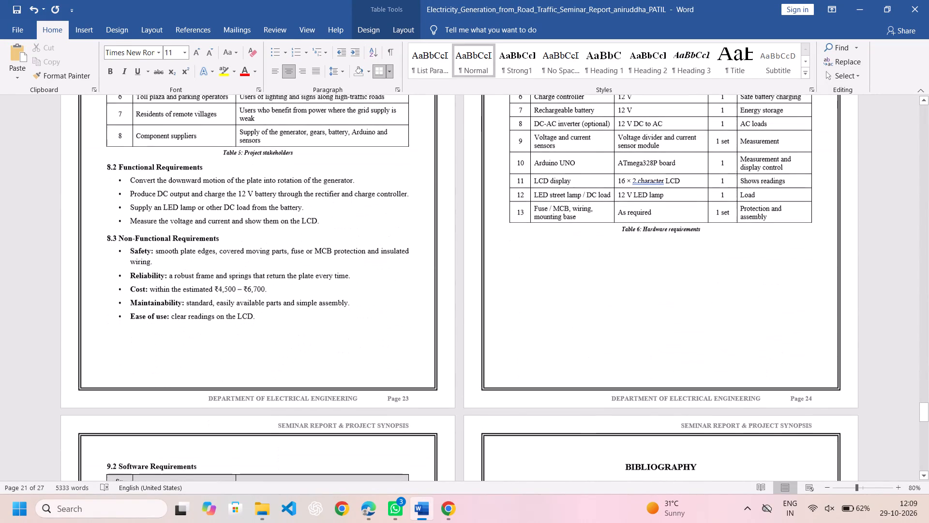
{"action": "scroll", "coordinate": [398, 317], "scroll_direction": "down", "scroll_amount": 1}
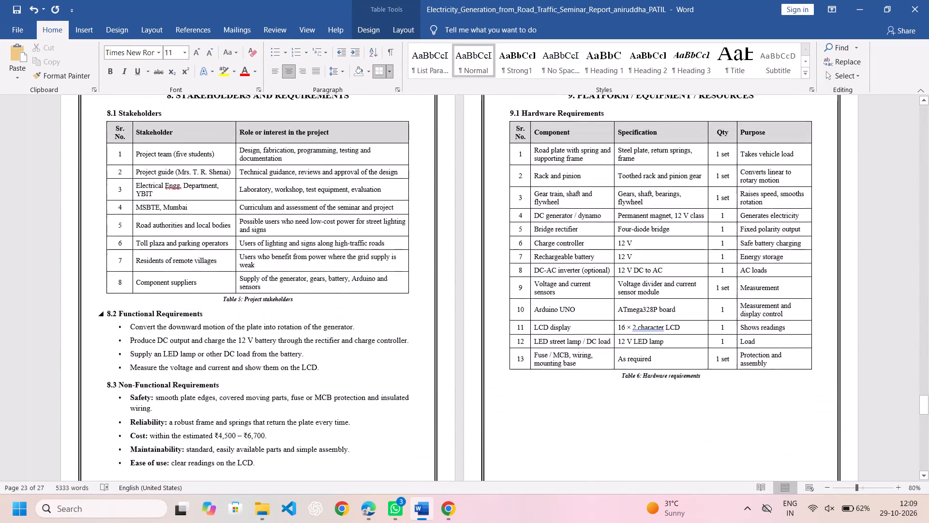
{"action": "scroll", "coordinate": [398, 317], "scroll_direction": "down", "scroll_amount": 3}
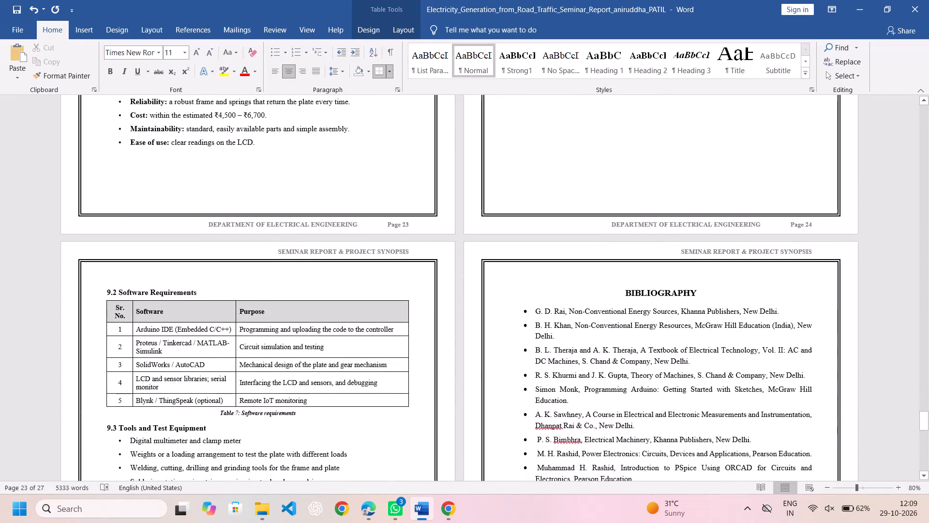
{"action": "scroll", "coordinate": [398, 317], "scroll_direction": "down", "scroll_amount": 5}
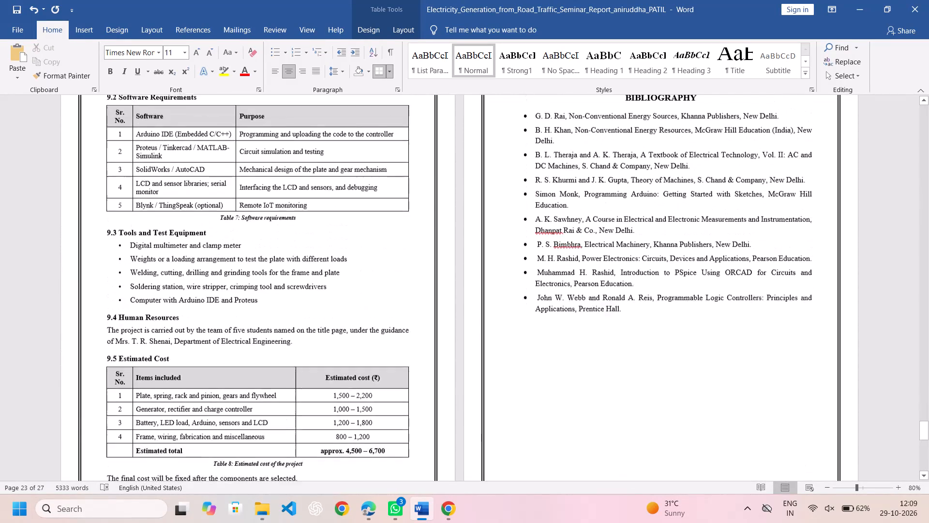
{"action": "scroll", "coordinate": [398, 317], "scroll_direction": "down", "scroll_amount": 1}
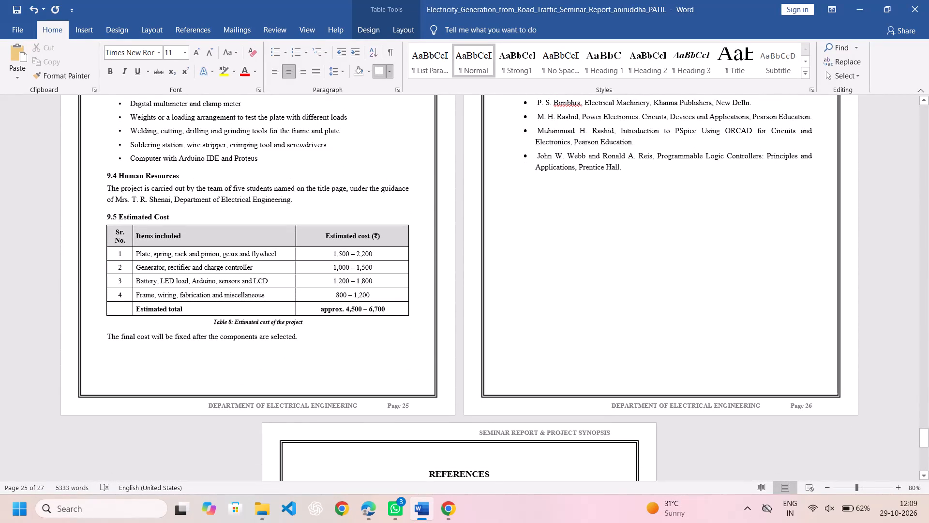
{"action": "scroll", "coordinate": [398, 317], "scroll_direction": "up", "scroll_amount": 1}
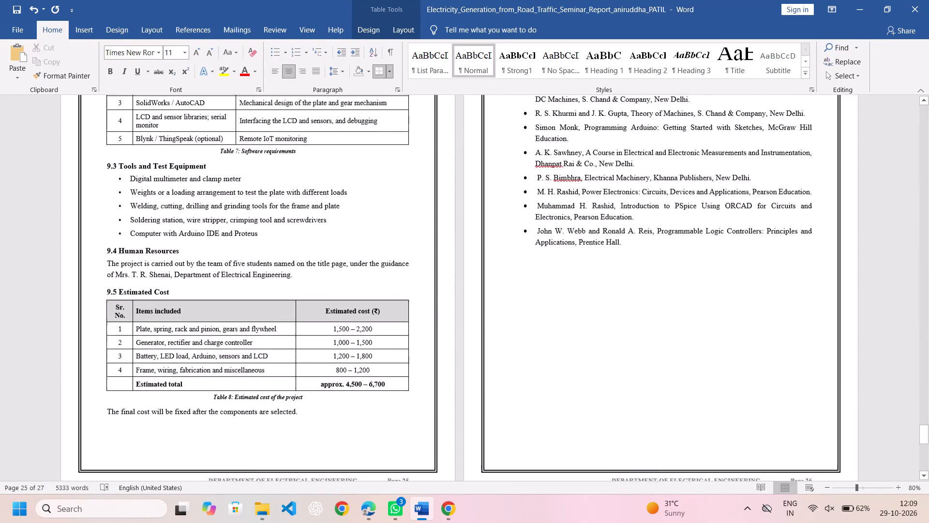
{"action": "scroll", "coordinate": [398, 317], "scroll_direction": "up", "scroll_amount": 2}
{"action": "scroll", "coordinate": [398, 317], "scroll_direction": "down", "scroll_amount": 3}
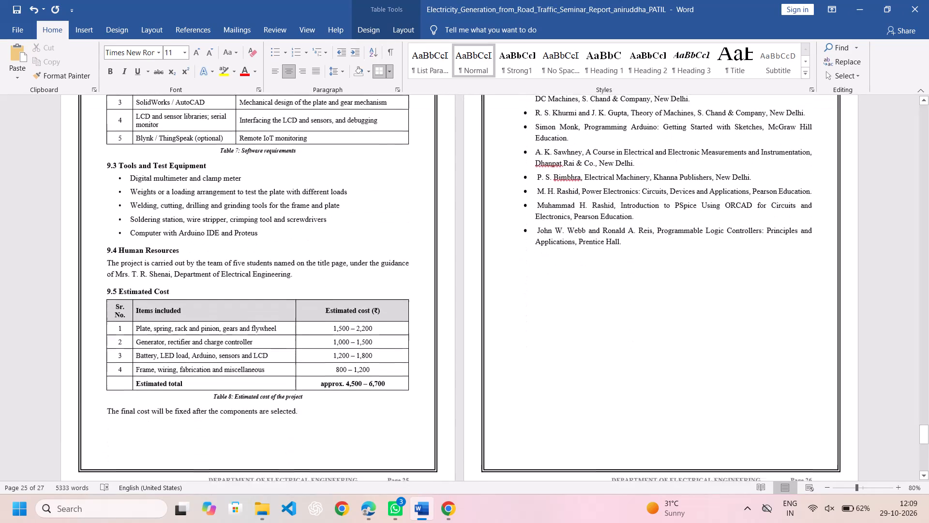
{"action": "scroll", "coordinate": [398, 317], "scroll_direction": "down", "scroll_amount": 3}
{"action": "scroll", "coordinate": [398, 317], "scroll_direction": "up", "scroll_amount": 8}
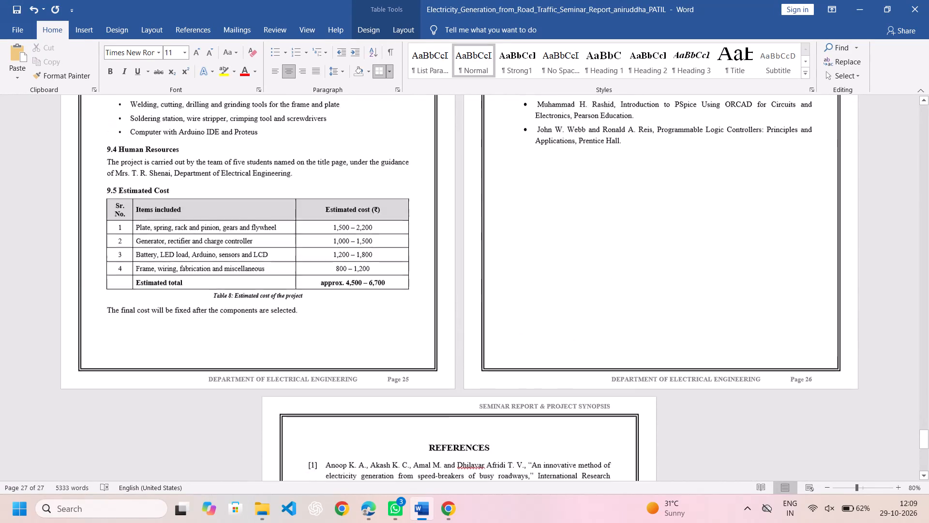
In the index, set the page numbers of chapters 7, 8 and 9 to 22, 23 and 24 respectively.
{"action": "scroll", "coordinate": [398, 317], "scroll_direction": "up", "scroll_amount": 7}
{"action": "scroll", "coordinate": [398, 317], "scroll_direction": "up", "scroll_amount": 20}
{"action": "scroll", "coordinate": [398, 317], "scroll_direction": "up", "scroll_amount": 20}
{"action": "scroll", "coordinate": [398, 317], "scroll_direction": "up", "scroll_amount": 20}
{"action": "scroll", "coordinate": [398, 317], "scroll_direction": "up", "scroll_amount": 3}
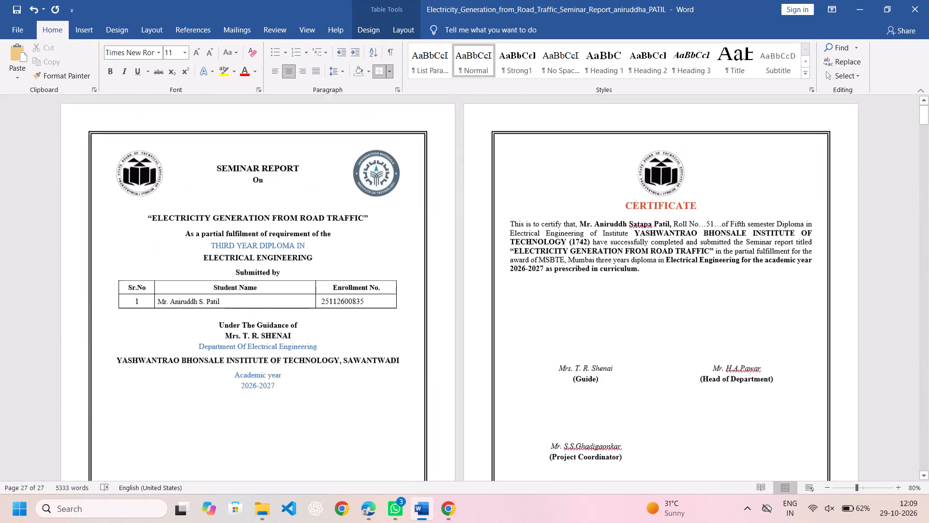
{"action": "scroll", "coordinate": [398, 317], "scroll_direction": "up", "scroll_amount": 1}
{"action": "scroll", "coordinate": [398, 317], "scroll_direction": "down", "scroll_amount": 5}
{"action": "left_click", "coordinate": [398, 317]}
{"action": "scroll", "coordinate": [398, 317], "scroll_direction": "down", "scroll_amount": 2}
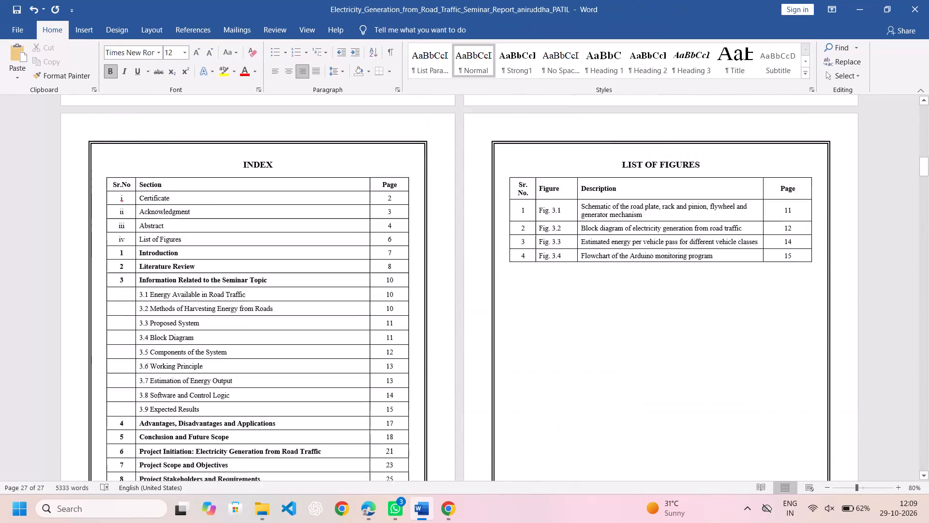
{"action": "scroll", "coordinate": [398, 317], "scroll_direction": "down", "scroll_amount": 2}
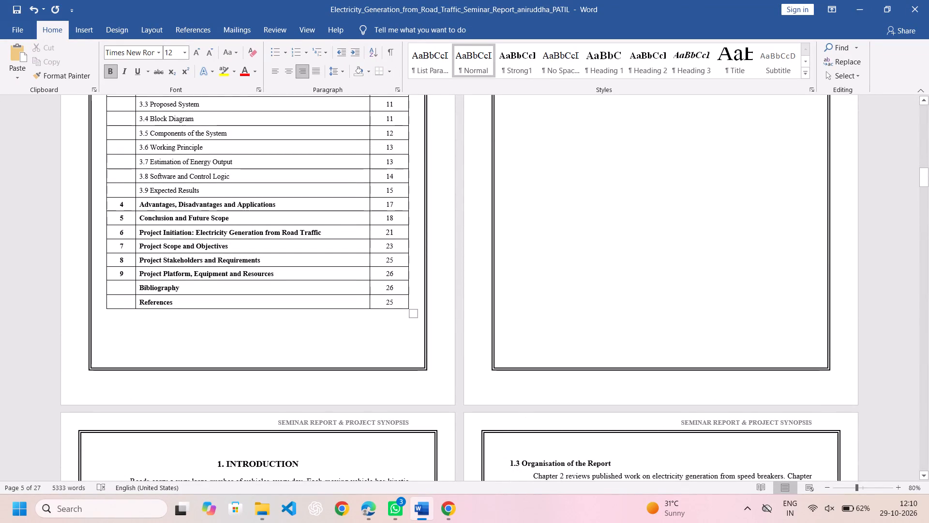
{"action": "left_click", "coordinate": [396, 252]}
{"action": "key", "text": "BackSpace"}
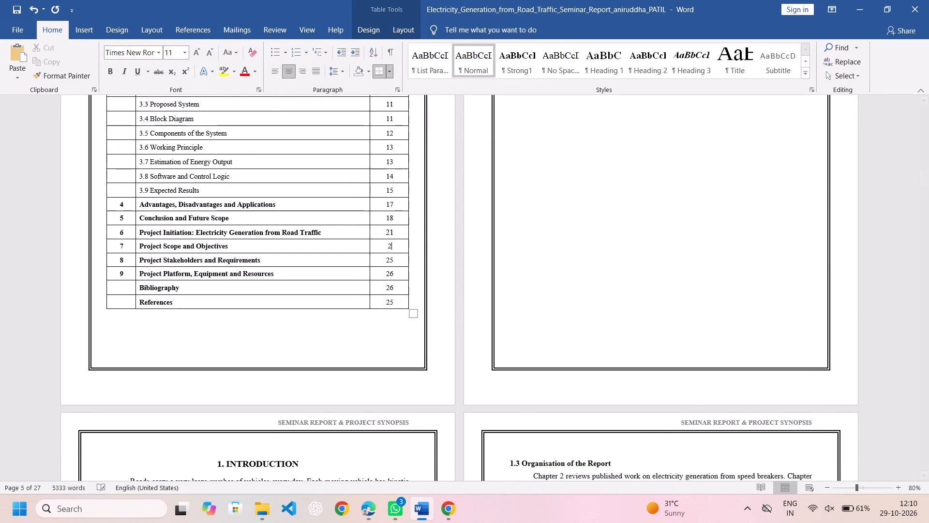
{"action": "key", "text": "2"}
{"action": "left_click", "coordinate": [396, 264]}
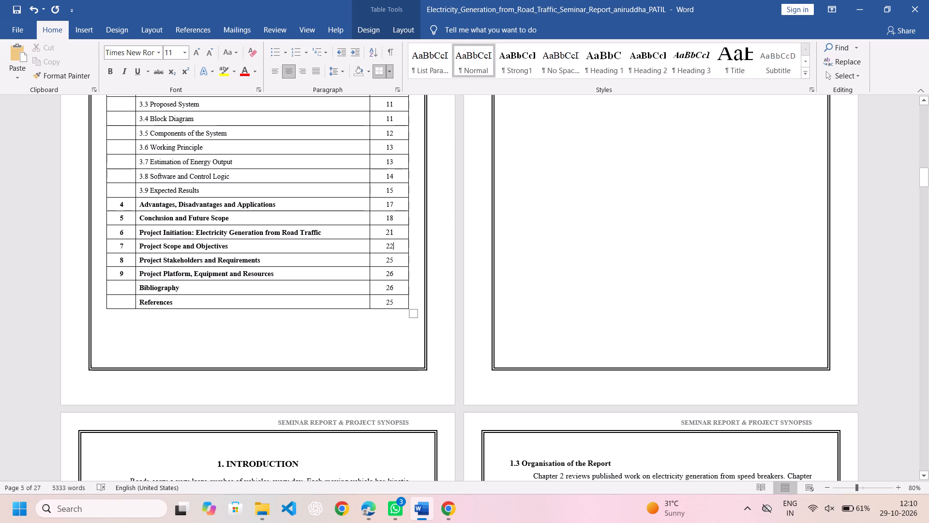
{"action": "key", "text": "BackSpace"}
{"action": "key", "text": "3"}
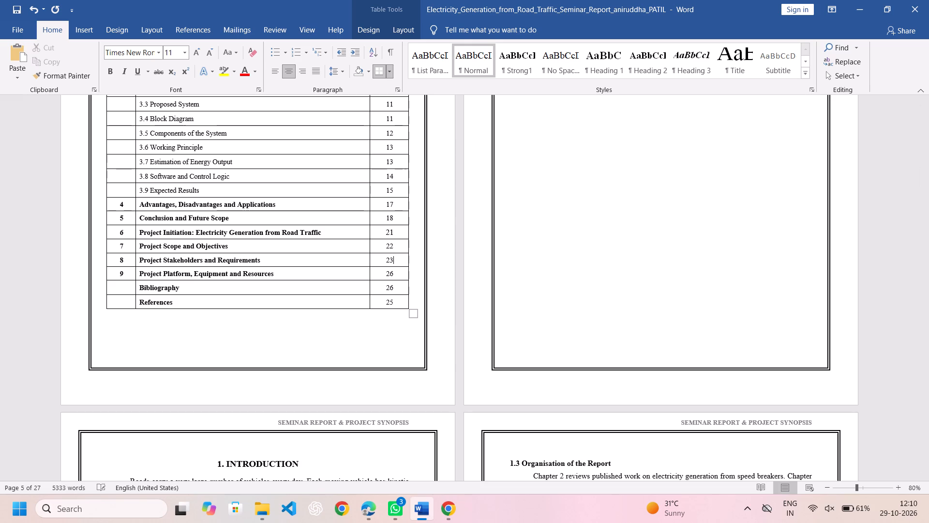
{"action": "left_click", "coordinate": [396, 285]}
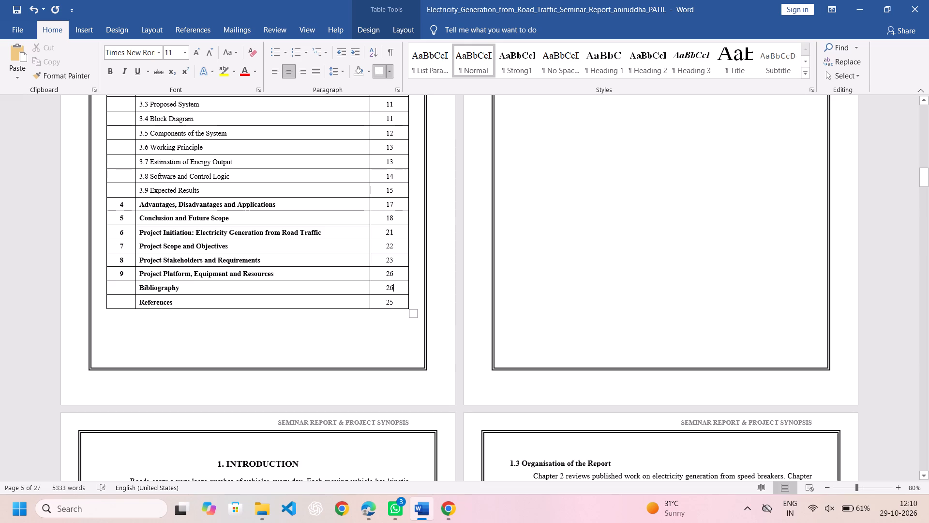
{"action": "left_click", "coordinate": [396, 270]}
{"action": "key", "text": "BackSpace"}
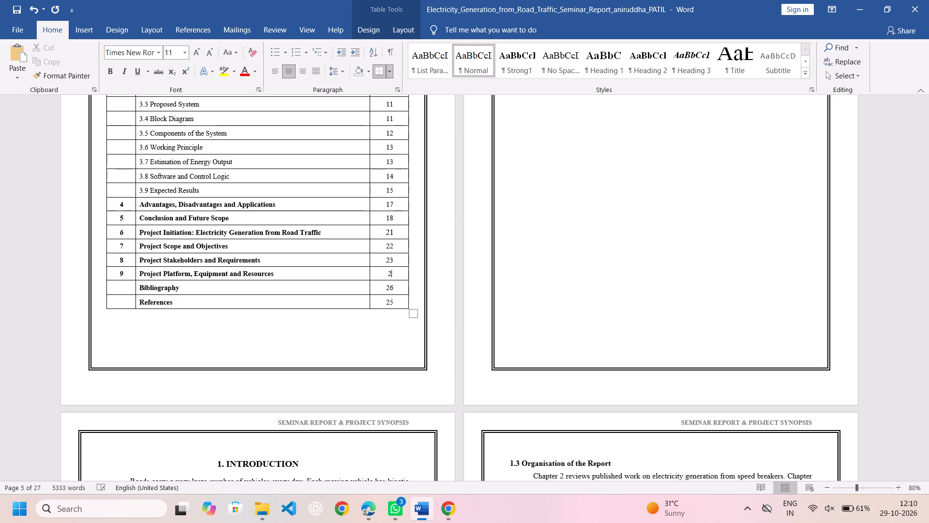
{"action": "key", "text": "4"}
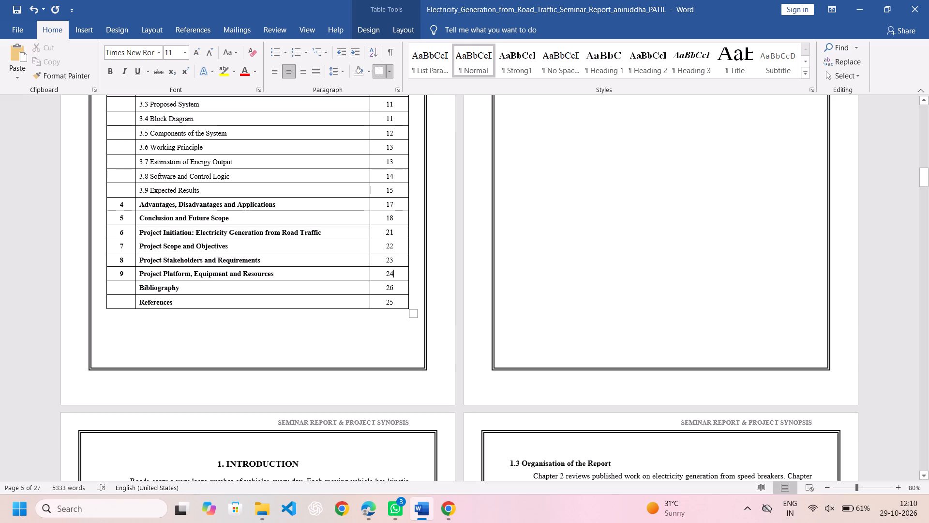
Set the page number of the References entry in the index to 27.
{"action": "left_click", "coordinate": [391, 305]}
{"action": "key", "text": "BackSpace"}
{"action": "key", "text": "7"}
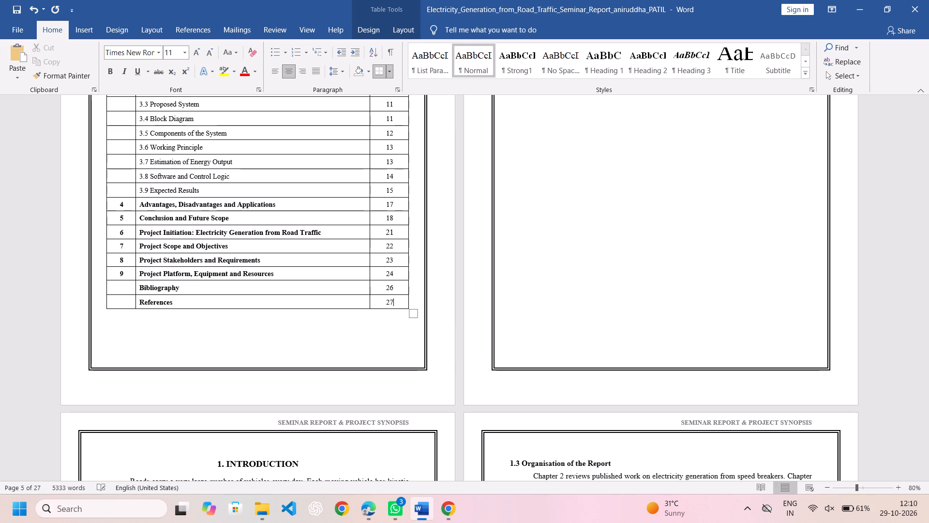
Review the index entries against the title, certificate, acknowledgment and abstract pages at the front of the report.
{"action": "scroll", "coordinate": [391, 305], "scroll_direction": "up", "scroll_amount": 1}
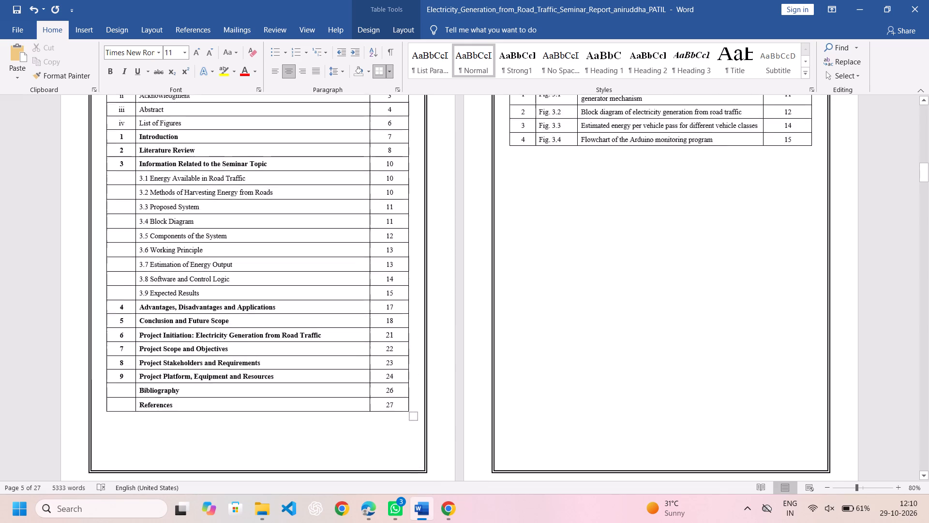
{"action": "scroll", "coordinate": [391, 305], "scroll_direction": "up", "scroll_amount": 2}
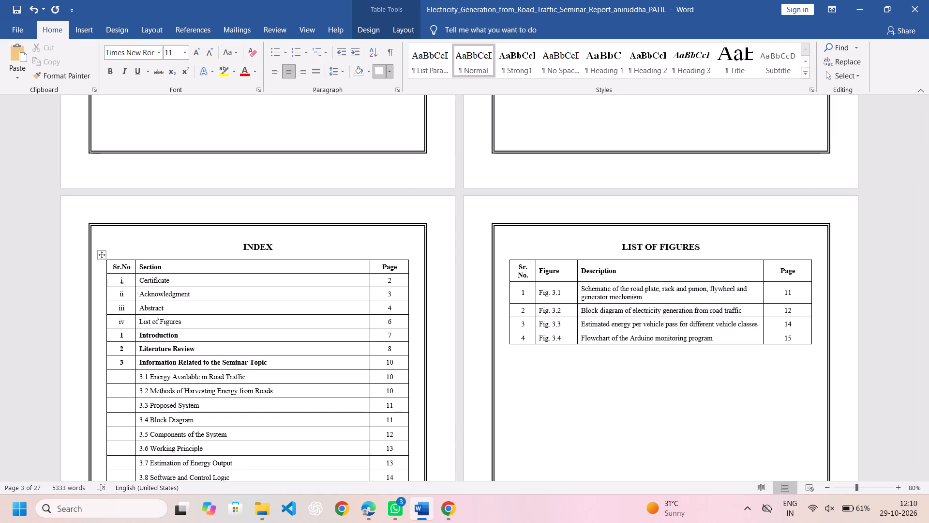
{"action": "scroll", "coordinate": [391, 305], "scroll_direction": "up", "scroll_amount": 7}
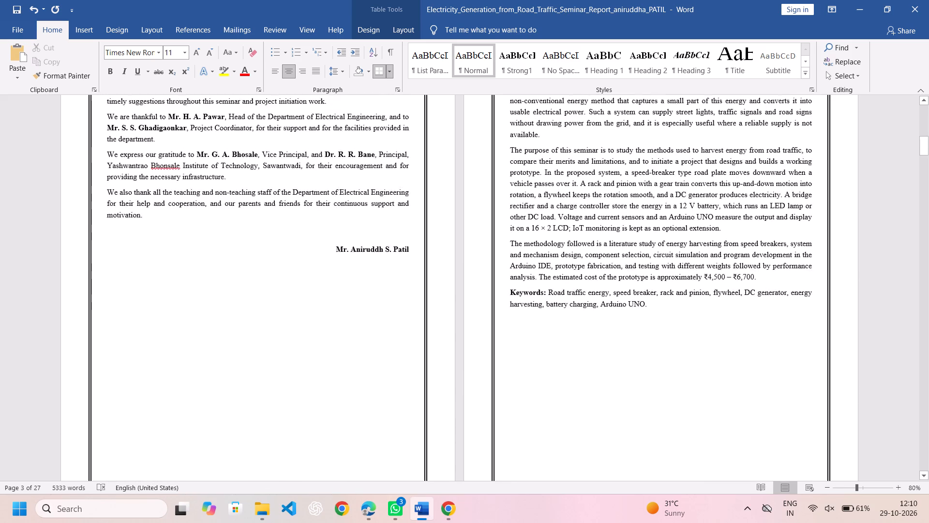
{"action": "scroll", "coordinate": [391, 305], "scroll_direction": "up", "scroll_amount": 4}
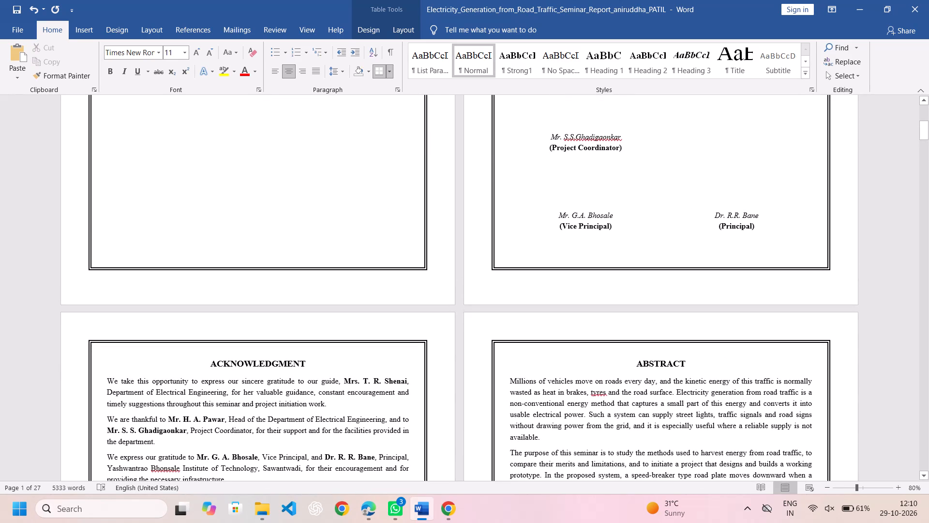
{"action": "scroll", "coordinate": [388, 324], "scroll_direction": "up", "scroll_amount": 3}
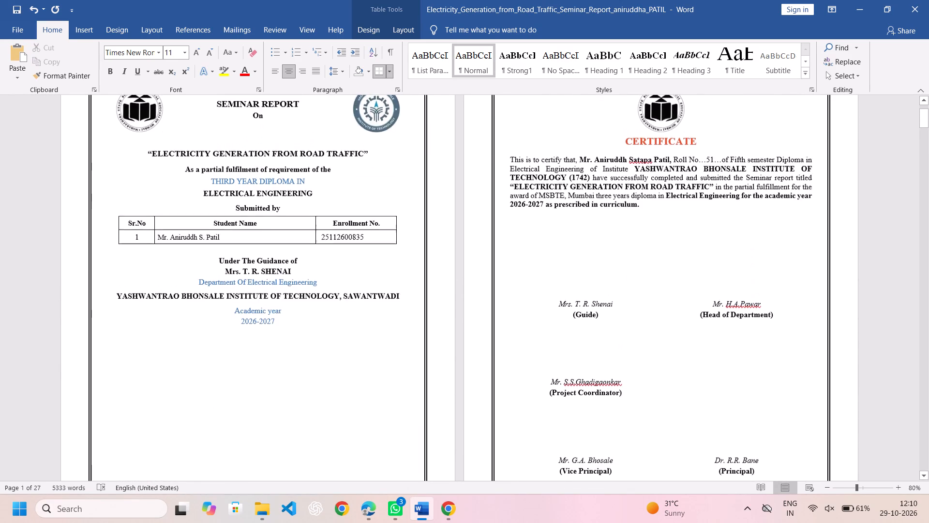
{"action": "scroll", "coordinate": [388, 324], "scroll_direction": "down", "scroll_amount": 5}
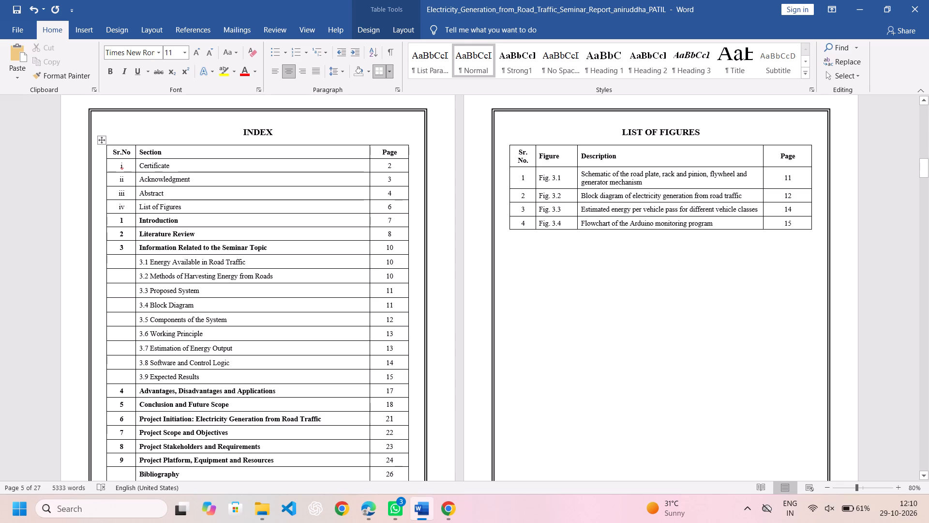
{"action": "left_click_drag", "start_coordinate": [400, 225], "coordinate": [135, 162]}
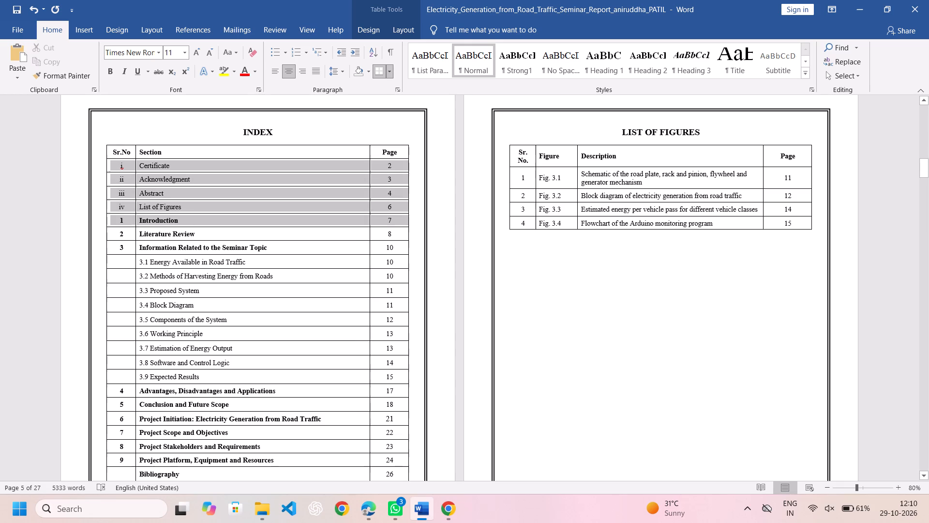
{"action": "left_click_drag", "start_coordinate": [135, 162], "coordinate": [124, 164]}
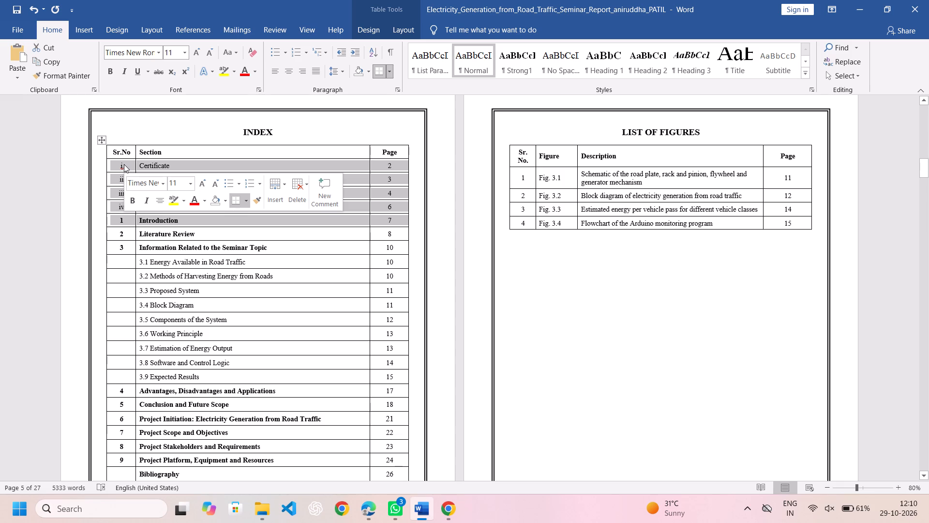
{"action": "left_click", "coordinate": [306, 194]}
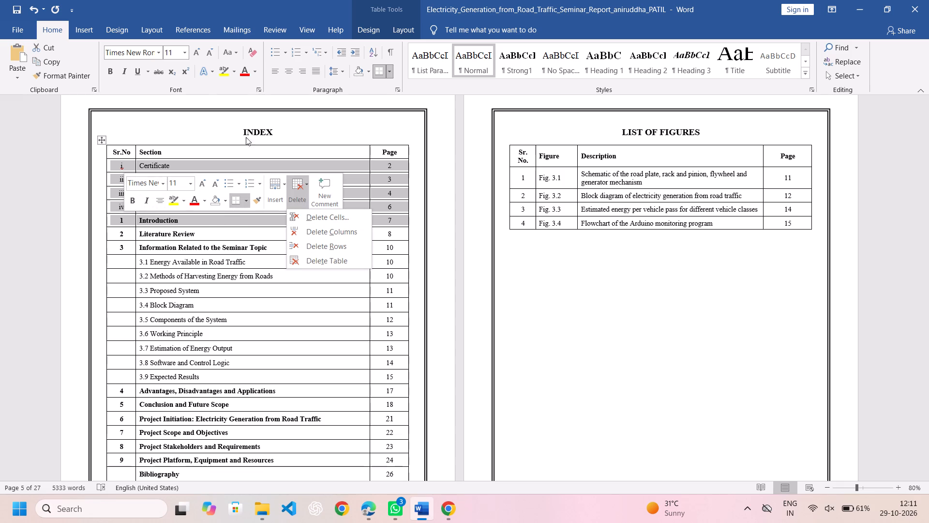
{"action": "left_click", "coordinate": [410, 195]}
Delete the Certificate, Acknowledgment, Abstract and List of Figures rows from the index table.
{"action": "left_click", "coordinate": [393, 210]}
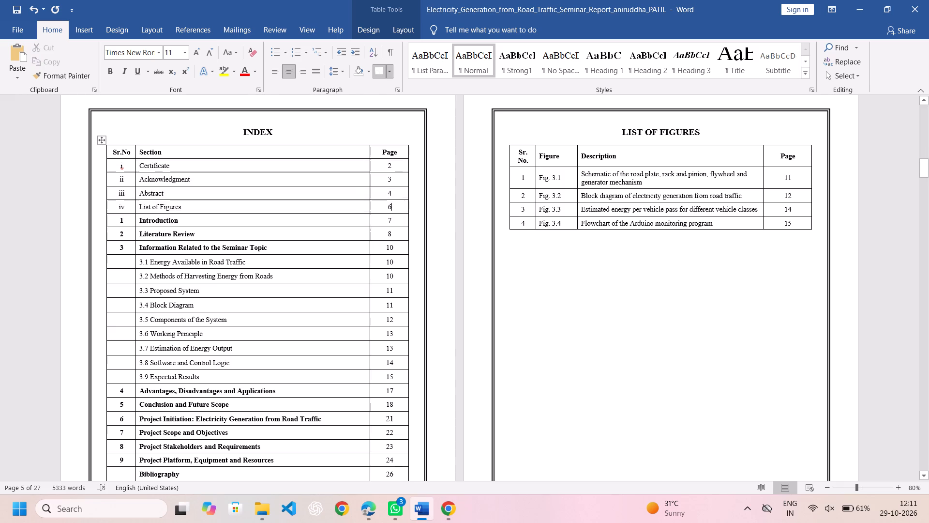
{"action": "left_click_drag", "start_coordinate": [393, 210], "coordinate": [124, 170]}
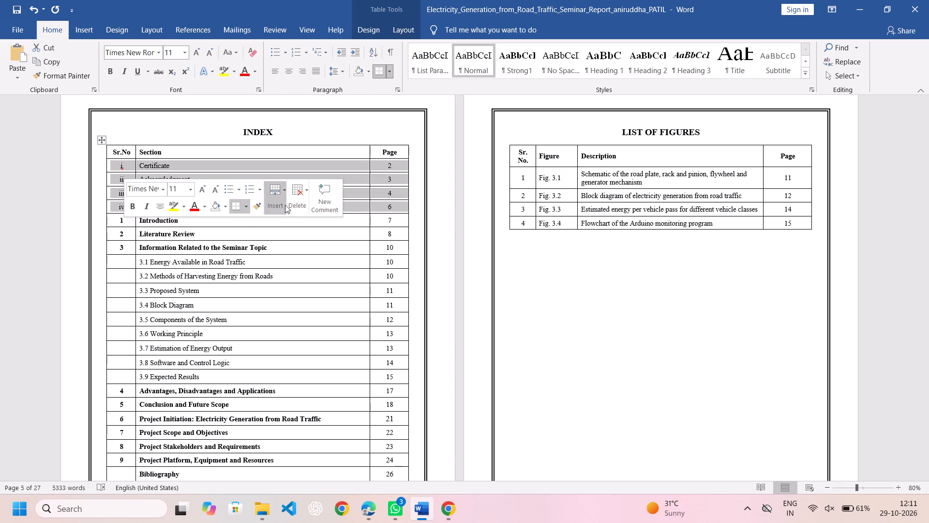
{"action": "left_click", "coordinate": [297, 205]}
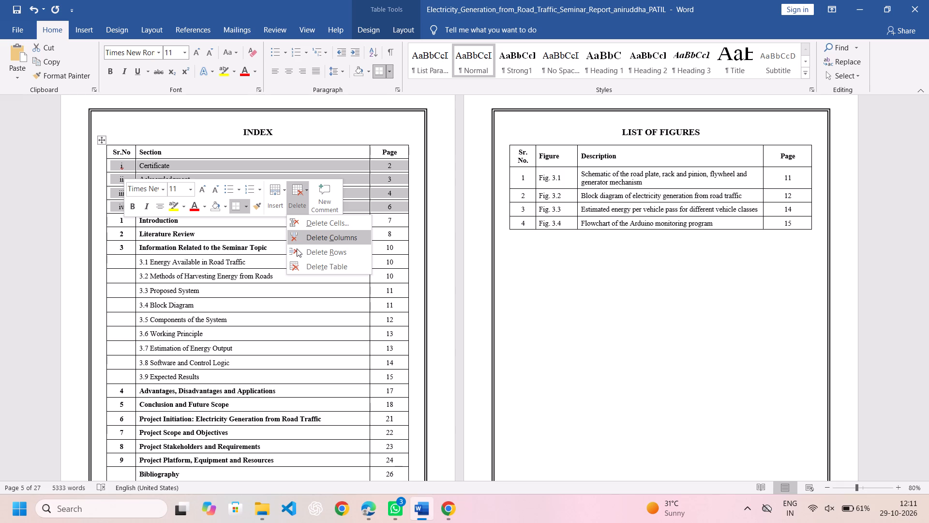
{"action": "left_click", "coordinate": [297, 248]}
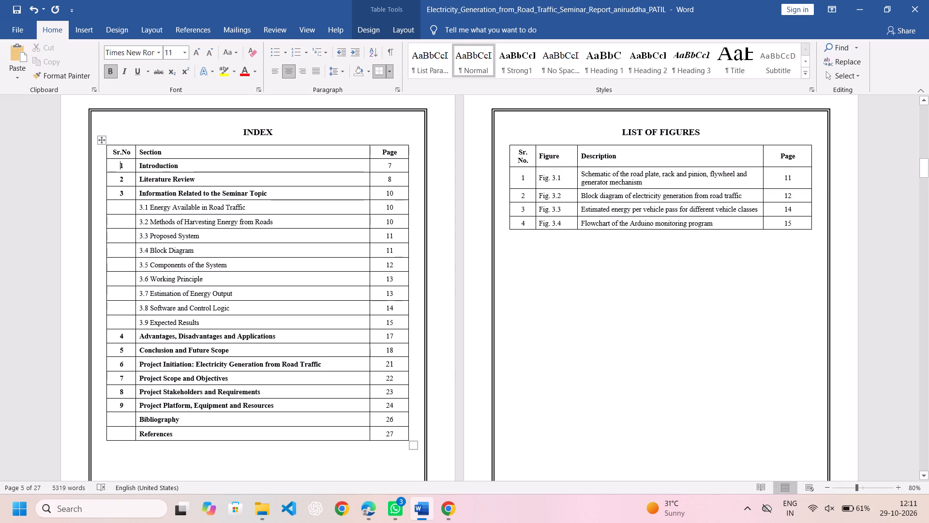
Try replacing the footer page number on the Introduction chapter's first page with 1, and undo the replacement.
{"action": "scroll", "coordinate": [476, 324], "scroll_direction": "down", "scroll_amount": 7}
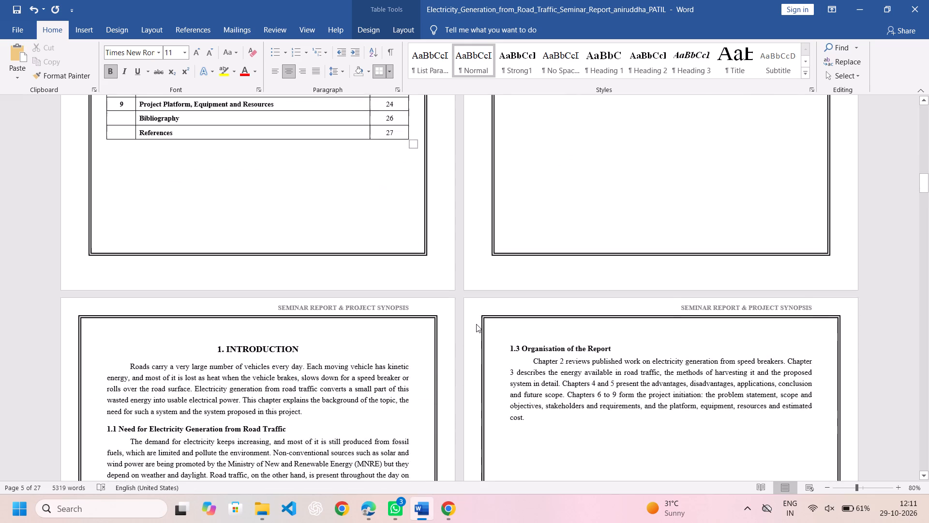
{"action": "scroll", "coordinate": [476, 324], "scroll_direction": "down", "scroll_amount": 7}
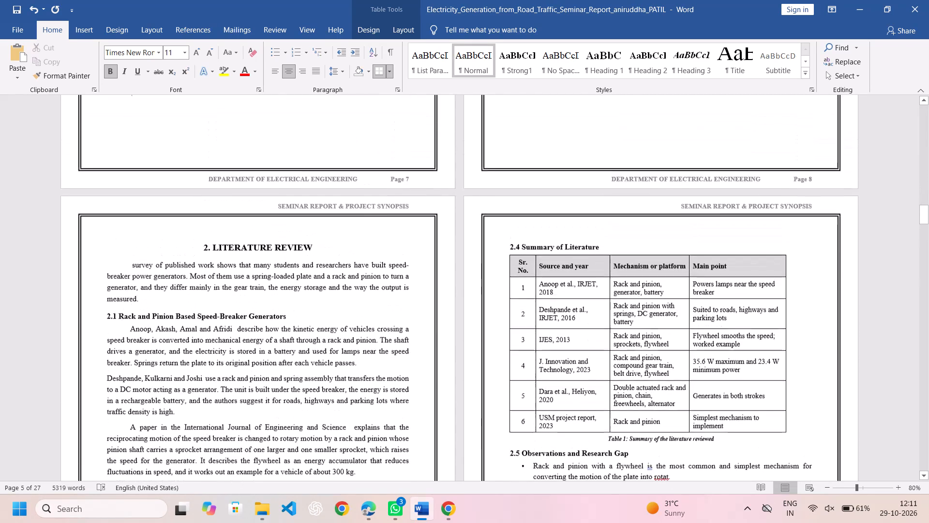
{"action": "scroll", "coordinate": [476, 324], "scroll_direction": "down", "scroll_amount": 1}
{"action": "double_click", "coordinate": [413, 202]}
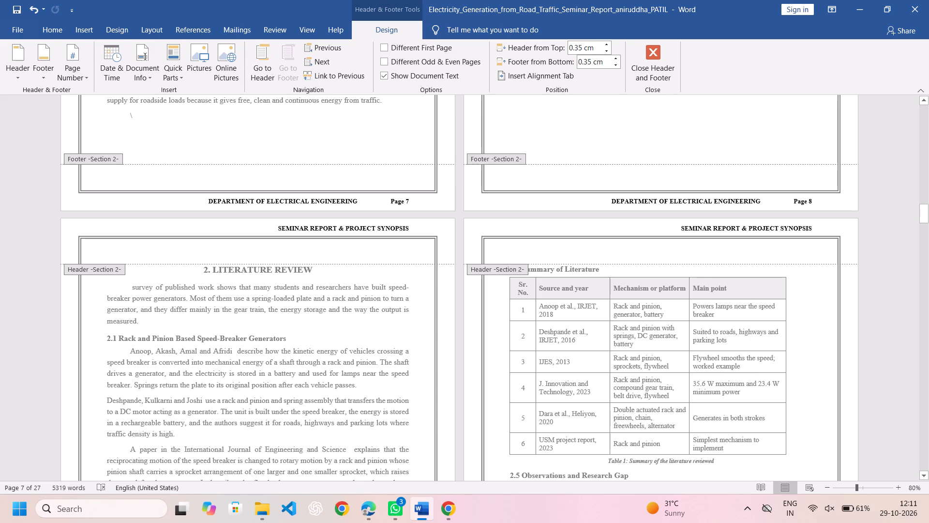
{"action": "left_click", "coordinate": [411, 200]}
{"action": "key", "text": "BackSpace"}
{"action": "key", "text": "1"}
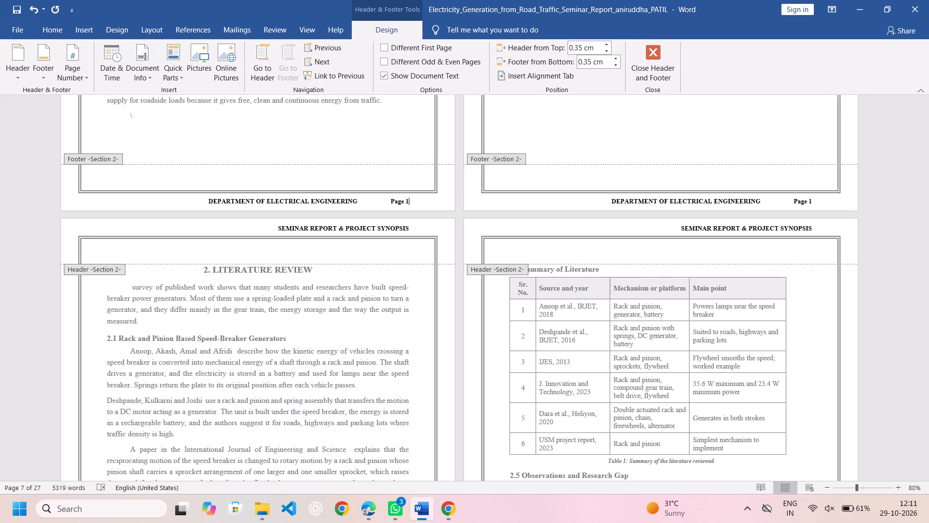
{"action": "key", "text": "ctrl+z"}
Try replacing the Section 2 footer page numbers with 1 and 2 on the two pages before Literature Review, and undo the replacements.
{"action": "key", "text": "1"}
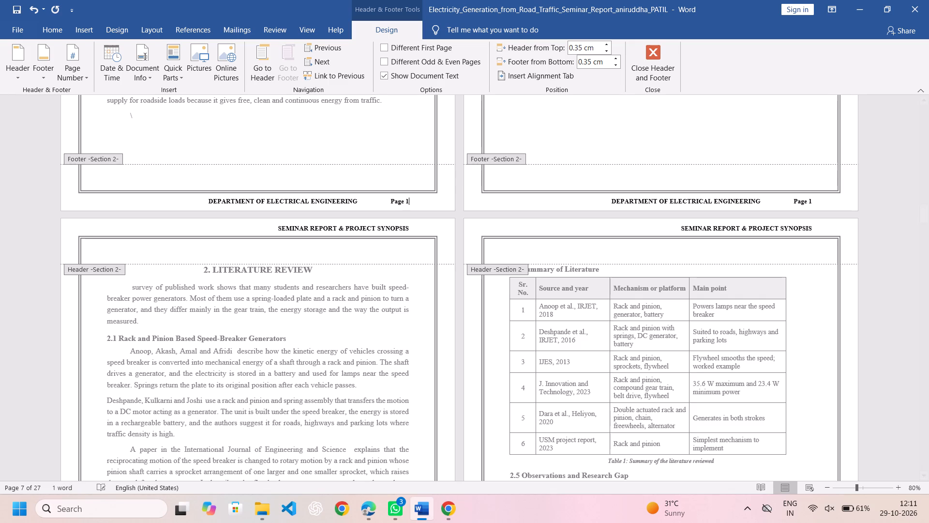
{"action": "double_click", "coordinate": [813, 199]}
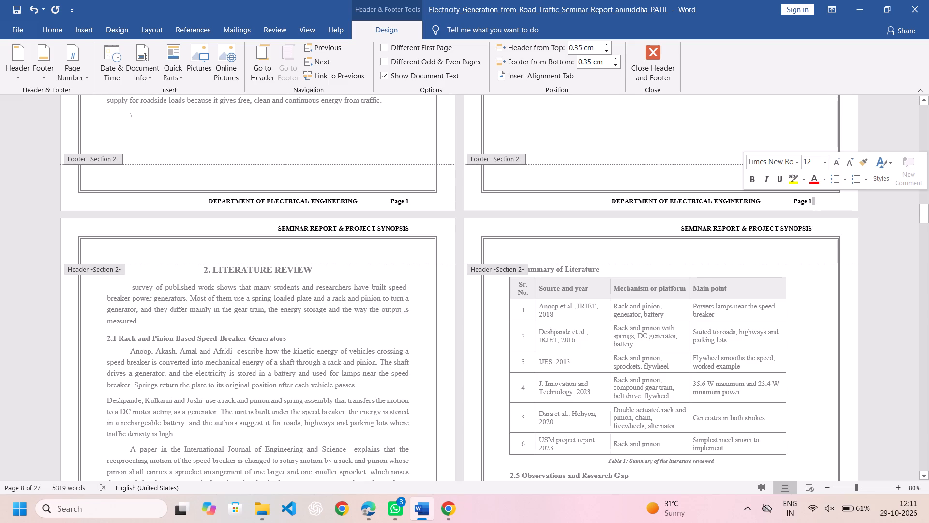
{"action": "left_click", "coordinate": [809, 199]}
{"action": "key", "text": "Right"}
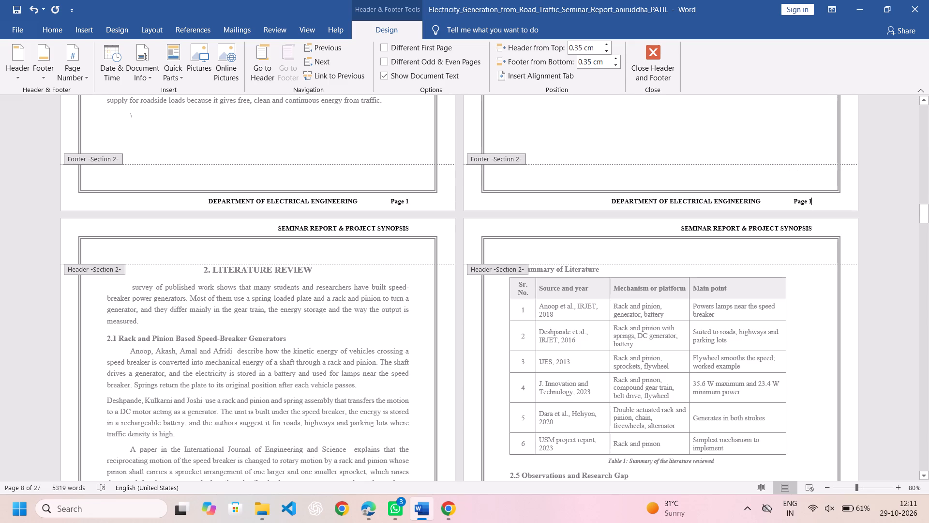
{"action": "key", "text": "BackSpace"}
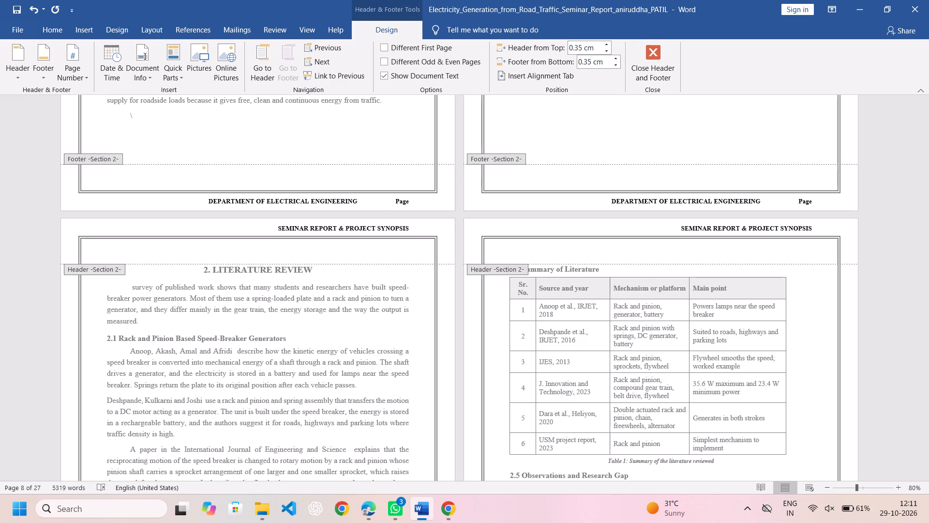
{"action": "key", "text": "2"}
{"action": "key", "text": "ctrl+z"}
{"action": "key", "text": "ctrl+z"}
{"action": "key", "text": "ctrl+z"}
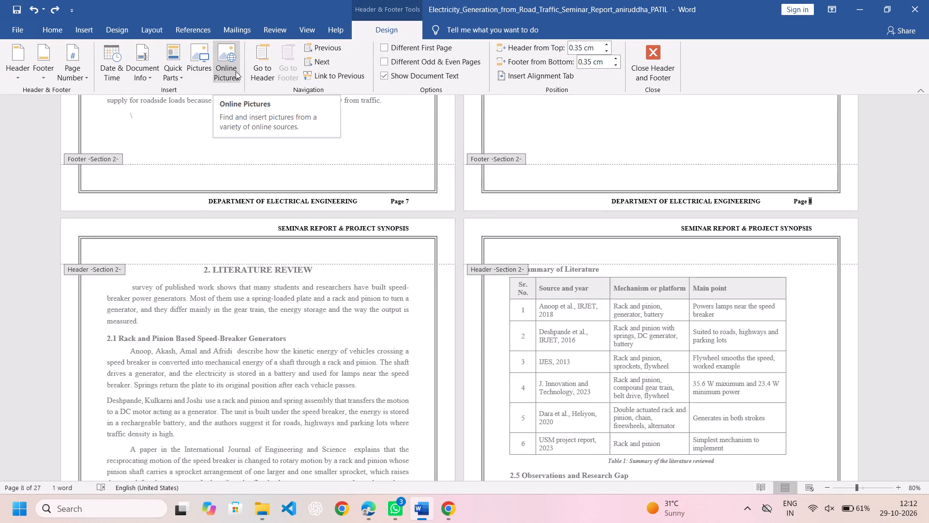
Look through the gallery of bottom-of-page number styles for the Section 2 footer, without applying one.
{"action": "left_click", "coordinate": [84, 77]}
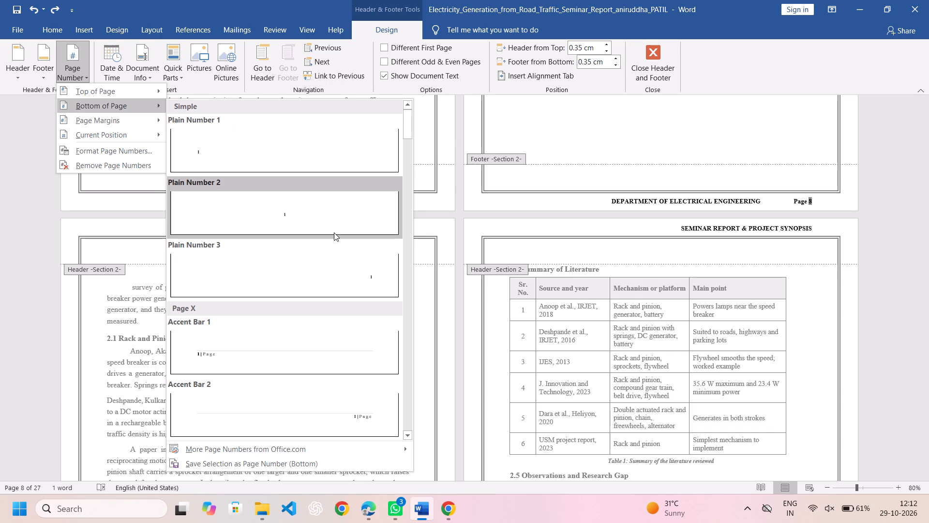
{"action": "scroll", "coordinate": [342, 317], "scroll_direction": "down", "scroll_amount": 1}
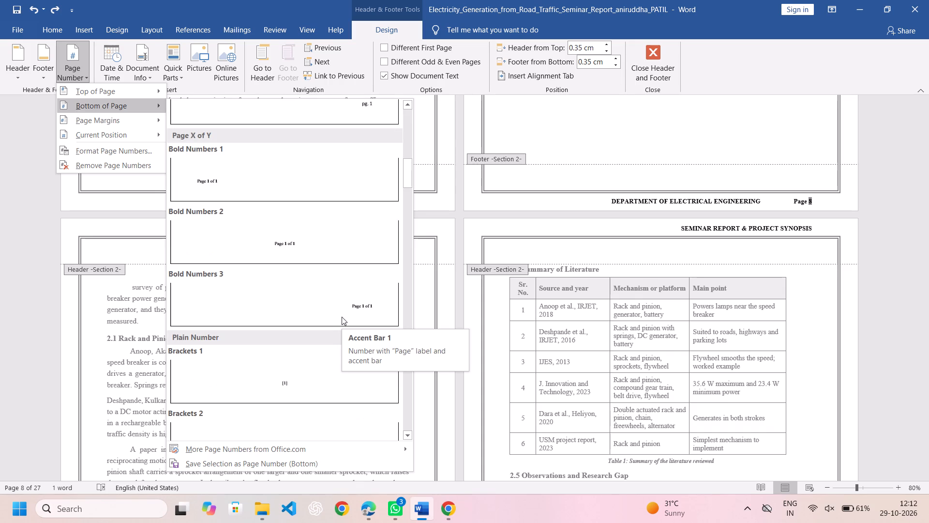
{"action": "scroll", "coordinate": [342, 317], "scroll_direction": "down", "scroll_amount": 4}
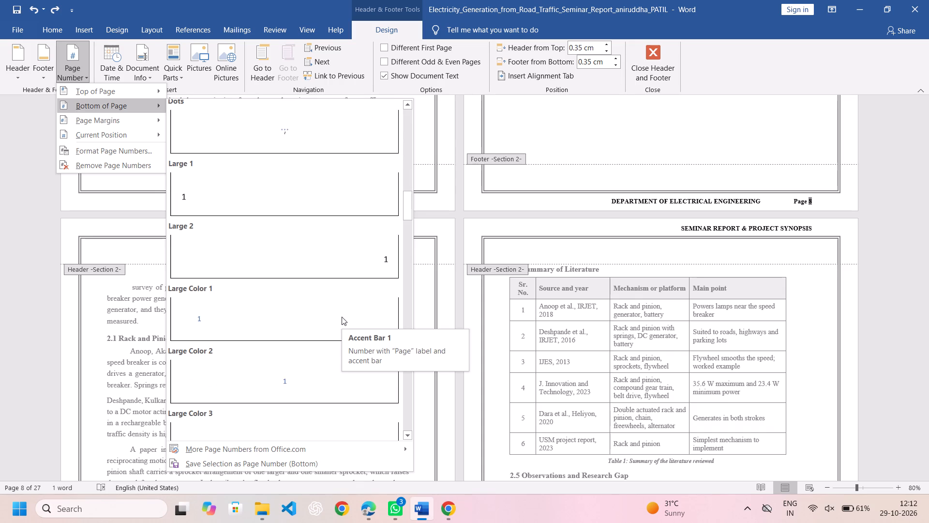
{"action": "scroll", "coordinate": [342, 317], "scroll_direction": "down", "scroll_amount": 3}
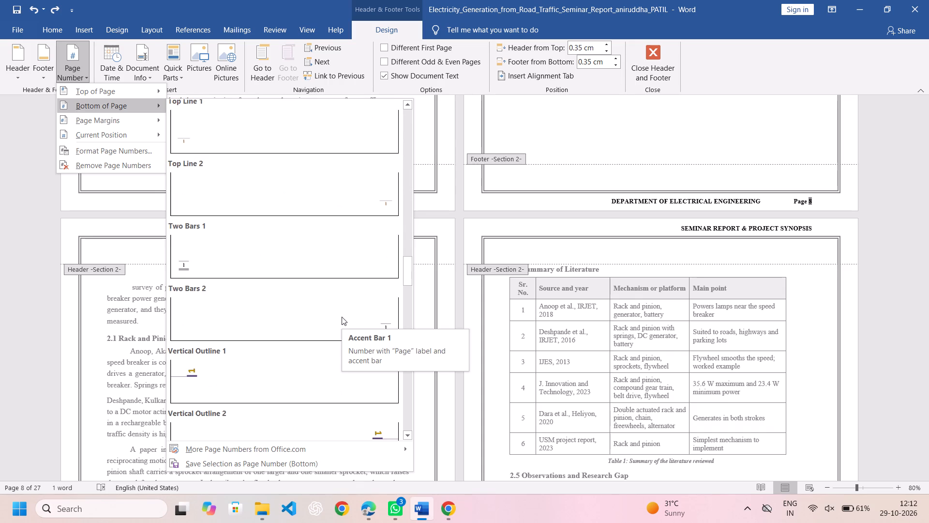
{"action": "scroll", "coordinate": [342, 317], "scroll_direction": "down", "scroll_amount": 2}
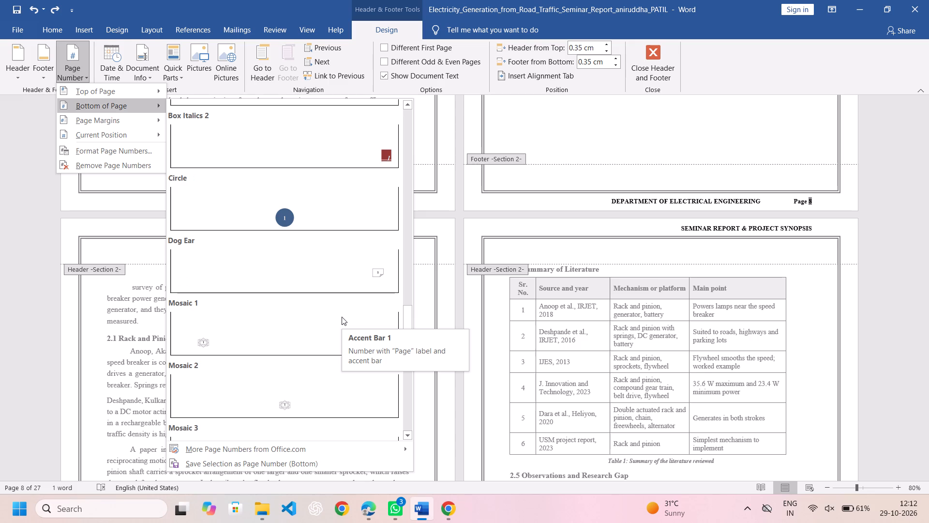
{"action": "left_click", "coordinate": [526, 150]}
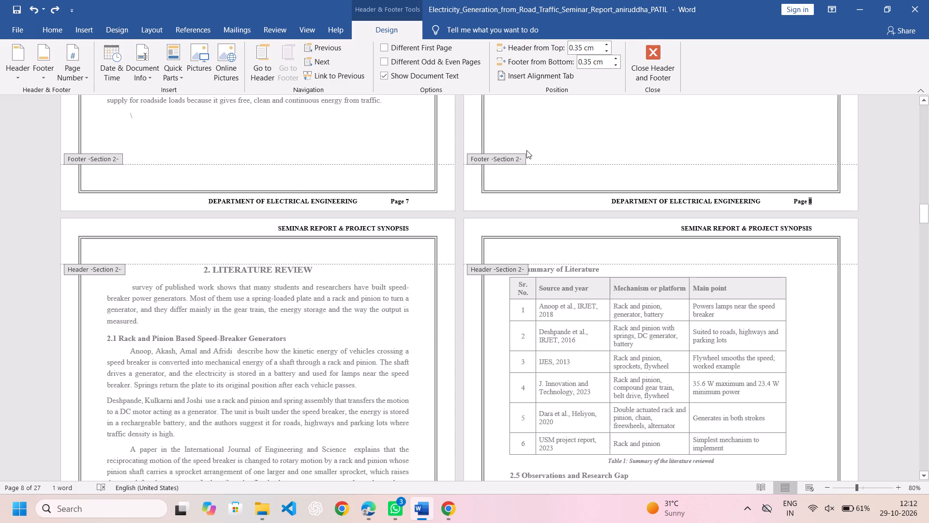
Copy the text DEPARTMENT OF ELECTRICAL ENGINEERING from the footer of the Introduction chapter's first page.
{"action": "double_click", "coordinate": [409, 136]}
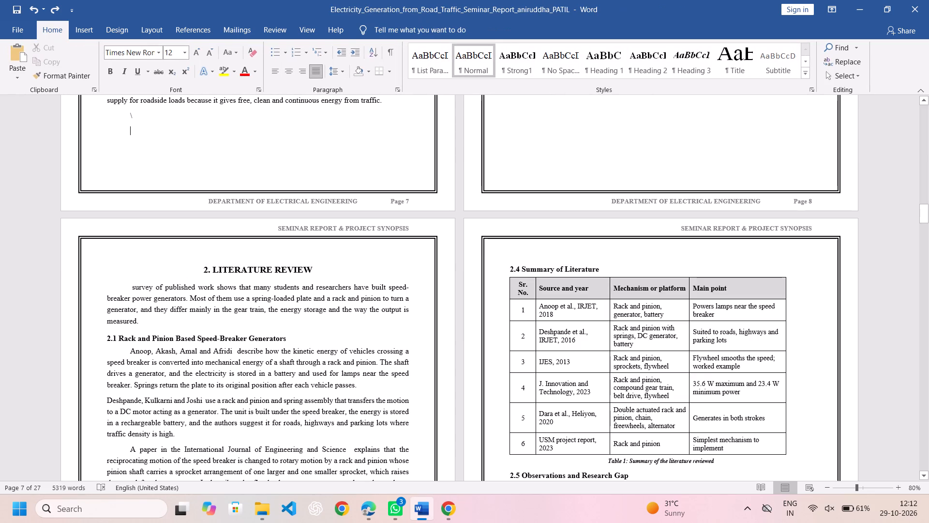
{"action": "double_click", "coordinate": [327, 192]}
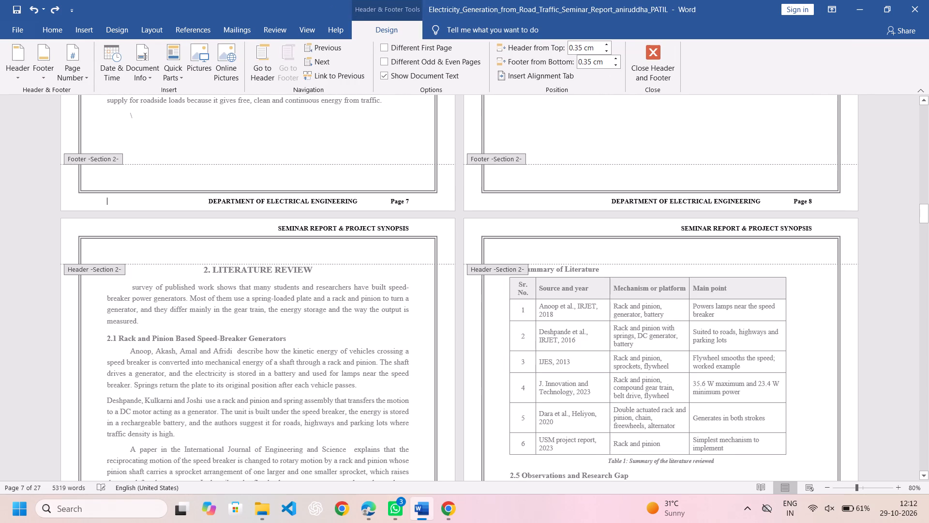
{"action": "left_click_drag", "start_coordinate": [206, 201], "coordinate": [199, 187]}
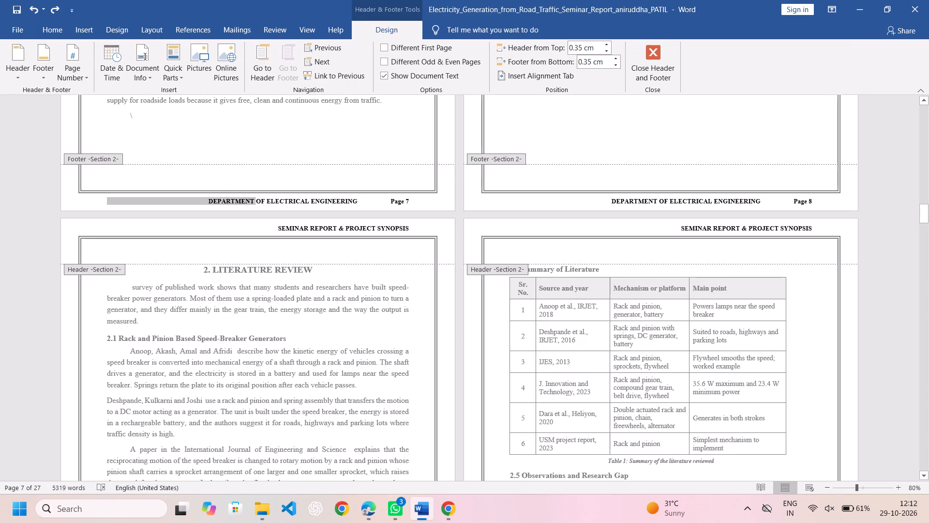
{"action": "left_click_drag", "start_coordinate": [199, 187], "coordinate": [208, 197]}
{"action": "left_click", "coordinate": [207, 201]}
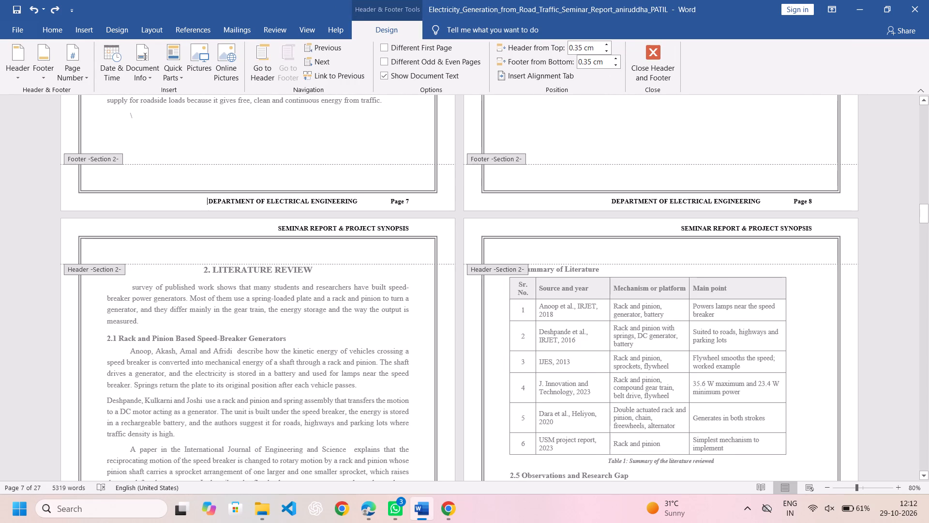
{"action": "left_click", "coordinate": [207, 201]}
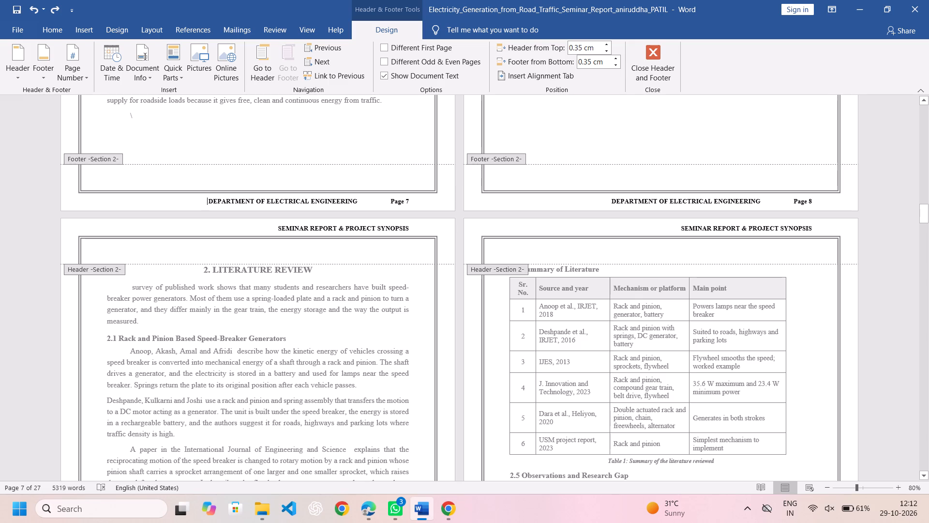
{"action": "left_click", "coordinate": [208, 200]}
{"action": "left_click_drag", "start_coordinate": [208, 200], "coordinate": [322, 222]}
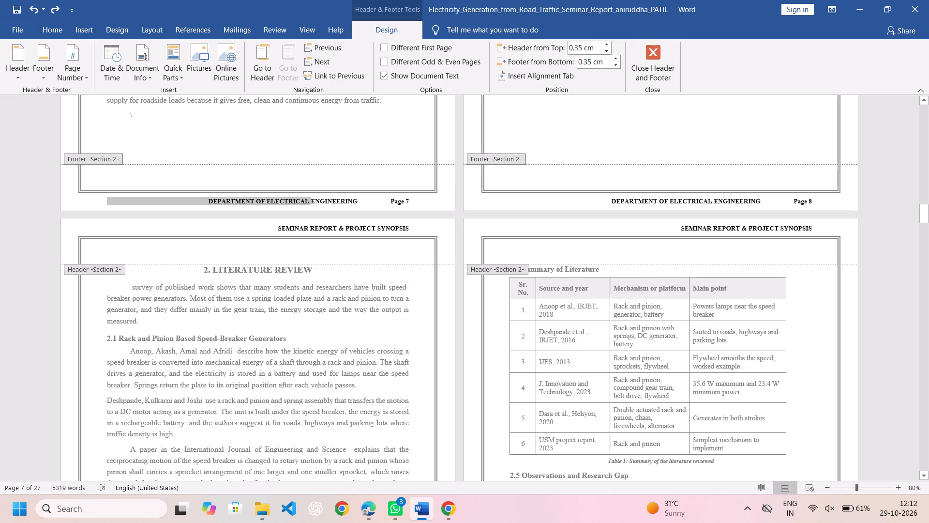
{"action": "left_click_drag", "start_coordinate": [322, 222], "coordinate": [344, 206]}
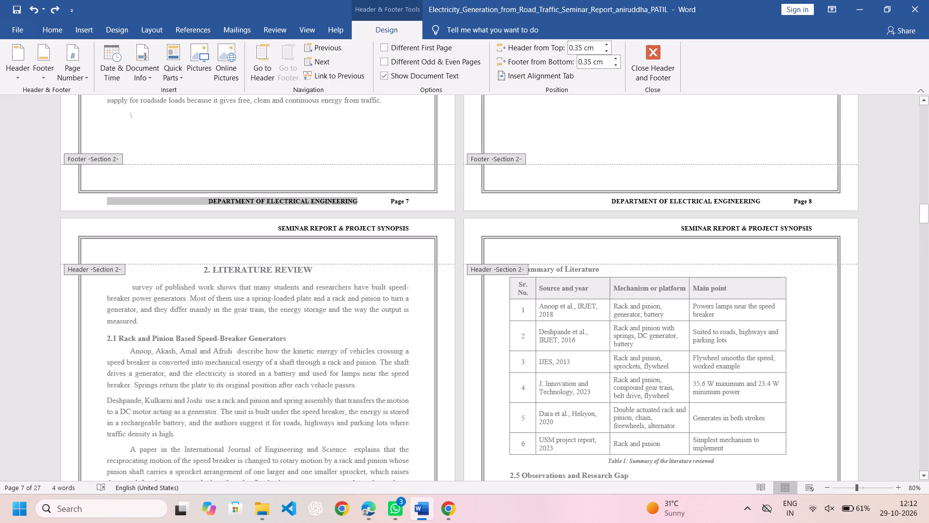
{"action": "key", "text": "ctrl+c"}
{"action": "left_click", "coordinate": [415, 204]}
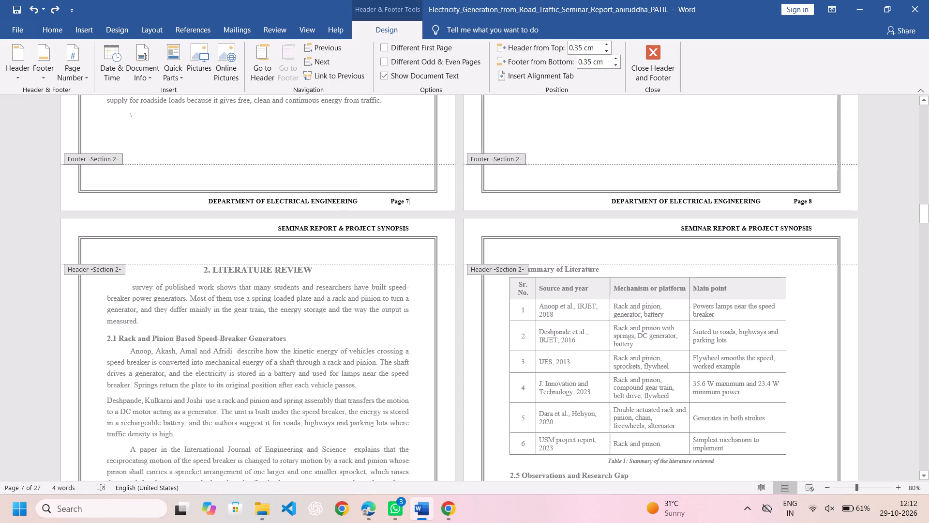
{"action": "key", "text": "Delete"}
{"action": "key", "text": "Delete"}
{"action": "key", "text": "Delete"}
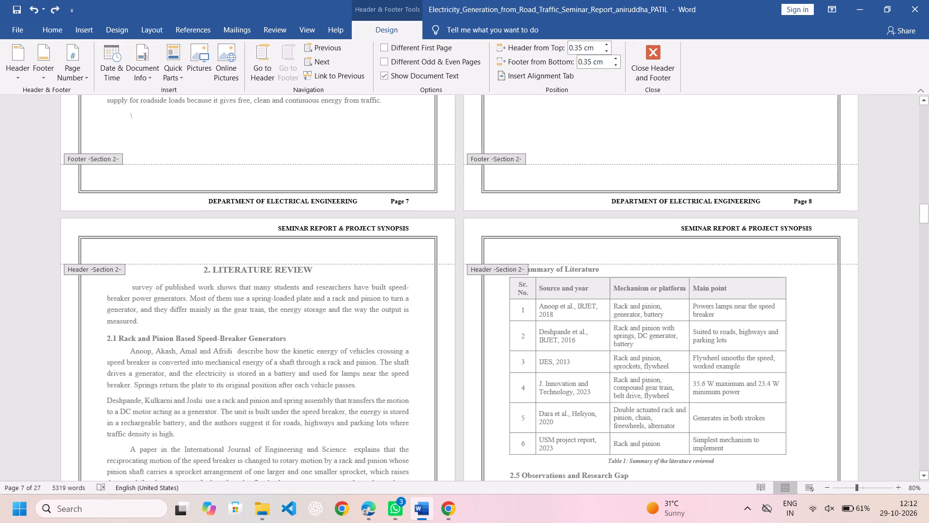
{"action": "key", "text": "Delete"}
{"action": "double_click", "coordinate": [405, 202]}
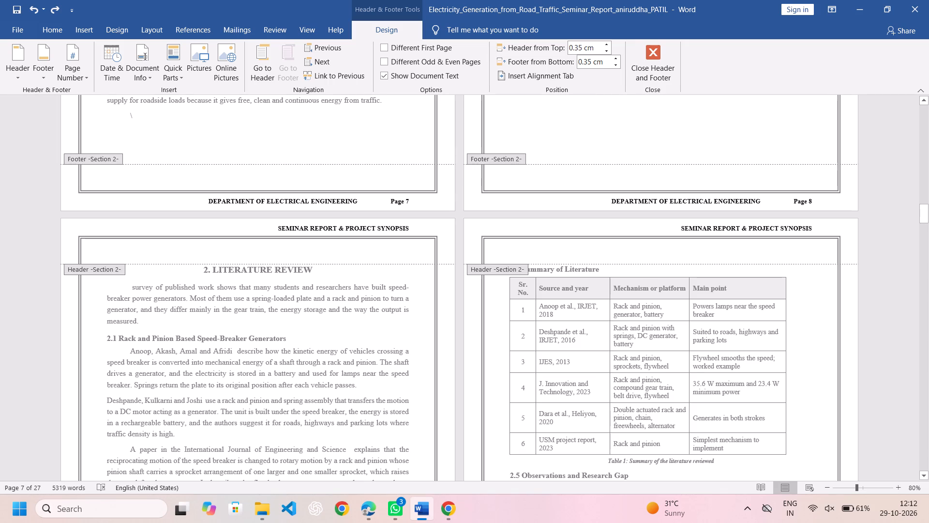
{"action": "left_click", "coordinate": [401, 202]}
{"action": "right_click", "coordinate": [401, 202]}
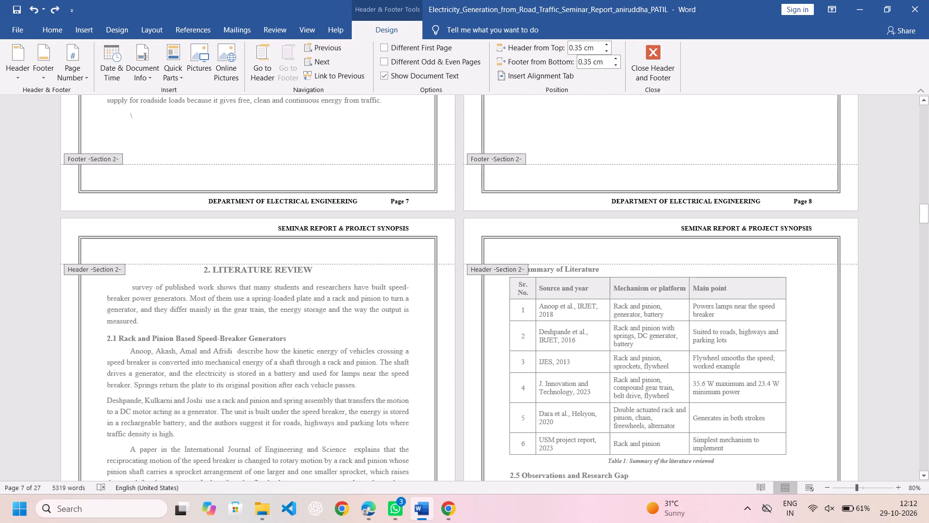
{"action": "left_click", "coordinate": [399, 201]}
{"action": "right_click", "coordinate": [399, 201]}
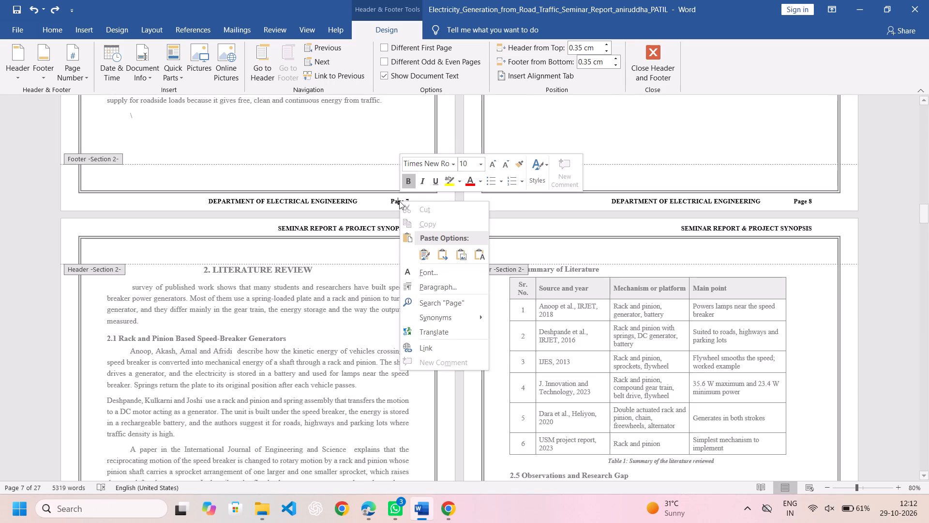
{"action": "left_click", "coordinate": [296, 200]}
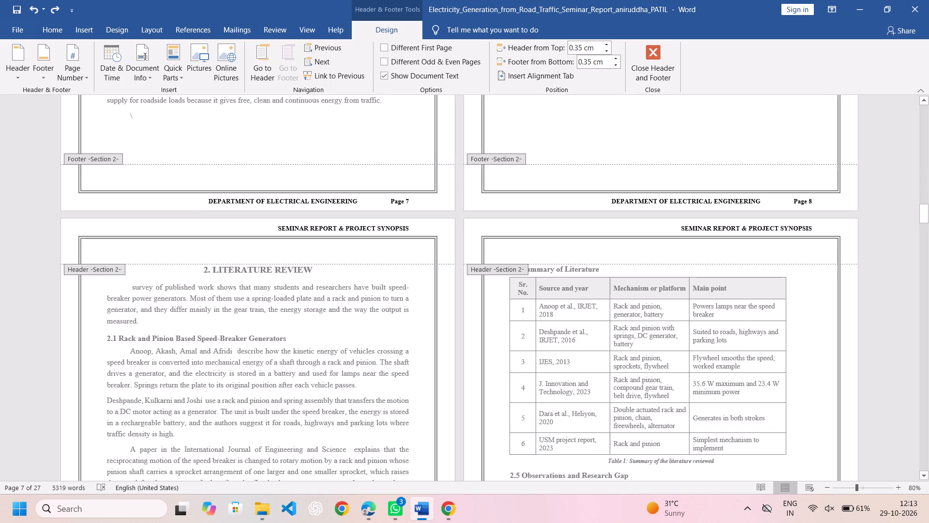
Erase the department name and page number from the Section 2 footer.
{"action": "left_click", "coordinate": [417, 206]}
{"action": "key", "text": "Delete"}
{"action": "key", "text": "Delete"}
{"action": "key", "text": "BackSpace"}
{"action": "key", "text": "BackSpace"}
{"action": "key", "text": "BackSpace"}
{"action": "key", "text": "BackSpace"}
{"action": "key", "text": "BackSpace"}
{"action": "key", "text": "BackSpace"}
{"action": "key", "text": "BackSpace"}
{"action": "key", "text": "BackSpace"}
{"action": "key", "text": "BackSpace"}
{"action": "key", "text": "BackSpace"}
{"action": "key", "text": "BackSpace"}
{"action": "key", "text": "BackSpace"}
{"action": "key", "text": "BackSpace"}
{"action": "key", "text": "BackSpace"}
{"action": "key", "text": "BackSpace"}
{"action": "key", "text": "BackSpace"}
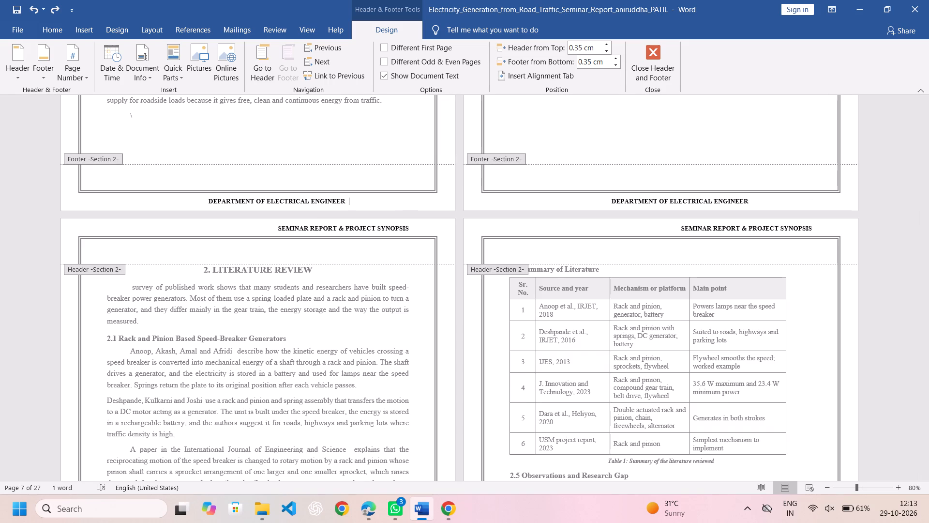
{"action": "key", "text": "BackSpace"}
{"action": "key", "text": "BackSpace"}
{"action": "key", "text": "BackSpace"}
{"action": "key", "text": "BackSpace"}
{"action": "key", "text": "BackSpace"}
{"action": "key", "text": "BackSpace"}
{"action": "key", "text": "BackSpace"}
{"action": "key", "text": "BackSpace"}
{"action": "key", "text": "BackSpace"}
{"action": "key", "text": "BackSpace"}
{"action": "key", "text": "BackSpace"}
{"action": "key", "text": "BackSpace"}
{"action": "key", "text": "BackSpace"}
{"action": "key", "text": "BackSpace"}
{"action": "key", "text": "BackSpace"}
{"action": "key", "text": "BackSpace"}
{"action": "key", "text": "BackSpace"}
{"action": "key", "text": "BackSpace"}
{"action": "key", "text": "BackSpace"}
{"action": "key", "text": "BackSpace"}
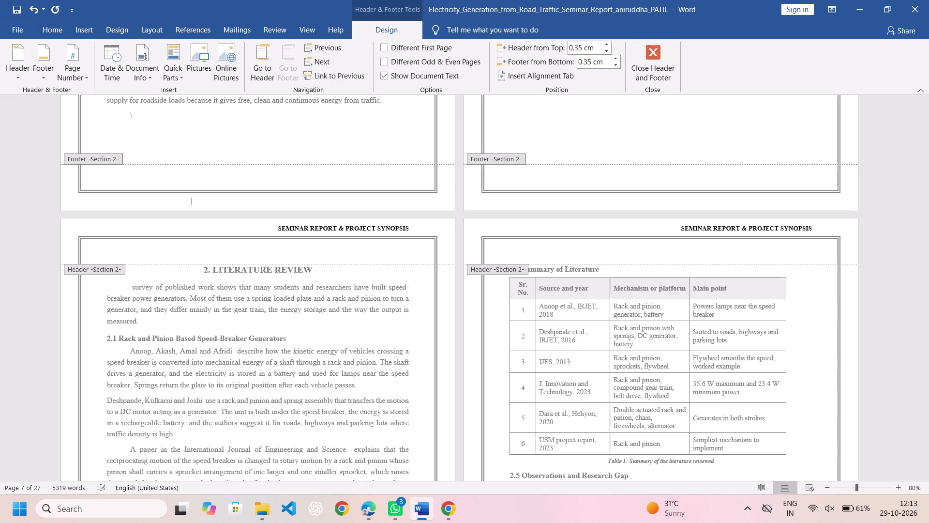
Browse the gallery of built-in footer designs for a layout suited to the Section 2 footer.
{"action": "left_click", "coordinate": [90, 28]}
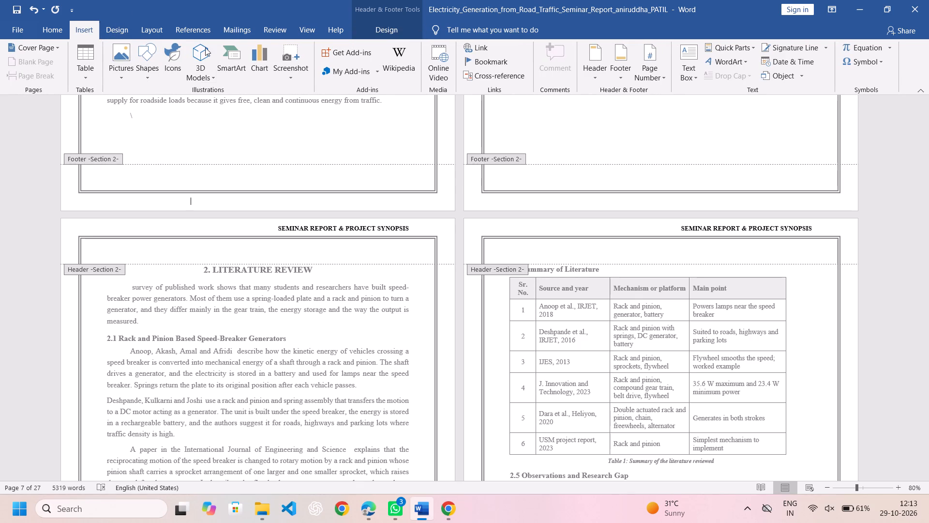
{"action": "left_click", "coordinate": [625, 75]}
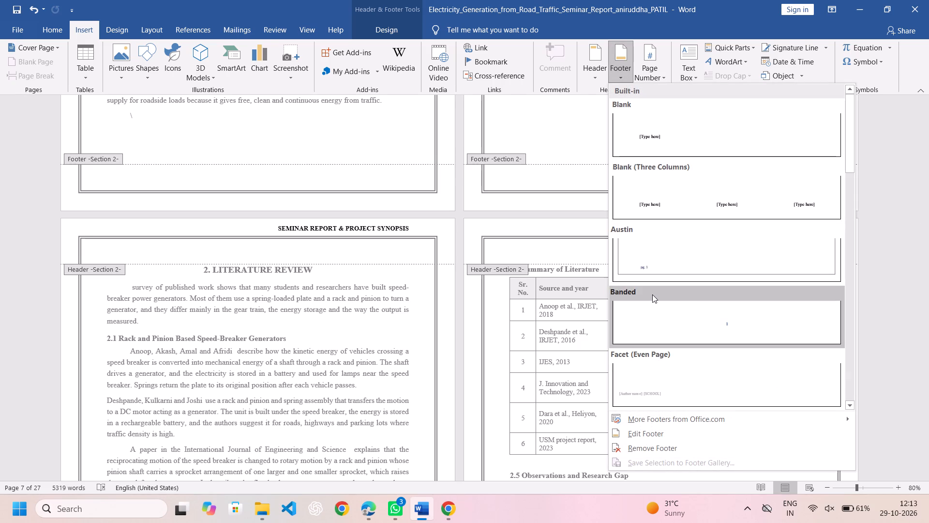
{"action": "scroll", "coordinate": [727, 256], "scroll_direction": "down", "scroll_amount": 2}
{"action": "scroll", "coordinate": [727, 256], "scroll_direction": "up", "scroll_amount": 1}
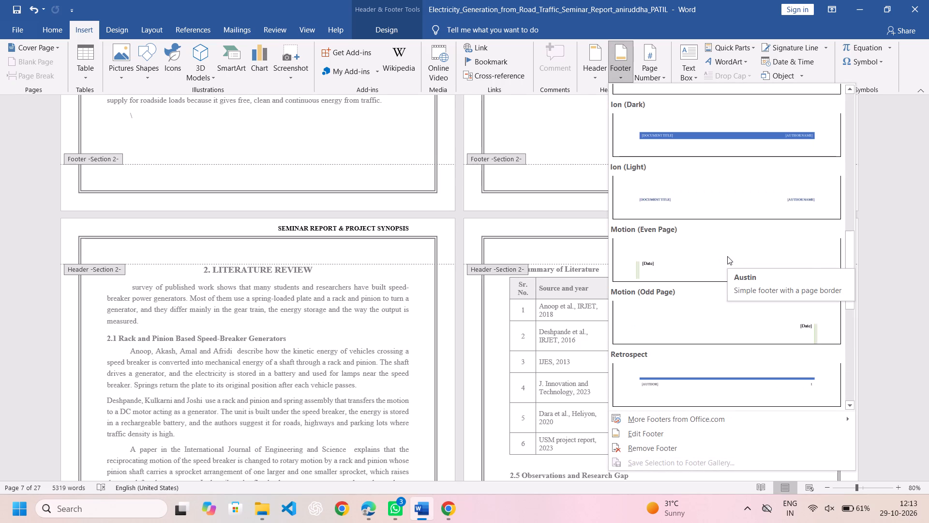
{"action": "scroll", "coordinate": [727, 256], "scroll_direction": "up", "scroll_amount": 2}
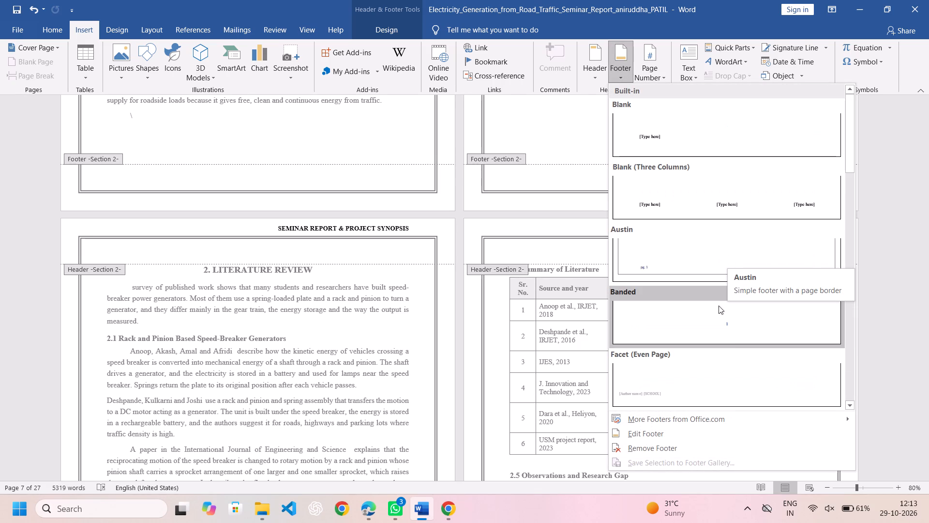
{"action": "scroll", "coordinate": [719, 341], "scroll_direction": "up", "scroll_amount": 1}
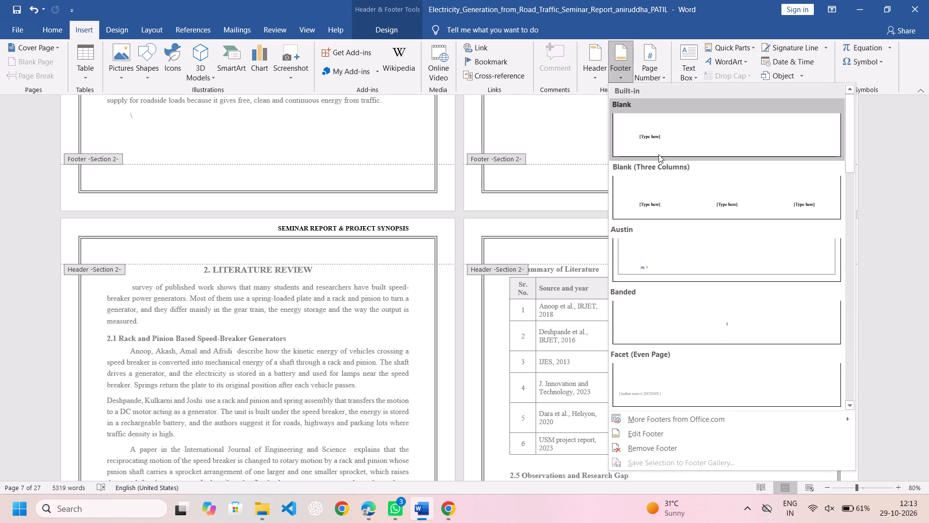
{"action": "scroll", "coordinate": [686, 312], "scroll_direction": "down", "scroll_amount": 1}
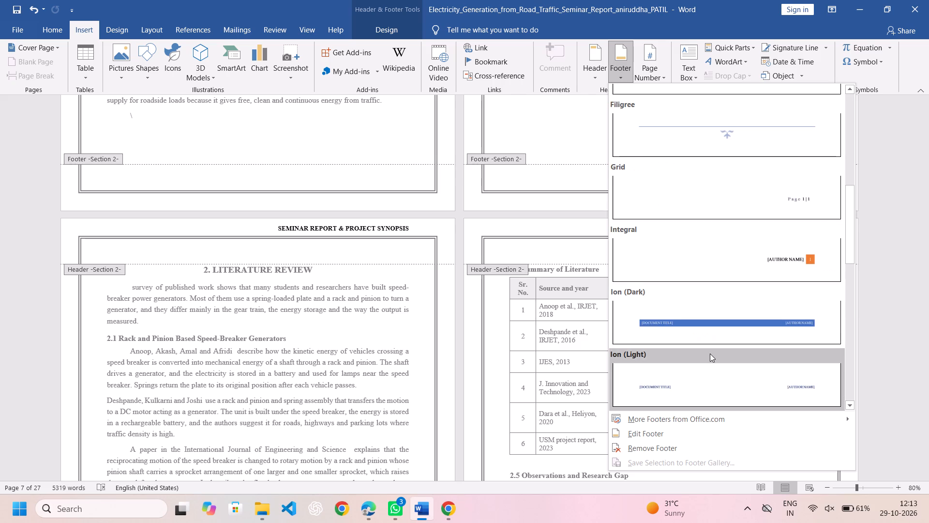
{"action": "scroll", "coordinate": [710, 354], "scroll_direction": "down", "scroll_amount": 2}
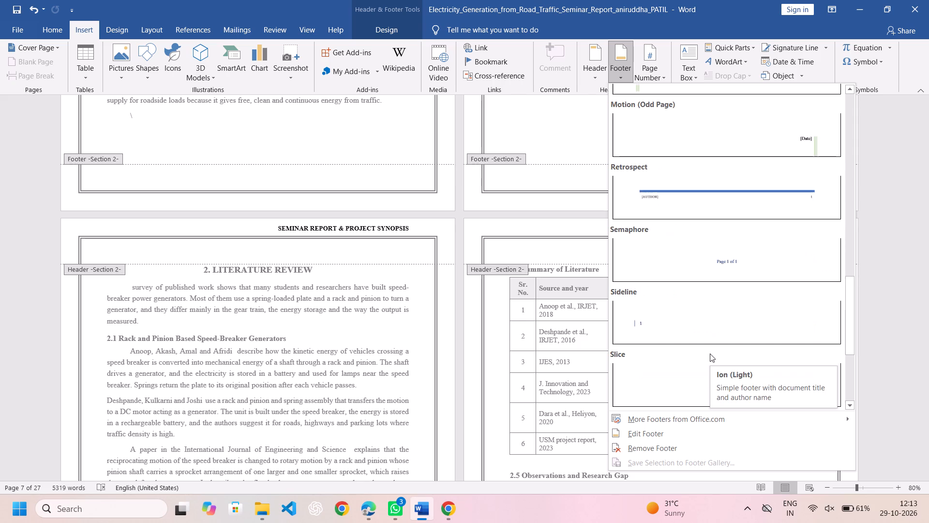
{"action": "scroll", "coordinate": [710, 354], "scroll_direction": "down", "scroll_amount": 2}
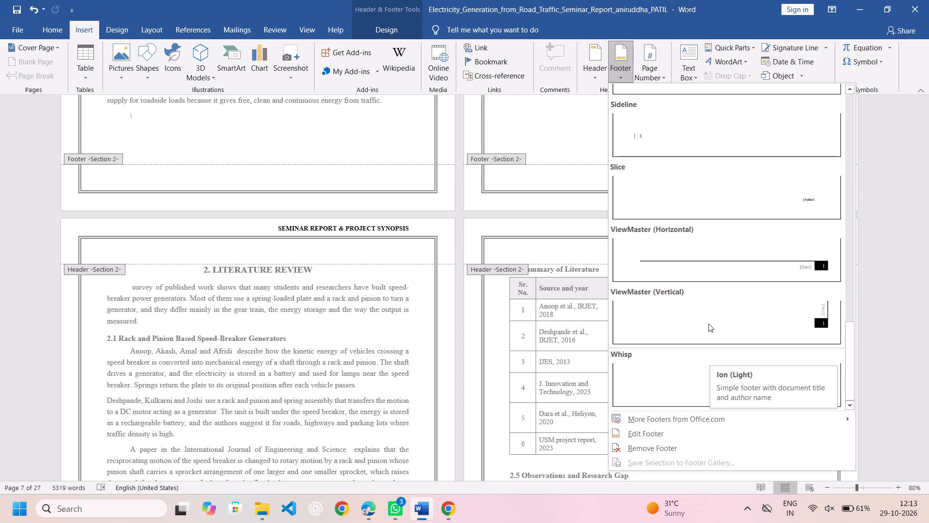
{"action": "scroll", "coordinate": [708, 323], "scroll_direction": "up", "scroll_amount": 6}
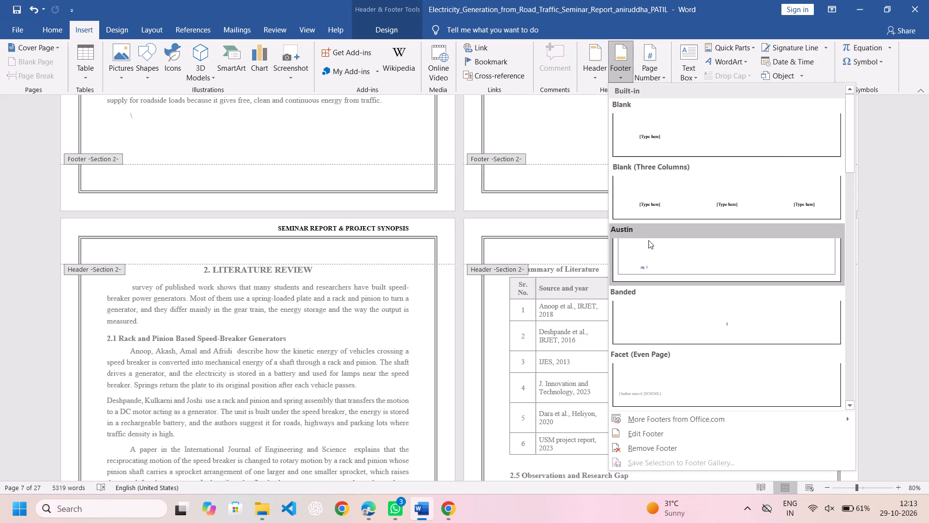
{"action": "scroll", "coordinate": [674, 284], "scroll_direction": "down", "scroll_amount": 1}
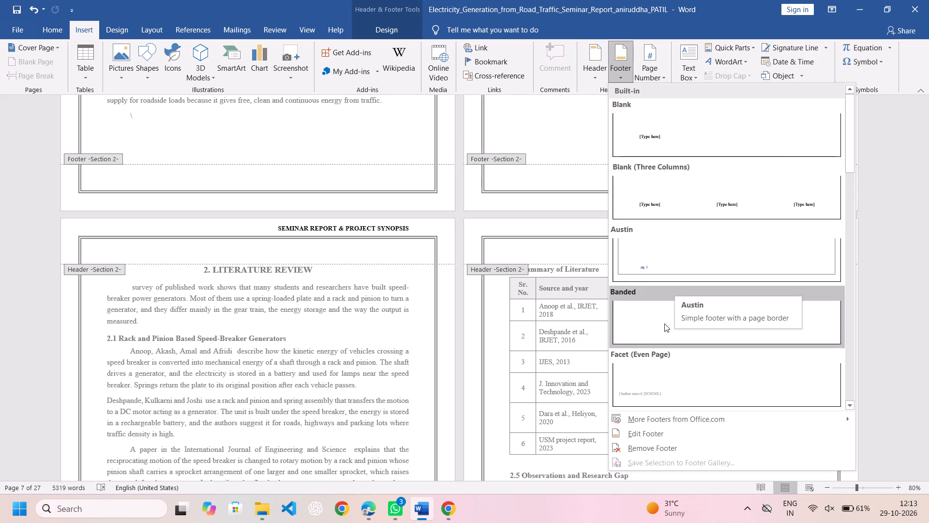
{"action": "scroll", "coordinate": [664, 323], "scroll_direction": "down", "scroll_amount": 1}
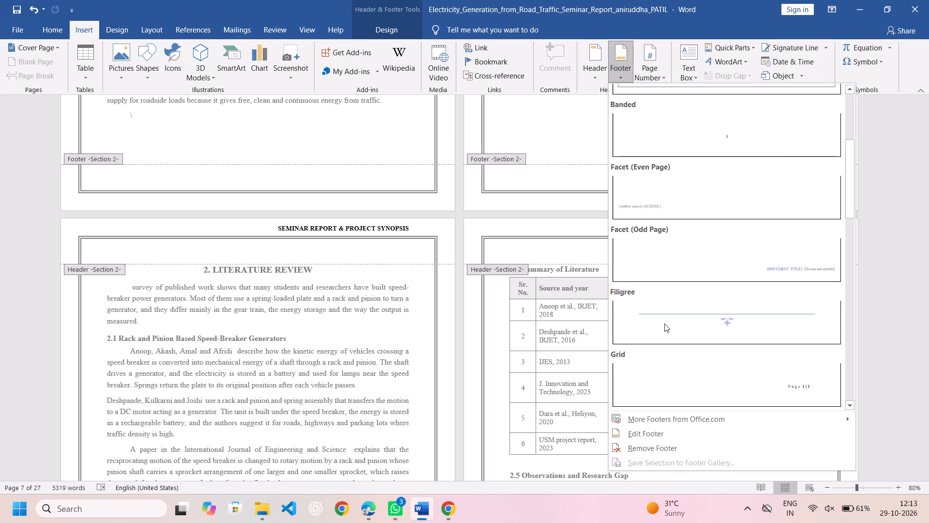
{"action": "scroll", "coordinate": [664, 323], "scroll_direction": "down", "scroll_amount": 2}
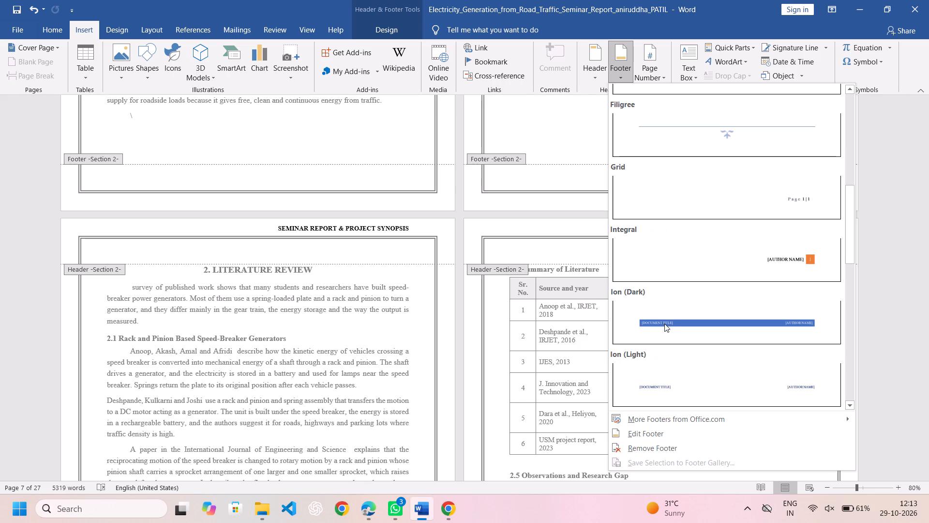
{"action": "scroll", "coordinate": [664, 323], "scroll_direction": "down", "scroll_amount": 1}
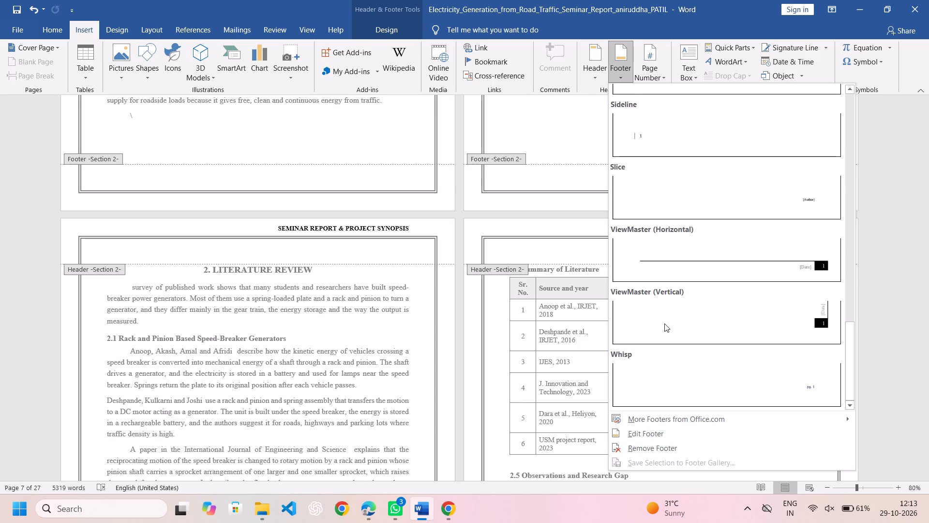
{"action": "scroll", "coordinate": [664, 323], "scroll_direction": "down", "scroll_amount": 2}
{"action": "scroll", "coordinate": [664, 323], "scroll_direction": "up", "scroll_amount": 4}
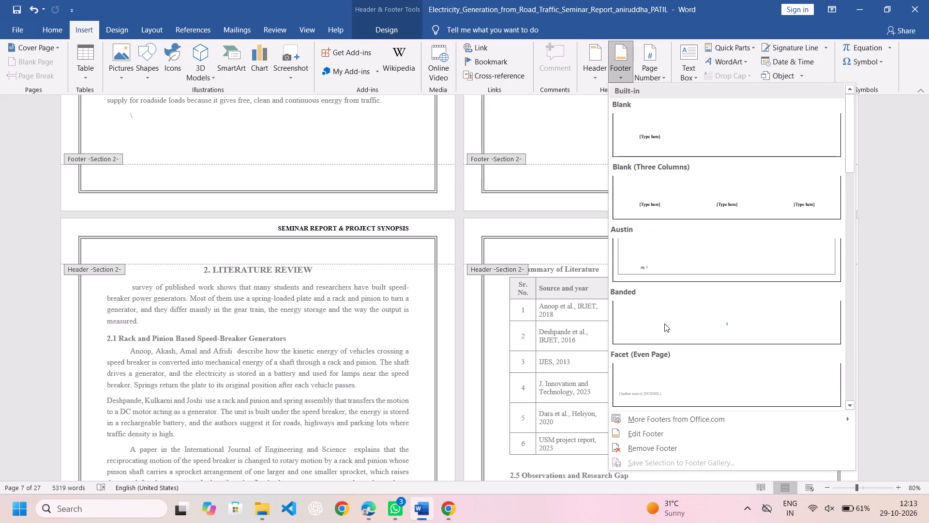
{"action": "scroll", "coordinate": [664, 323], "scroll_direction": "up", "scroll_amount": 6}
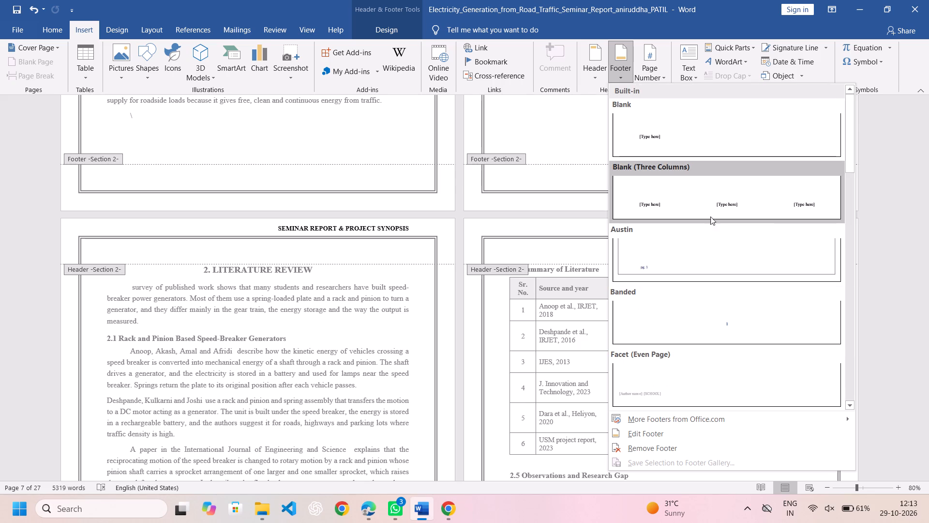
Insert an Accent Bar 2 page number at the bottom of the page in the Section 2 footer.
{"action": "left_click", "coordinate": [660, 77]}
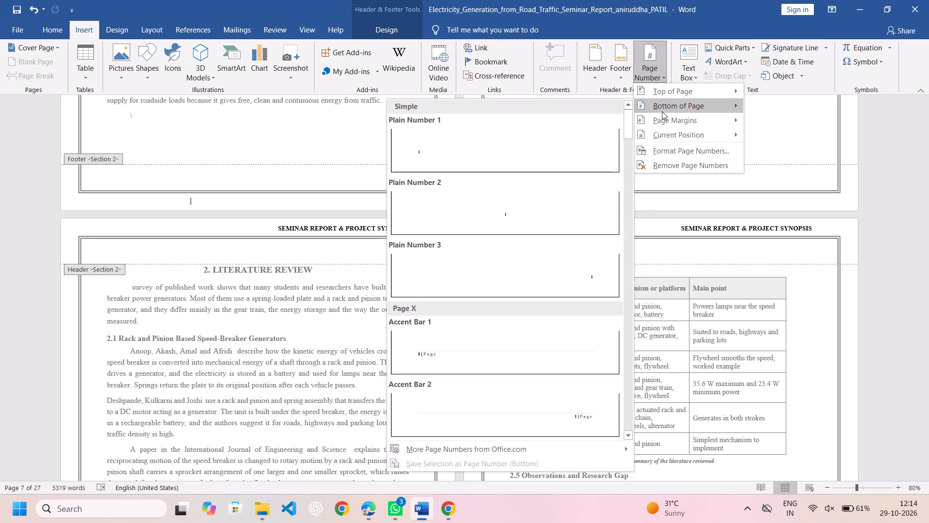
{"action": "left_click", "coordinate": [528, 398]}
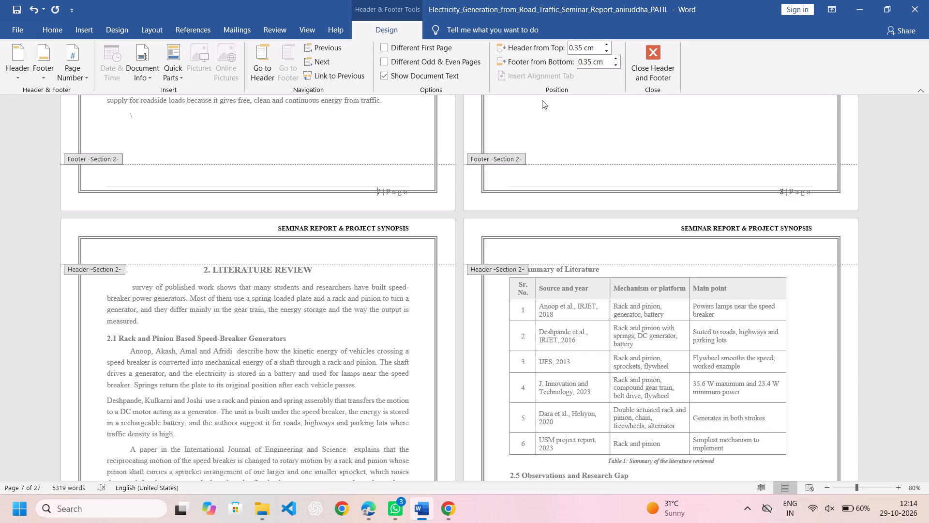
Set the Section 2 footer's distance from the bottom of the page to 0 cm.
{"action": "left_click", "coordinate": [614, 65]}
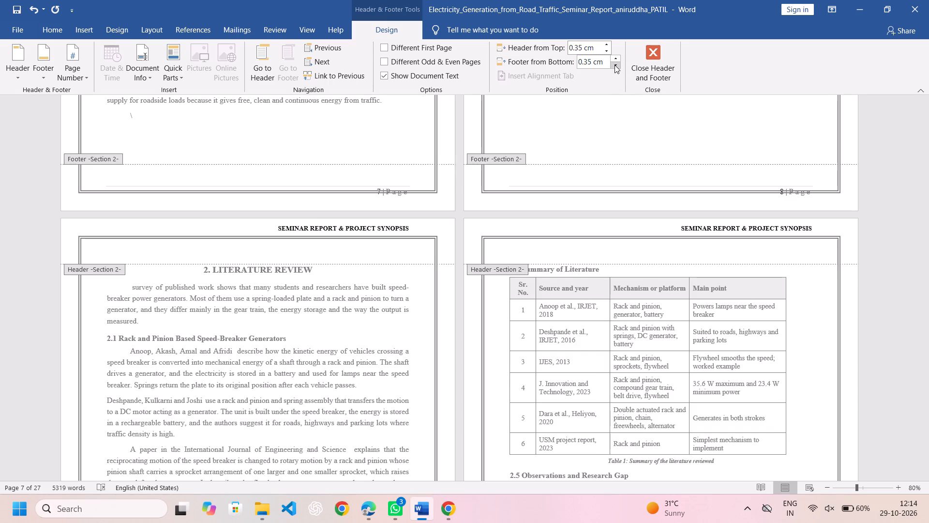
{"action": "left_click", "coordinate": [614, 65]}
{"action": "left_click", "coordinate": [614, 66]}
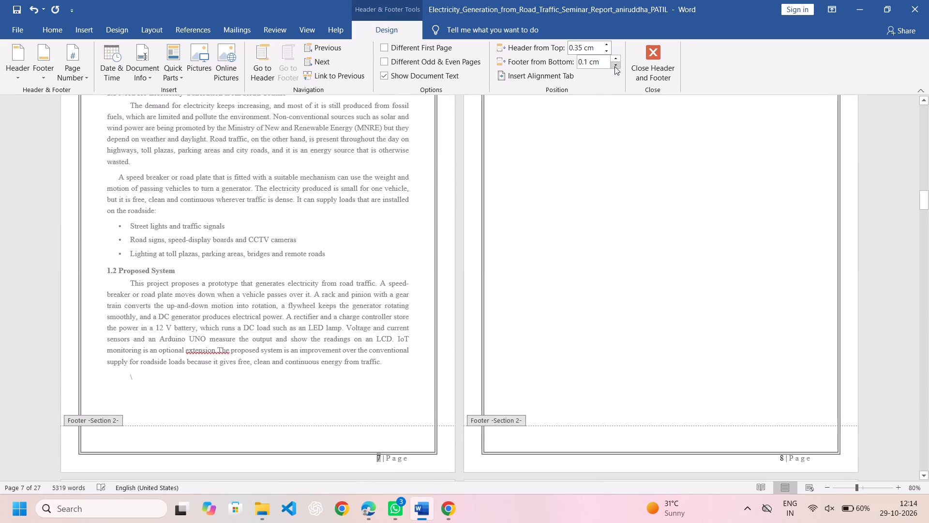
{"action": "left_click", "coordinate": [614, 66]}
{"action": "left_click", "coordinate": [614, 66]}
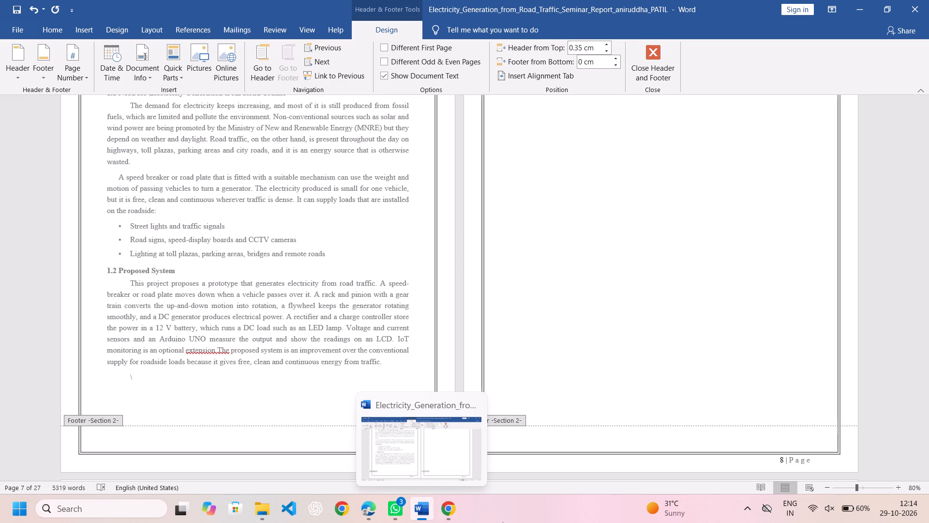
{"action": "left_click", "coordinate": [309, 459]}
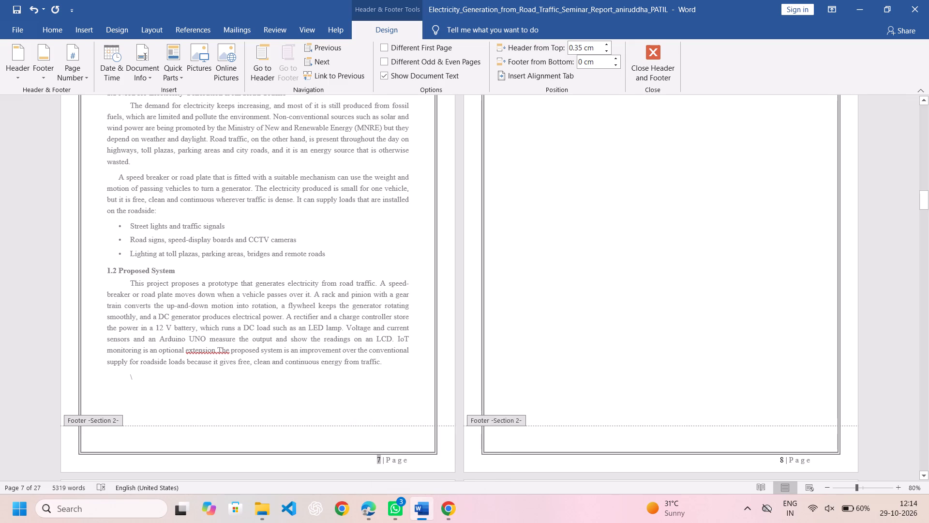
Erase the whole page number entry, including the bar and the word Page, from the Section 2 footer.
{"action": "left_click", "coordinate": [411, 467]}
{"action": "left_click", "coordinate": [412, 461]}
{"action": "key", "text": "Delete"}
{"action": "key", "text": "Delete"}
{"action": "key", "text": "Delete"}
{"action": "key", "text": "Delete"}
{"action": "key", "text": "BackSpace"}
{"action": "key", "text": "BackSpace"}
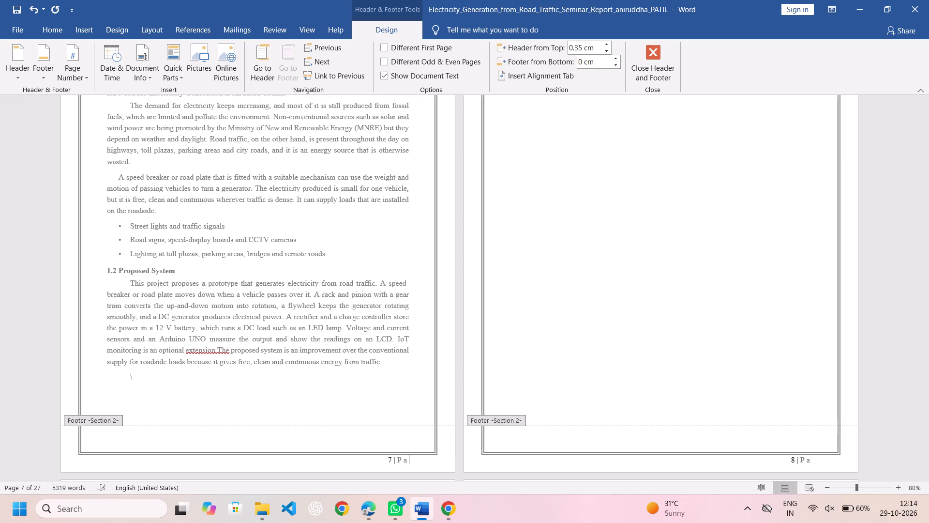
{"action": "key", "text": "BackSpace"}
{"action": "key", "text": "BackSpace"}
{"action": "key", "text": "BackSpace"}
{"action": "key", "text": "BackSpace"}
{"action": "key", "text": "BackSpace"}
{"action": "key", "text": "BackSpace"}
{"action": "key", "text": "BackSpace"}
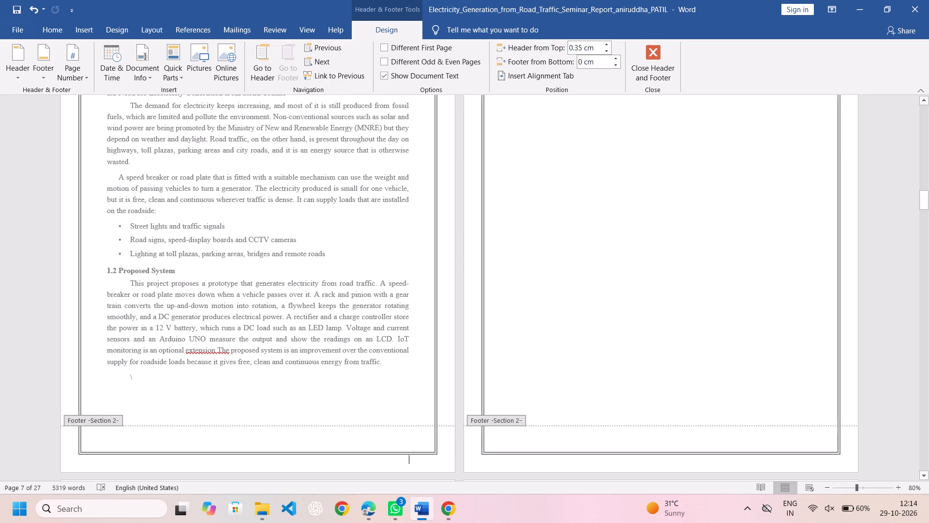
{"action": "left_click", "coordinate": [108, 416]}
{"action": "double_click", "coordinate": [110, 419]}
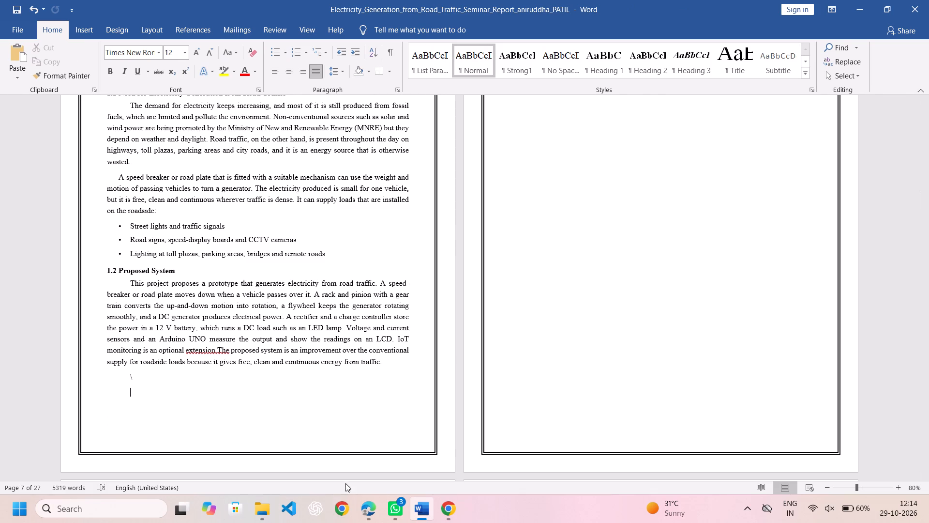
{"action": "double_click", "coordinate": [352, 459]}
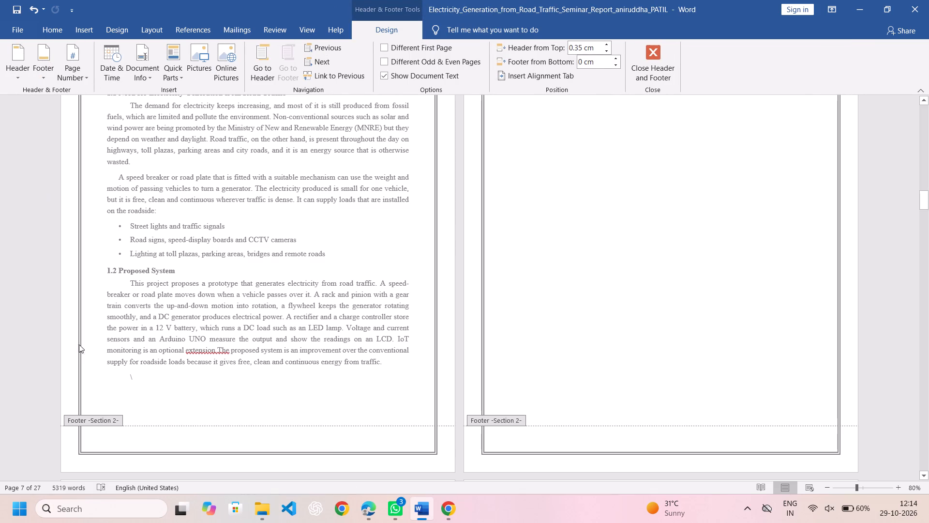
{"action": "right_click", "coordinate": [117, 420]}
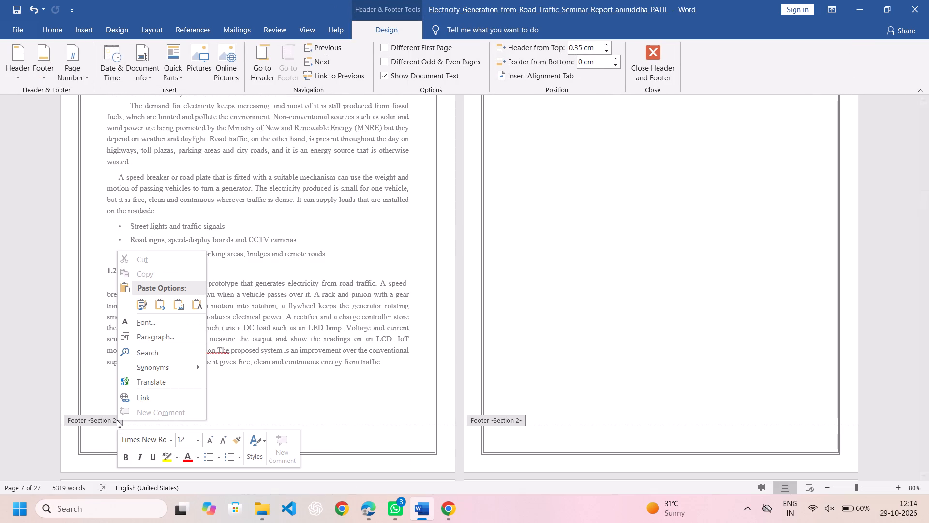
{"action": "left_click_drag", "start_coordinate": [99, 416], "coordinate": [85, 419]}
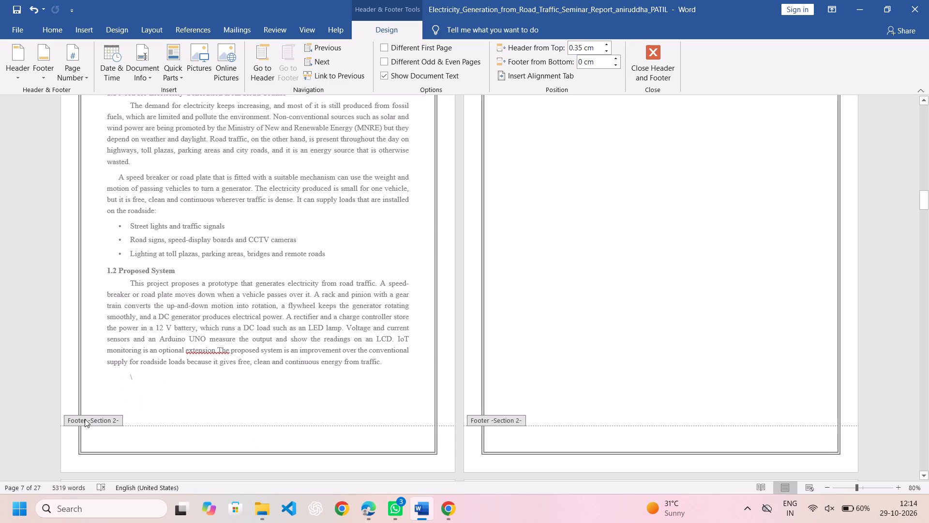
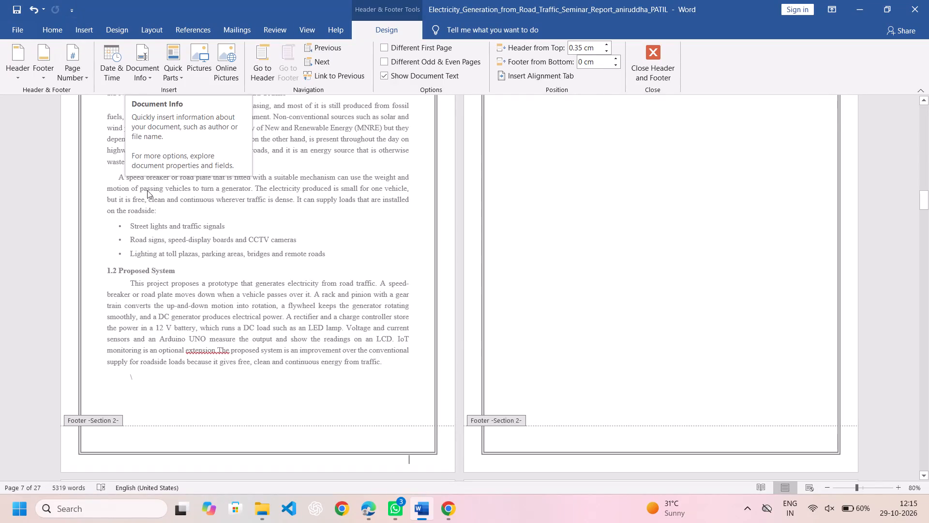
Insert a Plain Number 1 page number at the bottom of the page in the Section 2 footer.
{"action": "scroll", "coordinate": [193, 269], "scroll_direction": "up", "scroll_amount": 6}
{"action": "scroll", "coordinate": [193, 269], "scroll_direction": "down", "scroll_amount": 1}
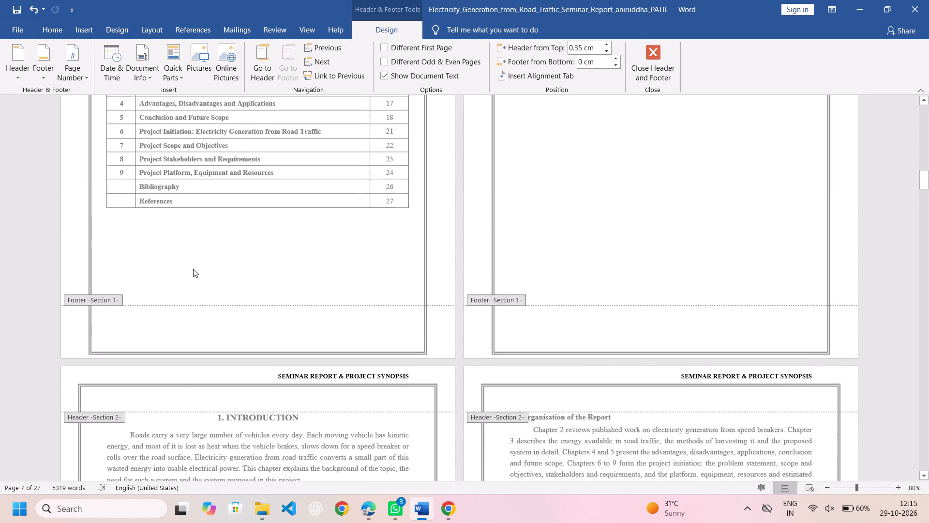
{"action": "scroll", "coordinate": [193, 269], "scroll_direction": "down", "scroll_amount": 3}
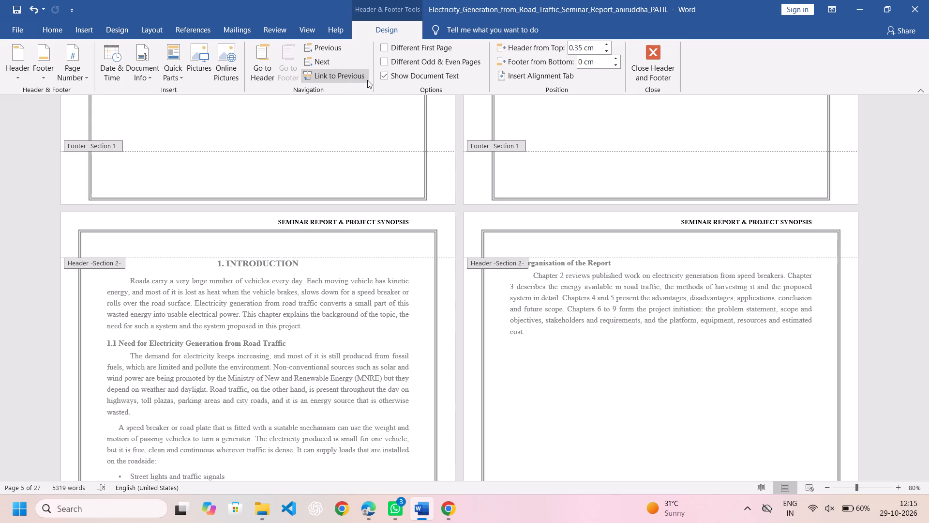
{"action": "scroll", "coordinate": [94, 80], "scroll_direction": "left", "scroll_amount": 1}
{"action": "left_click", "coordinate": [69, 76]}
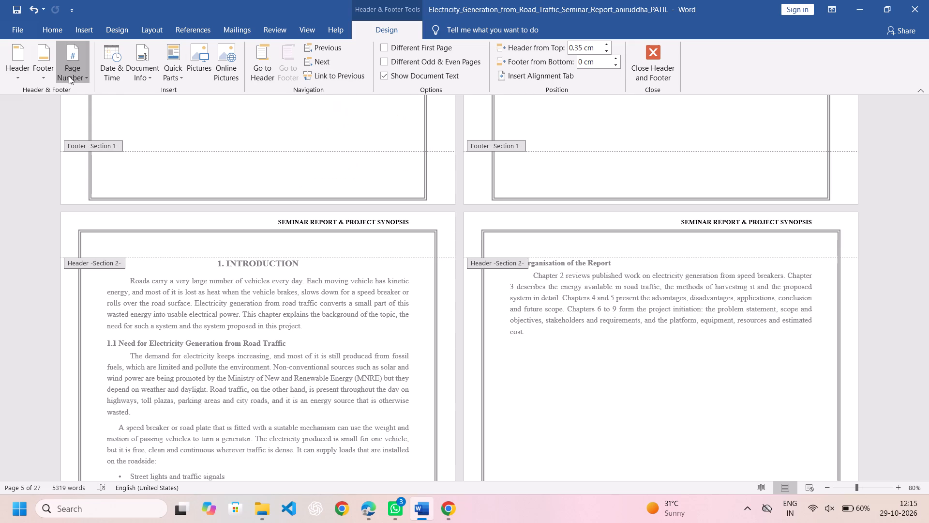
{"action": "scroll", "coordinate": [105, 159], "scroll_direction": "right", "scroll_amount": 1}
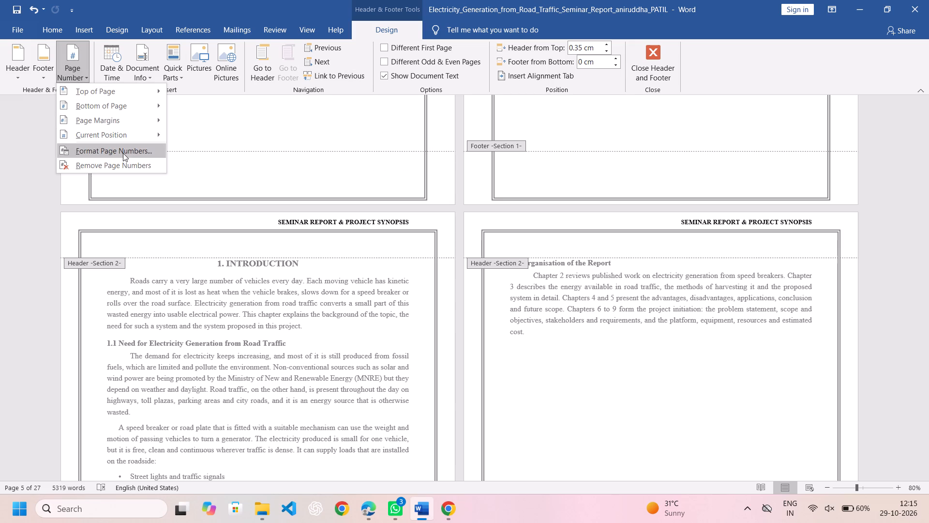
{"action": "scroll", "coordinate": [123, 153], "scroll_direction": "right", "scroll_amount": 1}
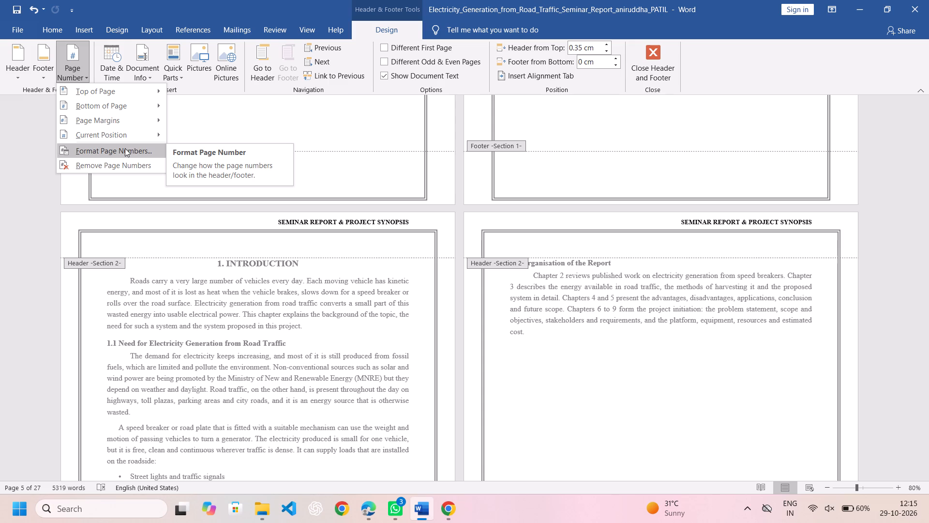
{"action": "scroll", "coordinate": [125, 148], "scroll_direction": "right", "scroll_amount": 1}
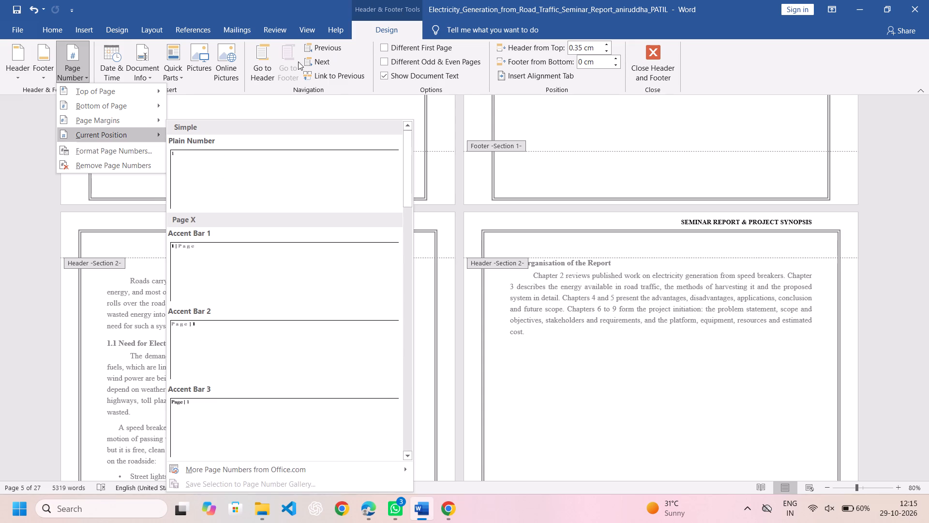
{"action": "left_click", "coordinate": [133, 133]}
{"action": "left_click", "coordinate": [139, 106]}
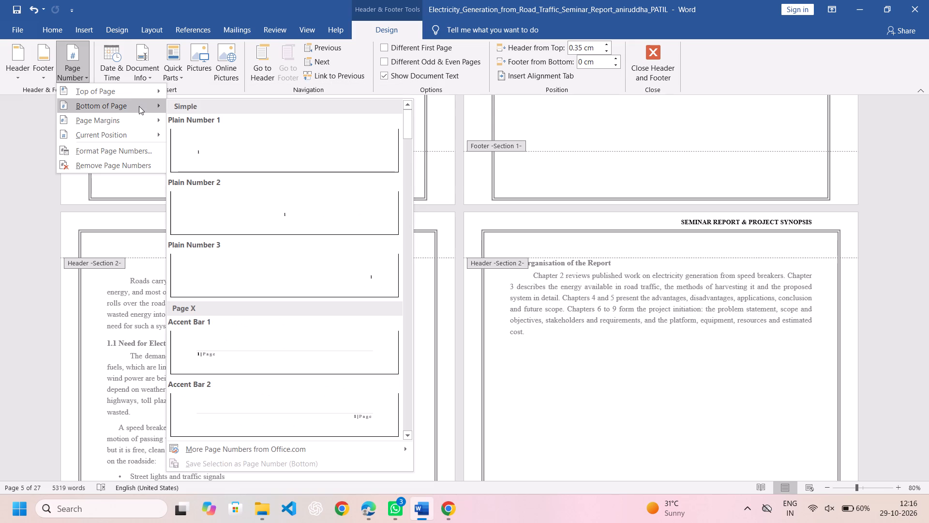
{"action": "left_click", "coordinate": [235, 149]}
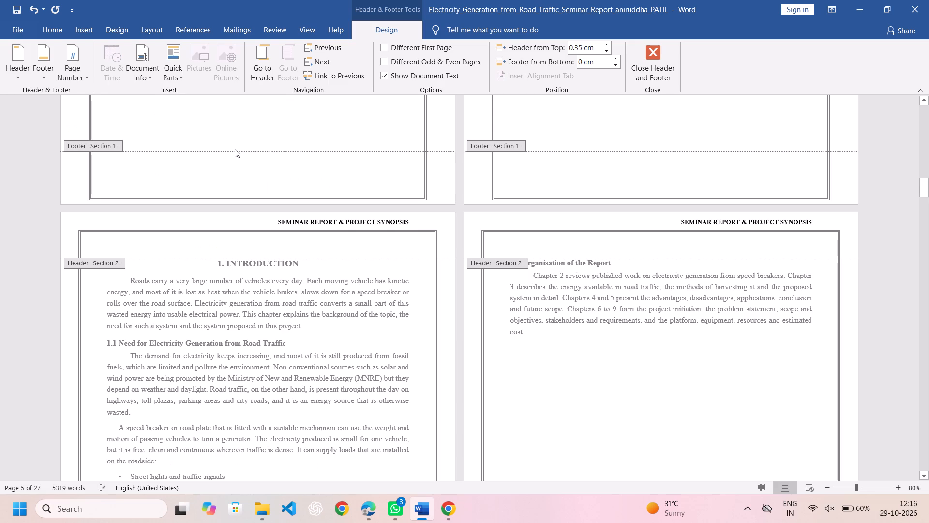
Enable a different first page for Section 2 and enter 1 followed by a new line in its first-page footer.
{"action": "scroll", "coordinate": [224, 257], "scroll_direction": "down", "scroll_amount": 4}
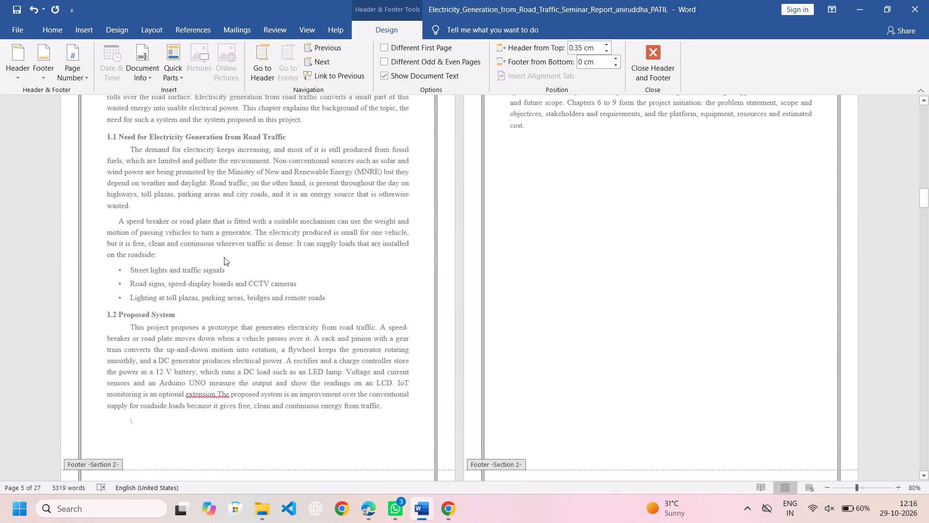
{"action": "scroll", "coordinate": [224, 257], "scroll_direction": "down", "scroll_amount": 1}
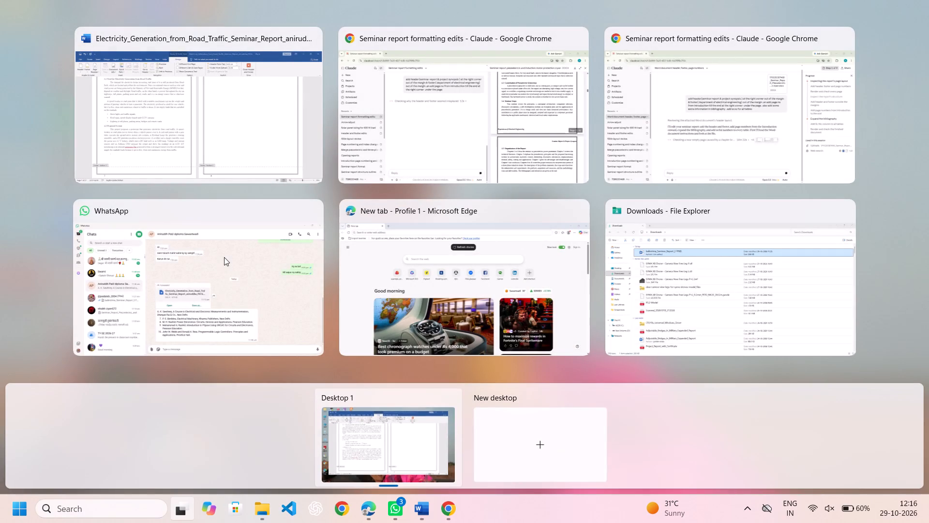
{"action": "scroll", "coordinate": [224, 257], "scroll_direction": "up", "scroll_amount": 1}
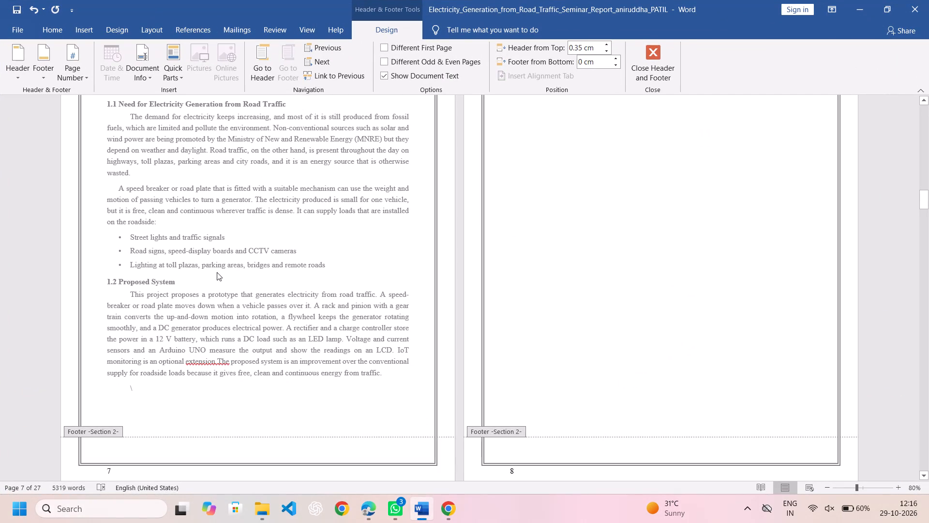
{"action": "scroll", "coordinate": [217, 272], "scroll_direction": "up", "scroll_amount": 4}
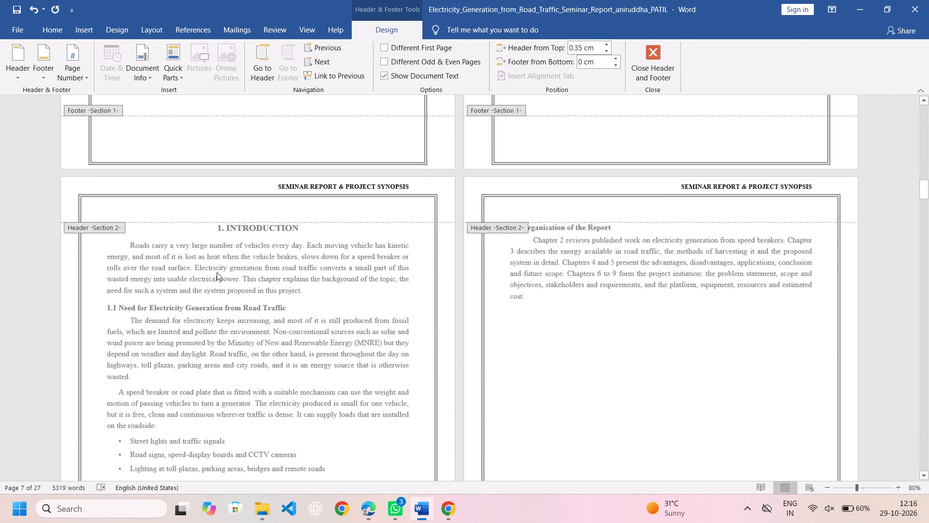
{"action": "scroll", "coordinate": [130, 186], "scroll_direction": "down", "scroll_amount": 1}
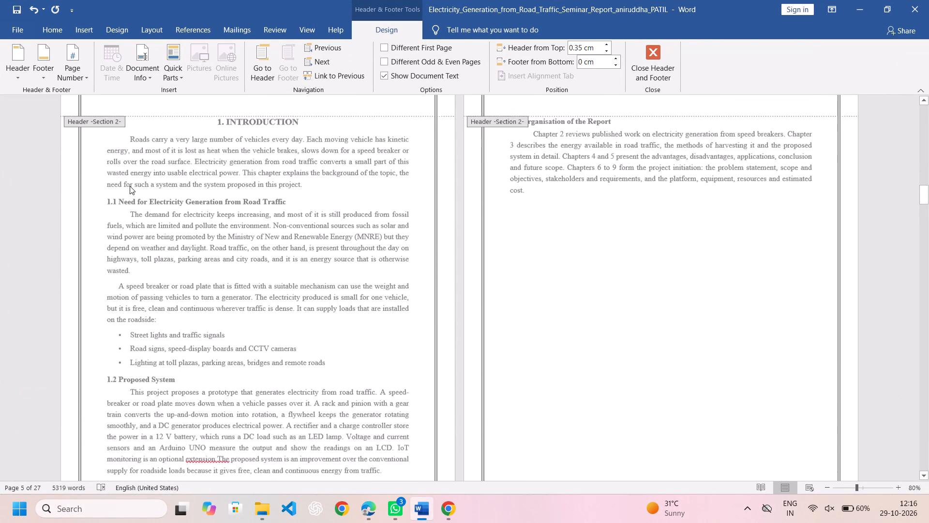
{"action": "scroll", "coordinate": [130, 186], "scroll_direction": "down", "scroll_amount": 1}
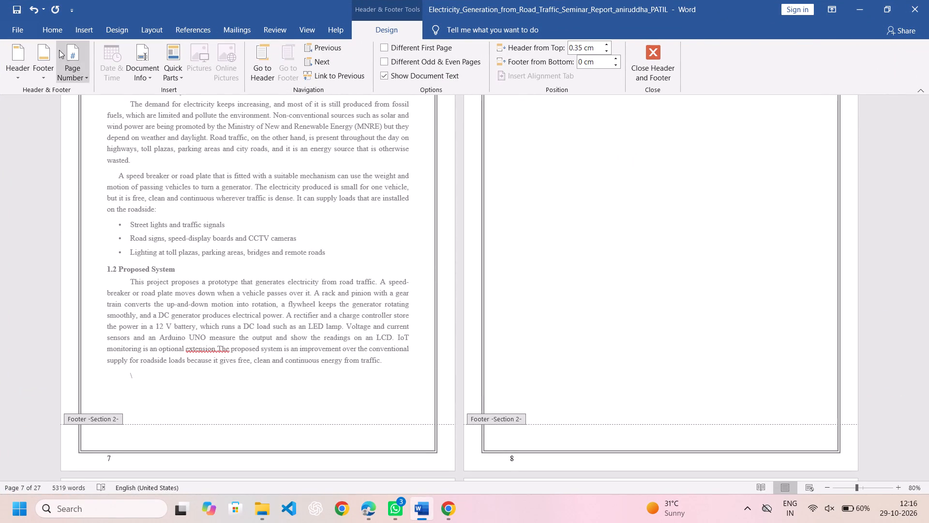
{"action": "left_click", "coordinate": [64, 52]}
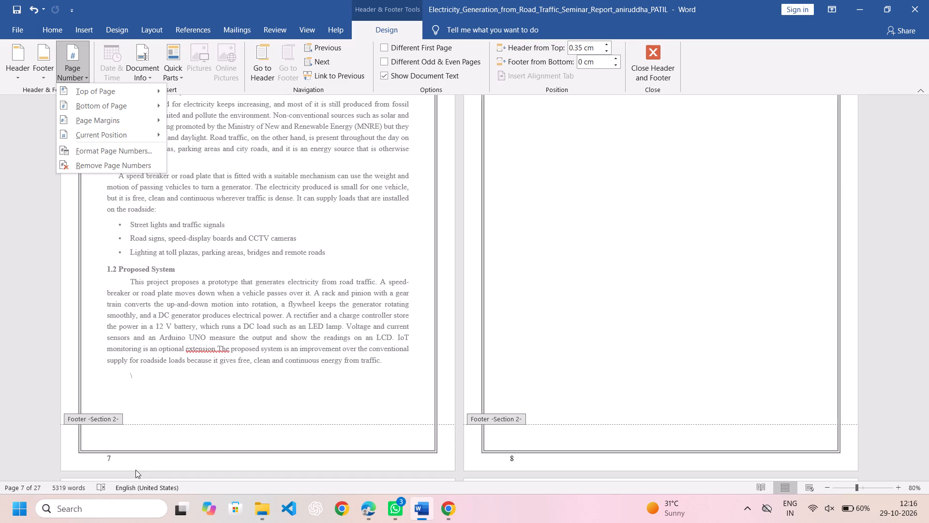
{"action": "double_click", "coordinate": [107, 456]}
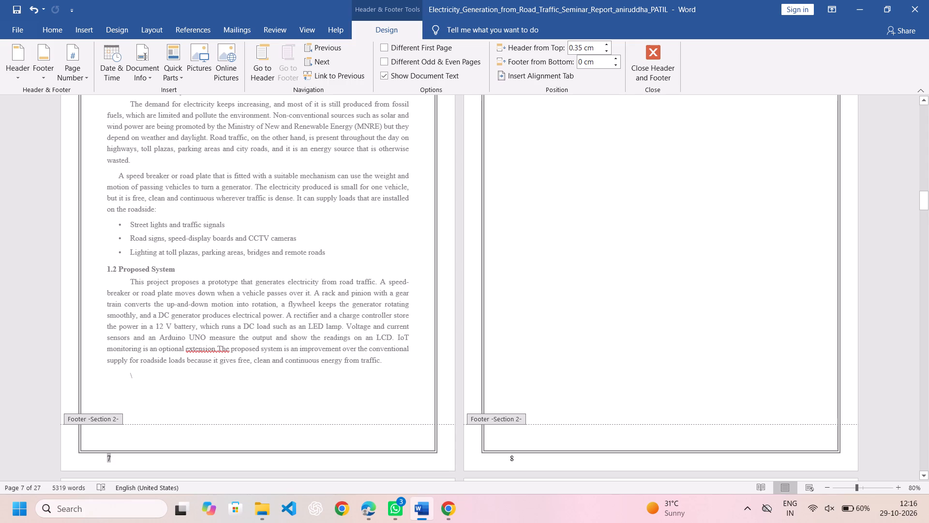
{"action": "key", "text": "Right"}
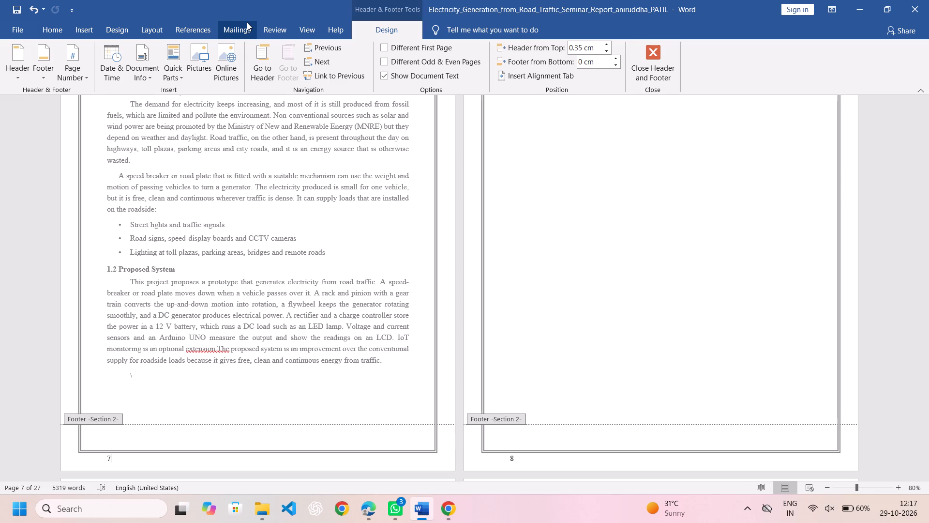
{"action": "left_click", "coordinate": [385, 47]}
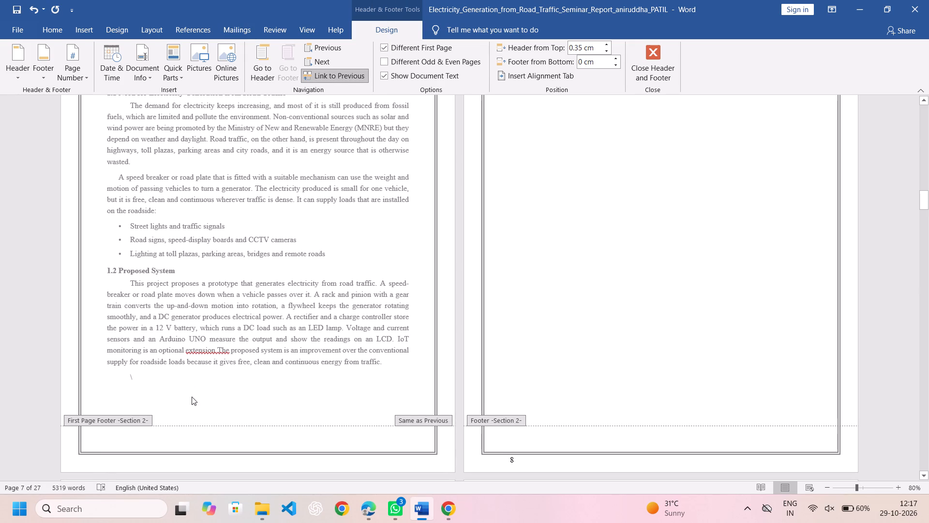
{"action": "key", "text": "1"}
{"action": "key", "text": "Return"}
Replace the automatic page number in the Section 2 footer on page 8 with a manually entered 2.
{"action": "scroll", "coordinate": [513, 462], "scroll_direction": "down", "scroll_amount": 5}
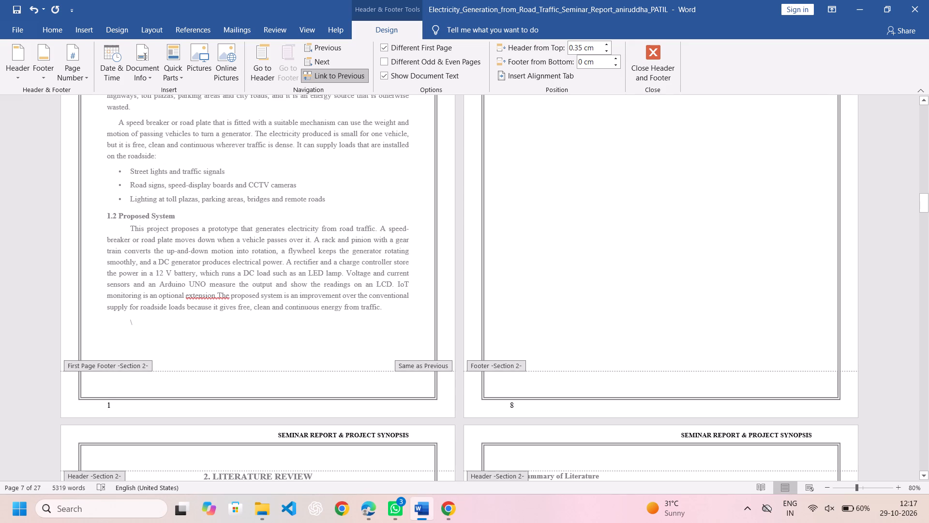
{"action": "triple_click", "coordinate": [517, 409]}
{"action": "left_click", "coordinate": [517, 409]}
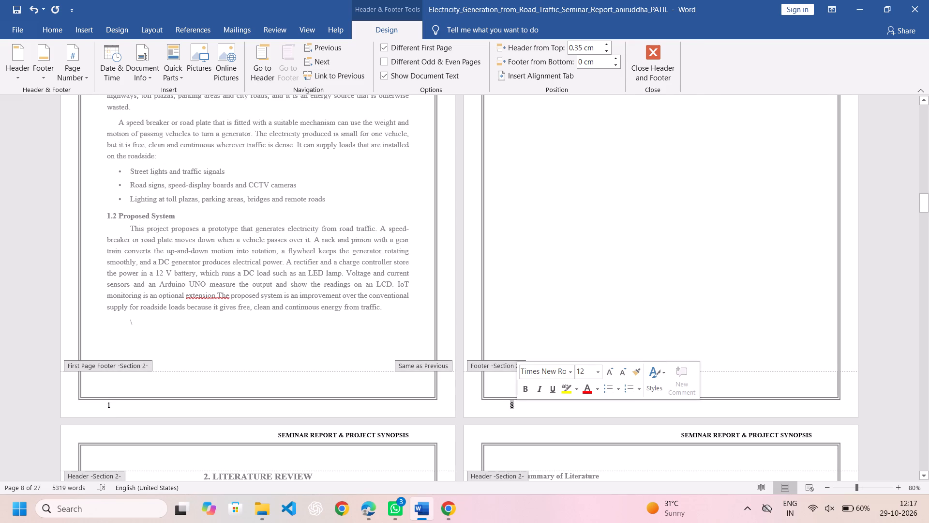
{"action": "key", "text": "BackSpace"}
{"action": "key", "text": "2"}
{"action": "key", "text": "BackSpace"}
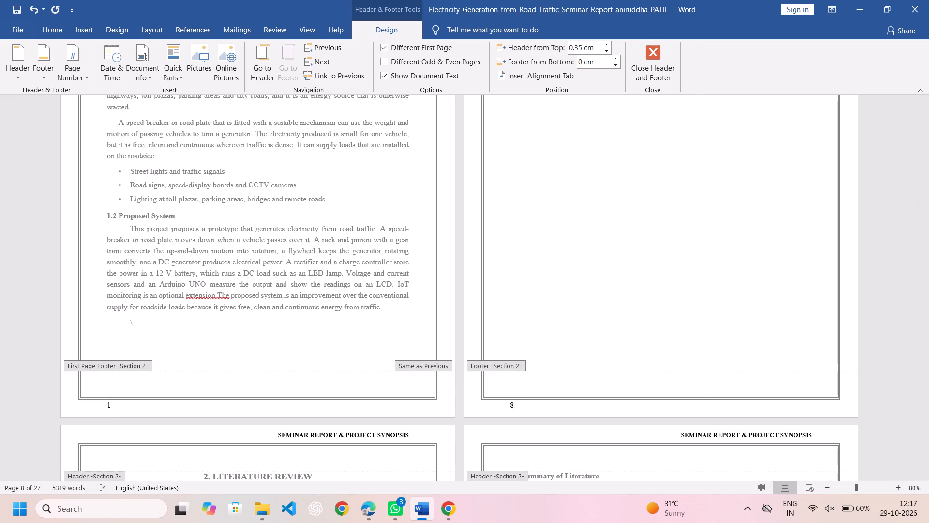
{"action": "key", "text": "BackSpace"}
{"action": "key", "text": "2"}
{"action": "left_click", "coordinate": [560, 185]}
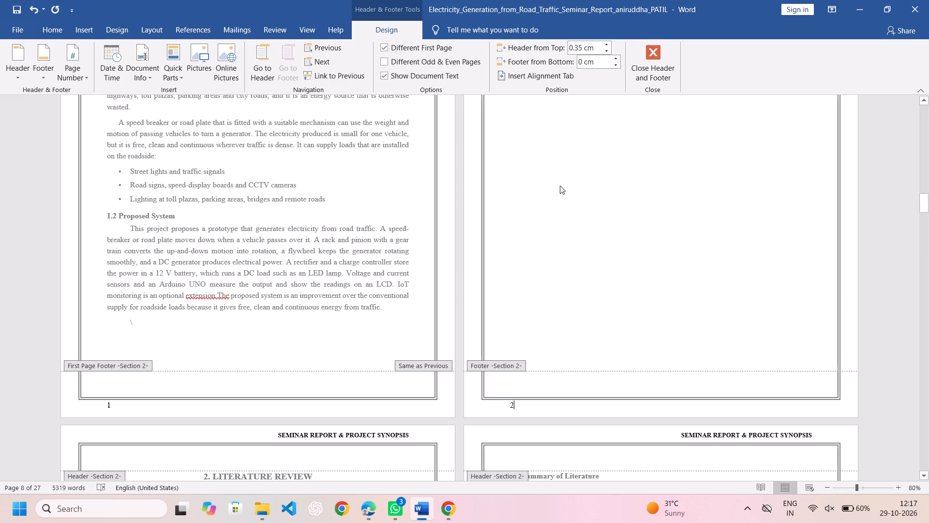
Replace the footer number below section 2.3 Choice of Mechanism with 3.
{"action": "scroll", "coordinate": [560, 185], "scroll_direction": "down", "scroll_amount": 8}
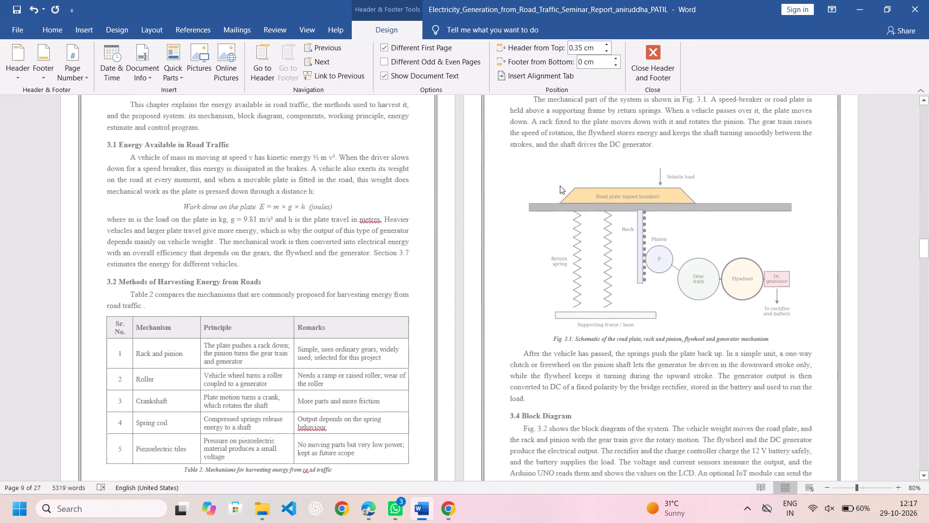
{"action": "scroll", "coordinate": [560, 185], "scroll_direction": "down", "scroll_amount": 1}
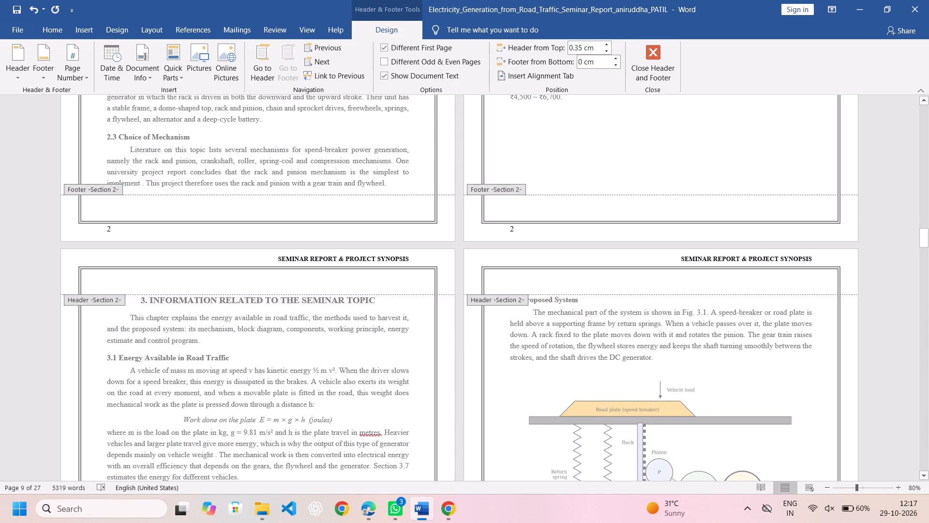
{"action": "left_click", "coordinate": [117, 231]}
{"action": "key", "text": "BackSpace"}
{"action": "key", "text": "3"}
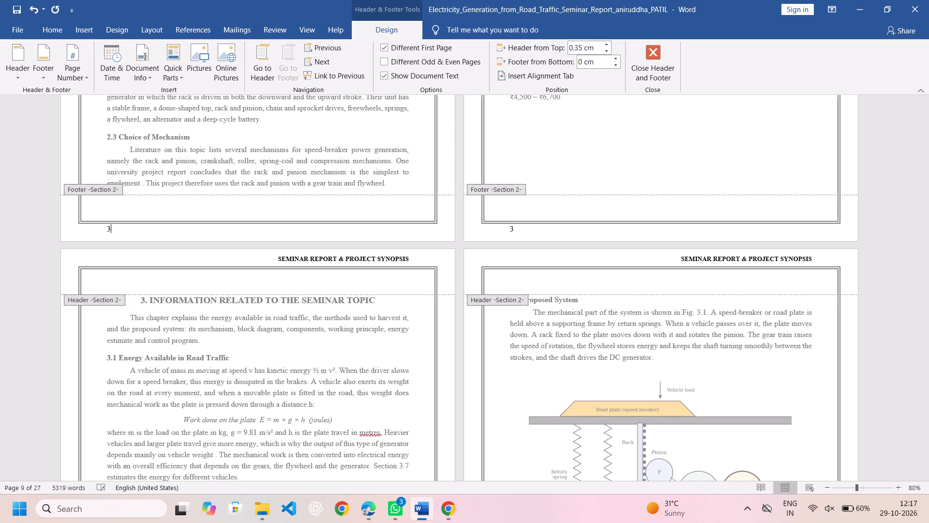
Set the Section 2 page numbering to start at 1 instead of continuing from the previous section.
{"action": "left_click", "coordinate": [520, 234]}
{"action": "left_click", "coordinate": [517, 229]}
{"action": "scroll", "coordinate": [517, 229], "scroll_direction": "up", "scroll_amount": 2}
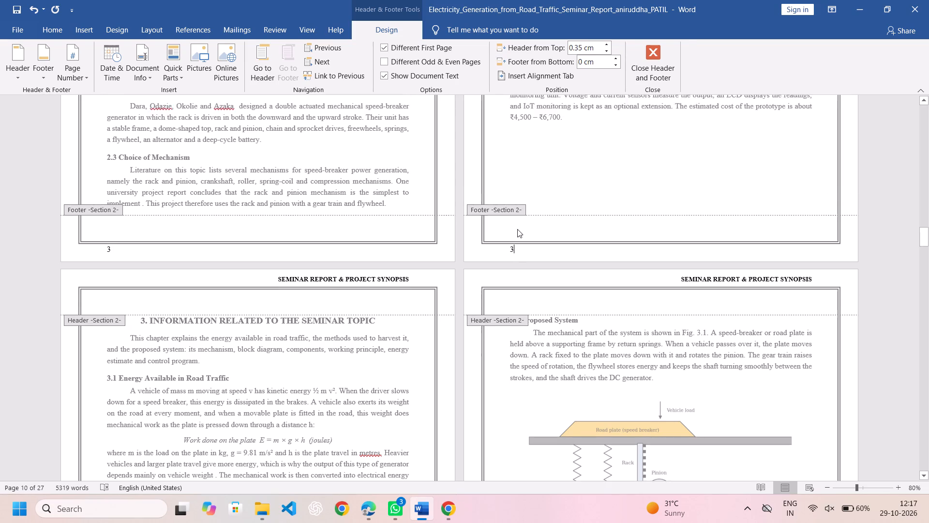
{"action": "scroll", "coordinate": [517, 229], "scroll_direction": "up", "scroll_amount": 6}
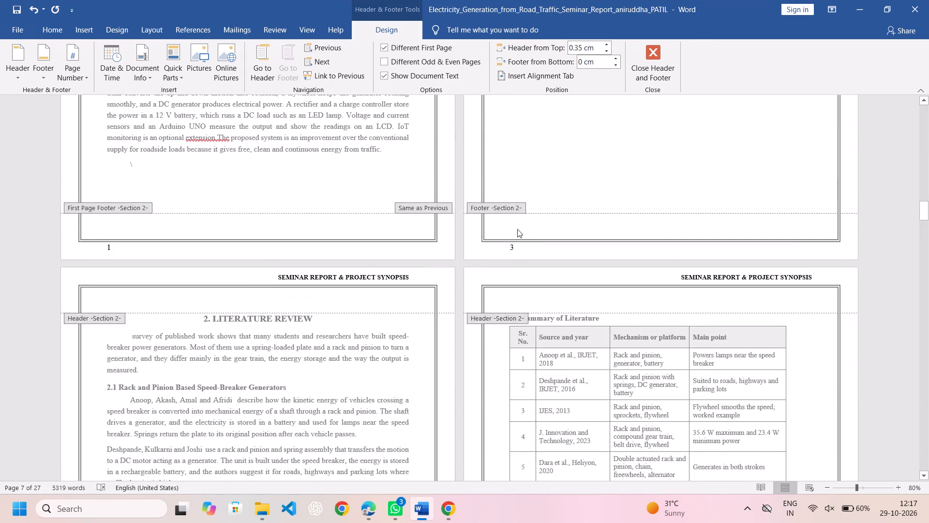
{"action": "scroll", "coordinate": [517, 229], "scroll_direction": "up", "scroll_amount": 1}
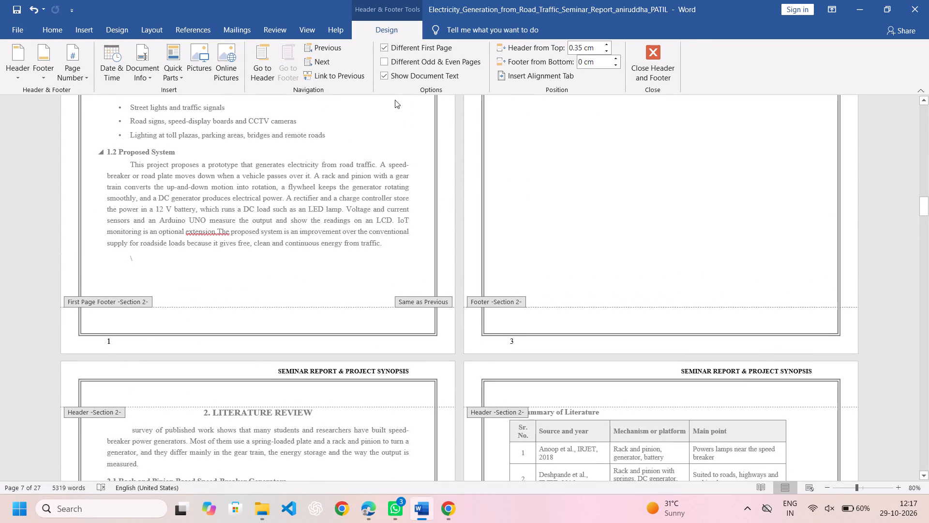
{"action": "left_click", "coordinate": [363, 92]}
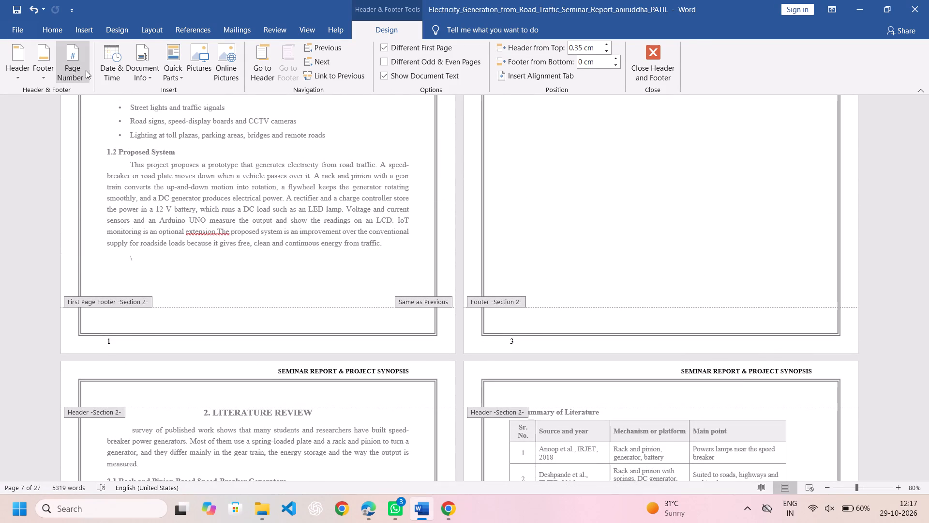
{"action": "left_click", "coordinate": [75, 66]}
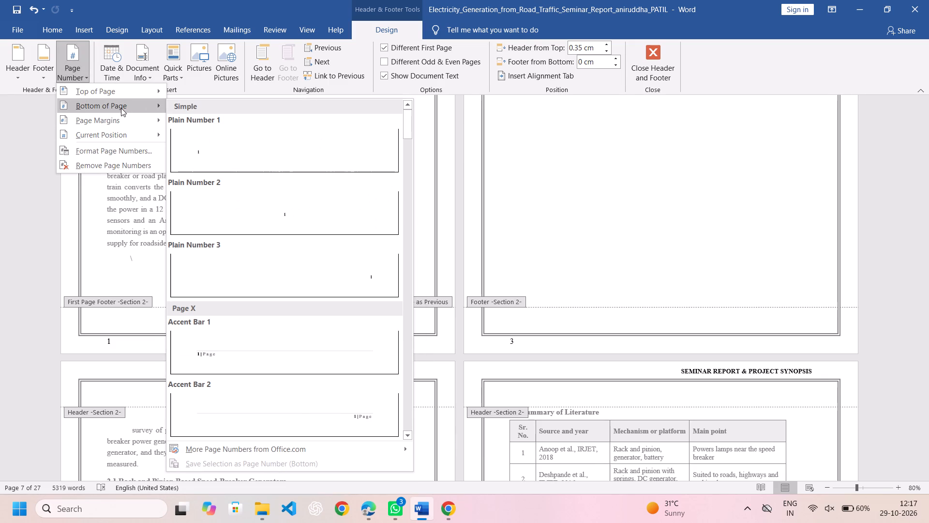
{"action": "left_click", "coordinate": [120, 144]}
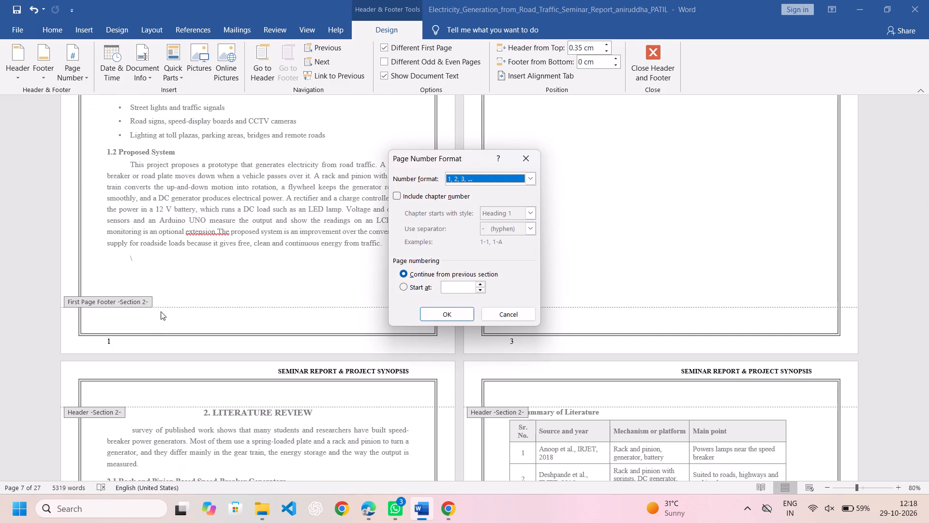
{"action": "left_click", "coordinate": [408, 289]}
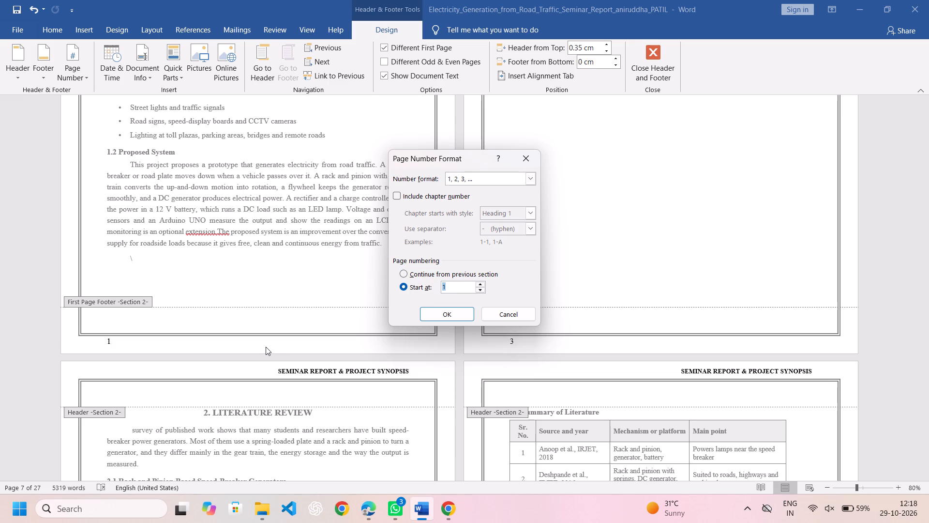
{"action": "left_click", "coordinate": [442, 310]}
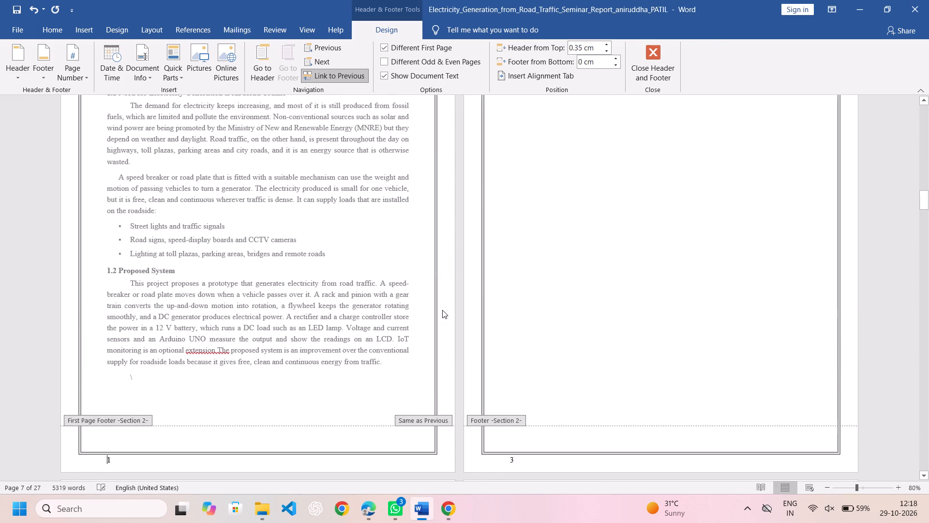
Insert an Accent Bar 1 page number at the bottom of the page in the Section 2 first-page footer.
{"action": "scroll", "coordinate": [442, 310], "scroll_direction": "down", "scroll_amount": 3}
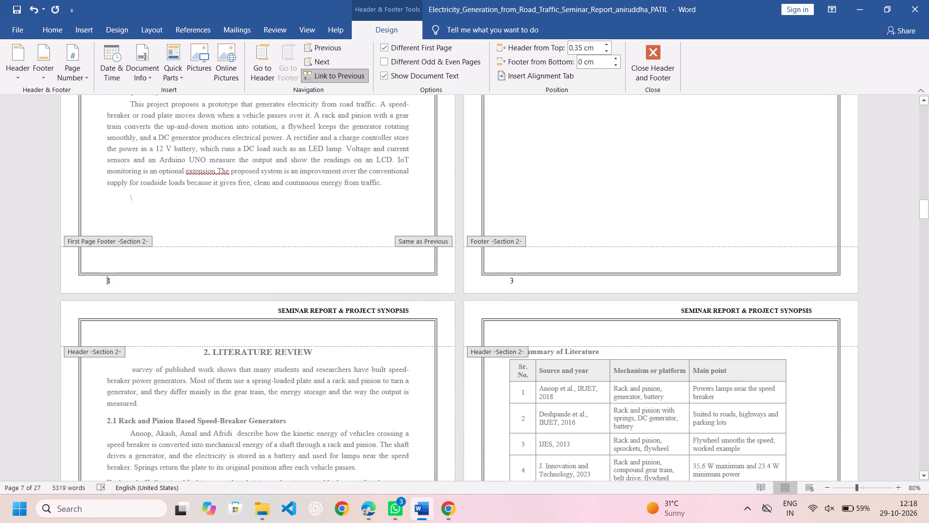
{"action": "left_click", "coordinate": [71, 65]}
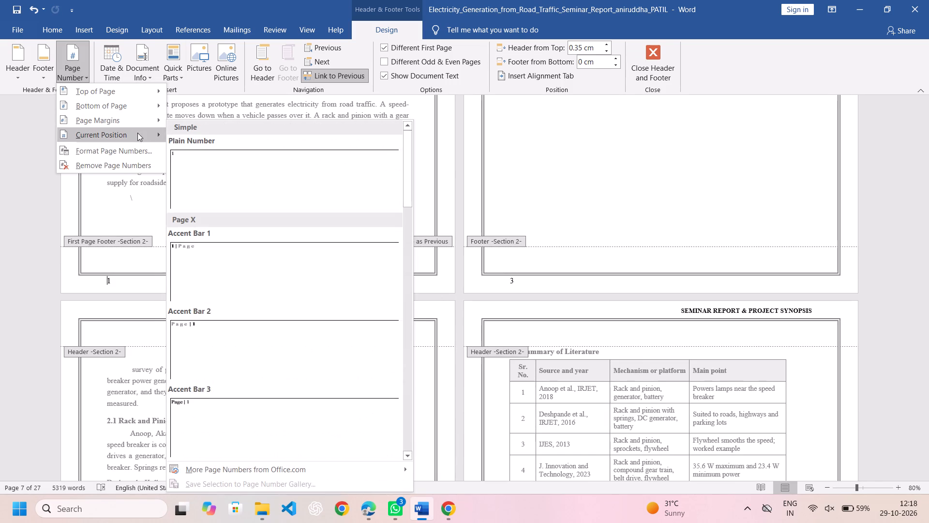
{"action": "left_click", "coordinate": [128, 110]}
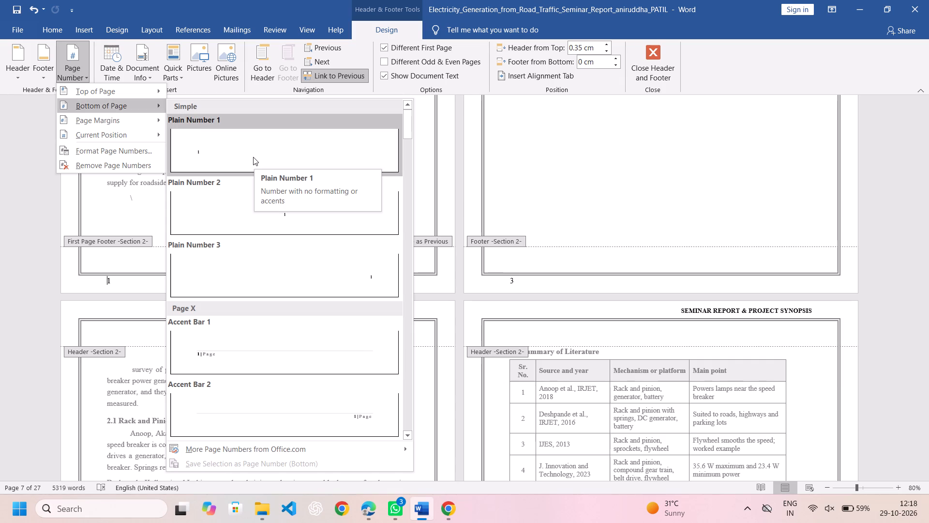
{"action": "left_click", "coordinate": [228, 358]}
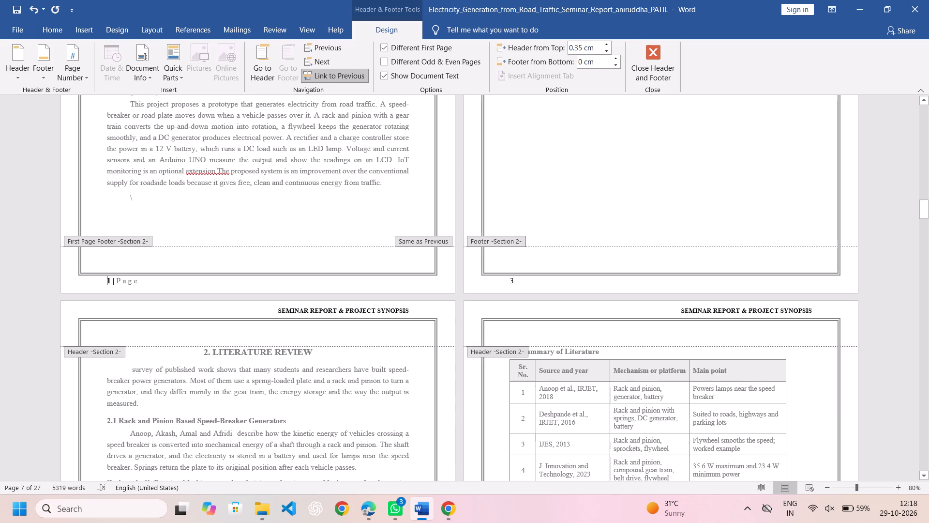
Undo the Accent Bar 1 page number, the start-at-1 numbering and the replacement of the Section 2 footer number with 3.
{"action": "key", "text": "ctrl+z"}
{"action": "key", "text": "ctrl+z"}
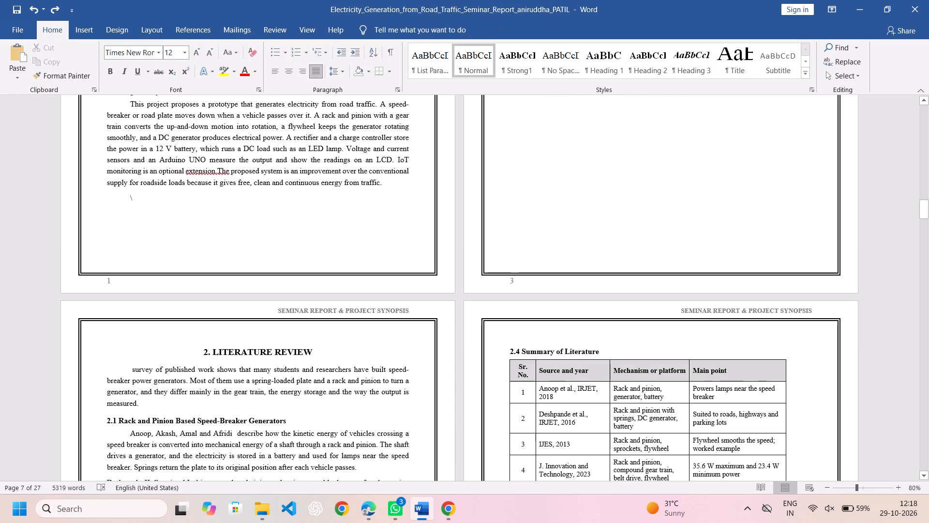
{"action": "key", "text": "ctrl+z"}
{"action": "key", "text": "ctrl+z"}
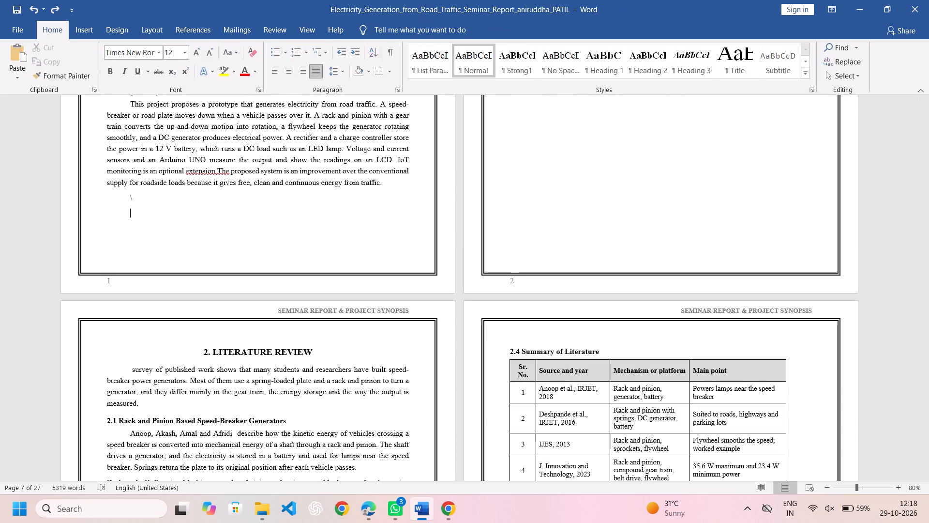
Review the index page numbers and the footer numbers from the Introduction through the Literature Review pages.
{"action": "scroll", "coordinate": [159, 294], "scroll_direction": "up", "scroll_amount": 2}
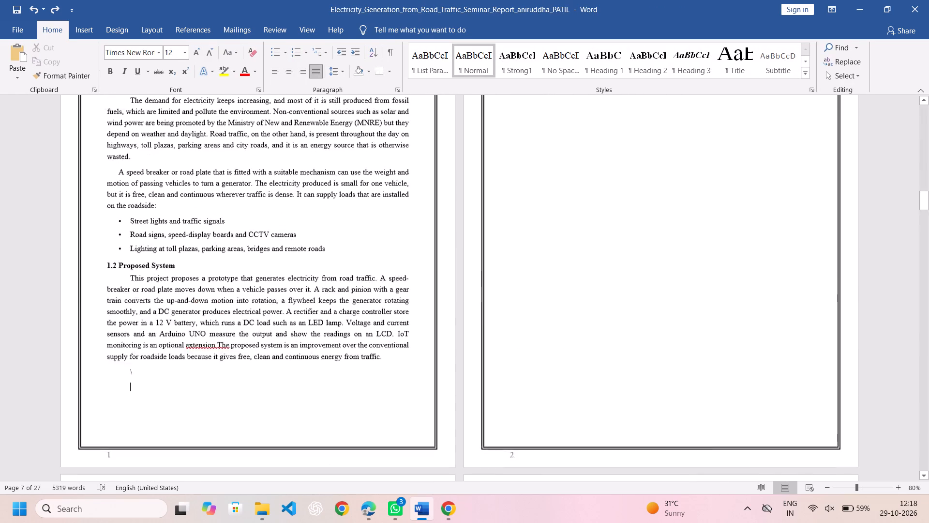
{"action": "scroll", "coordinate": [159, 294], "scroll_direction": "up", "scroll_amount": 7}
{"action": "scroll", "coordinate": [159, 294], "scroll_direction": "down", "scroll_amount": 4}
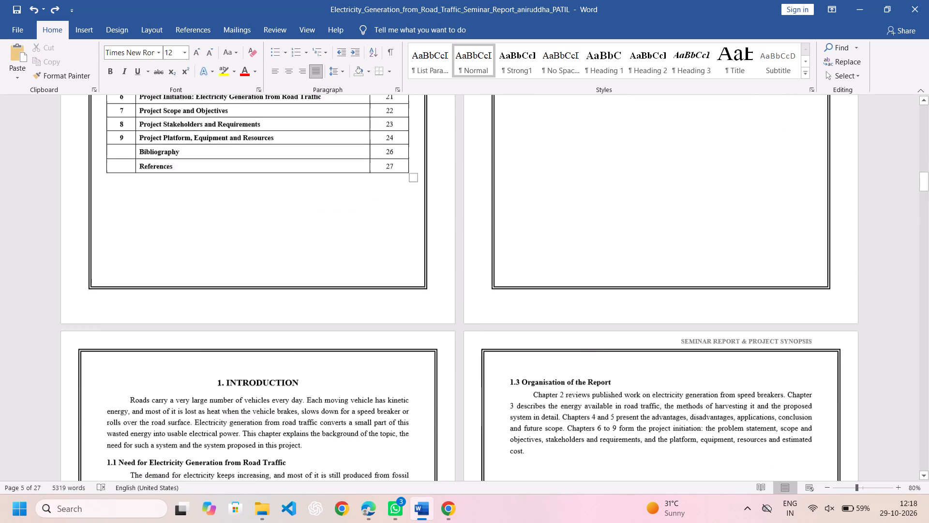
{"action": "scroll", "coordinate": [159, 294], "scroll_direction": "down", "scroll_amount": 4}
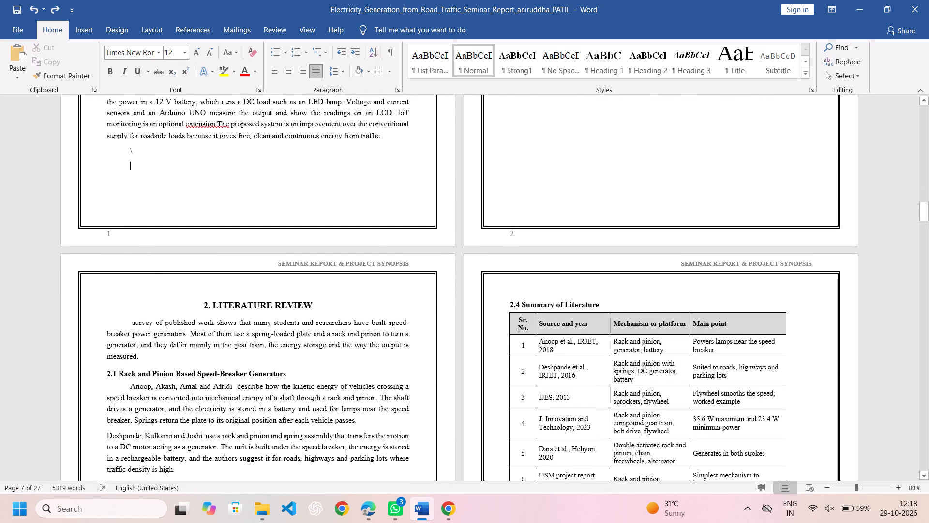
{"action": "scroll", "coordinate": [134, 242], "scroll_direction": "up", "scroll_amount": 4}
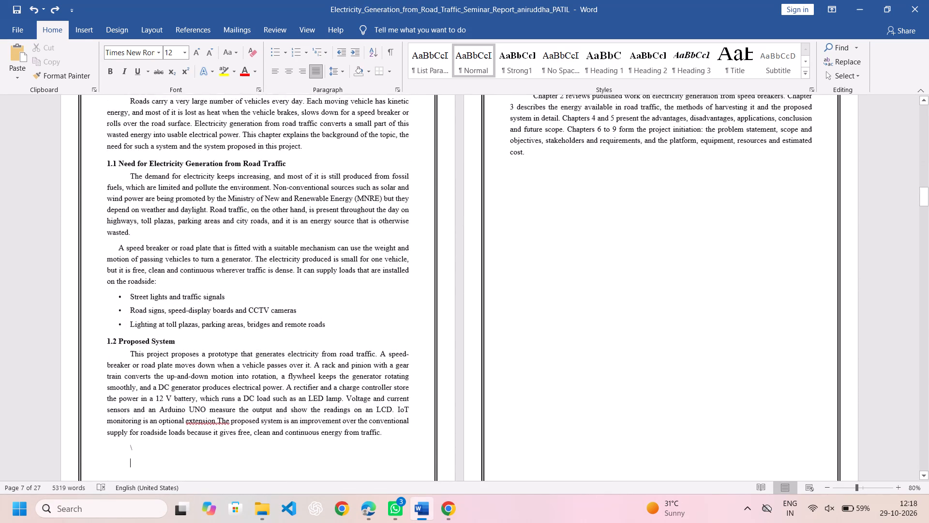
{"action": "scroll", "coordinate": [134, 242], "scroll_direction": "up", "scroll_amount": 8}
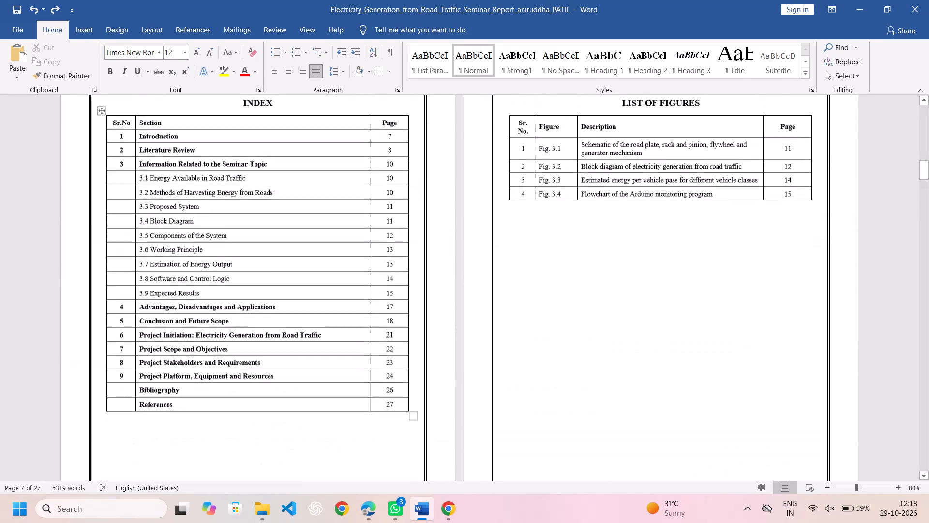
{"action": "scroll", "coordinate": [134, 242], "scroll_direction": "down", "scroll_amount": 6}
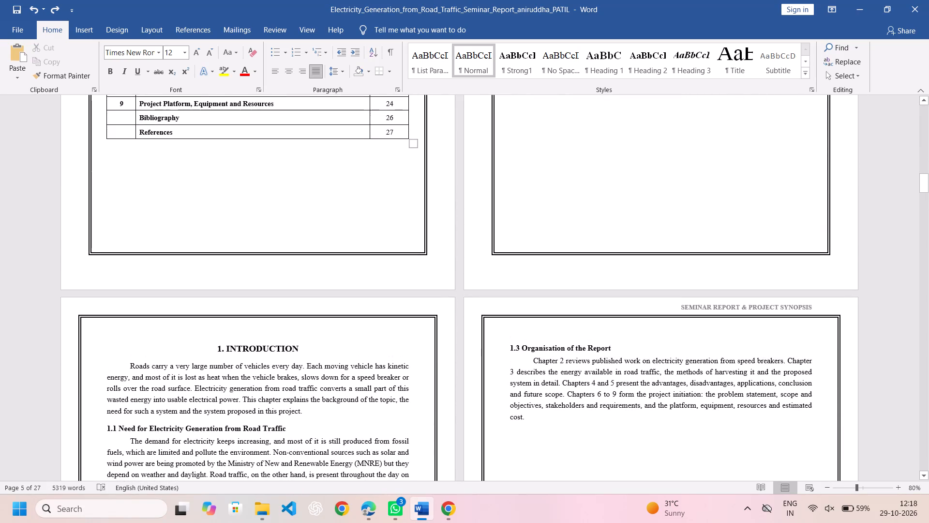
{"action": "scroll", "coordinate": [134, 242], "scroll_direction": "down", "scroll_amount": 1}
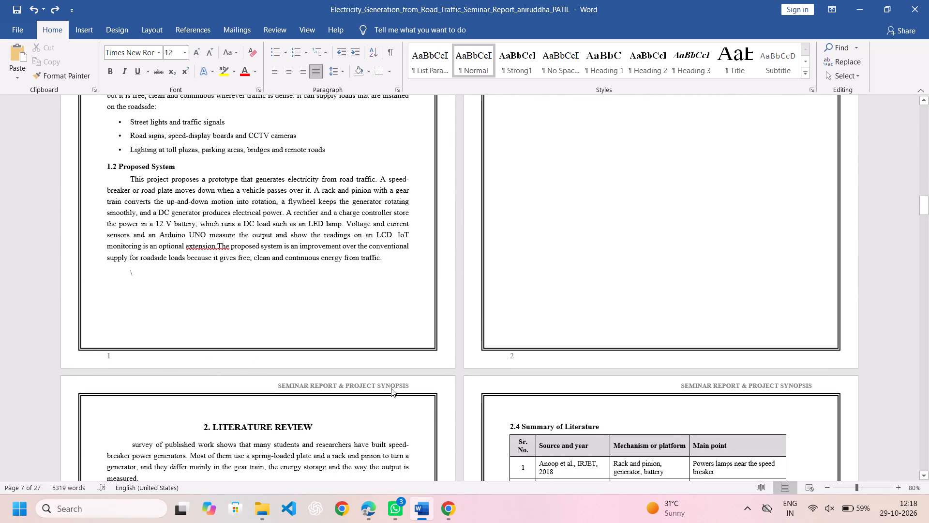
{"action": "scroll", "coordinate": [524, 342], "scroll_direction": "down", "scroll_amount": 3}
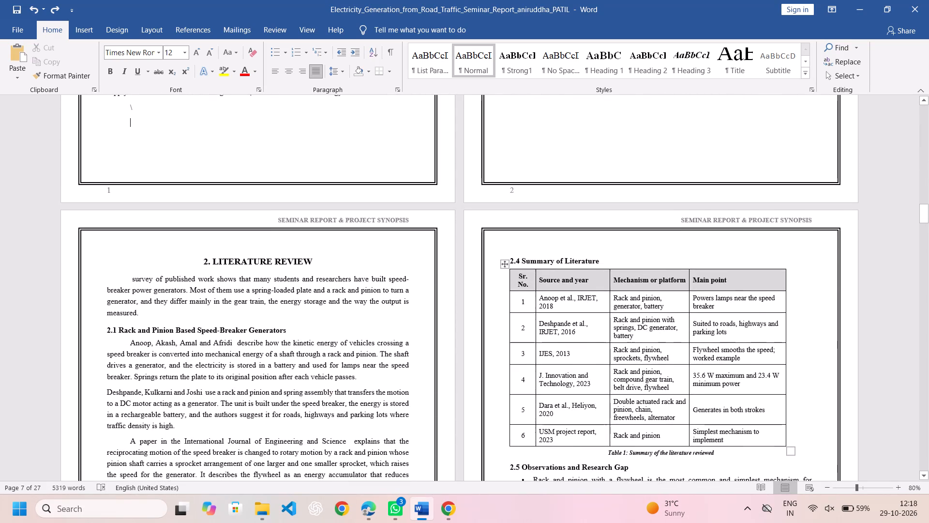
{"action": "scroll", "coordinate": [524, 342], "scroll_direction": "down", "scroll_amount": 4}
{"action": "scroll", "coordinate": [524, 342], "scroll_direction": "up", "scroll_amount": 1}
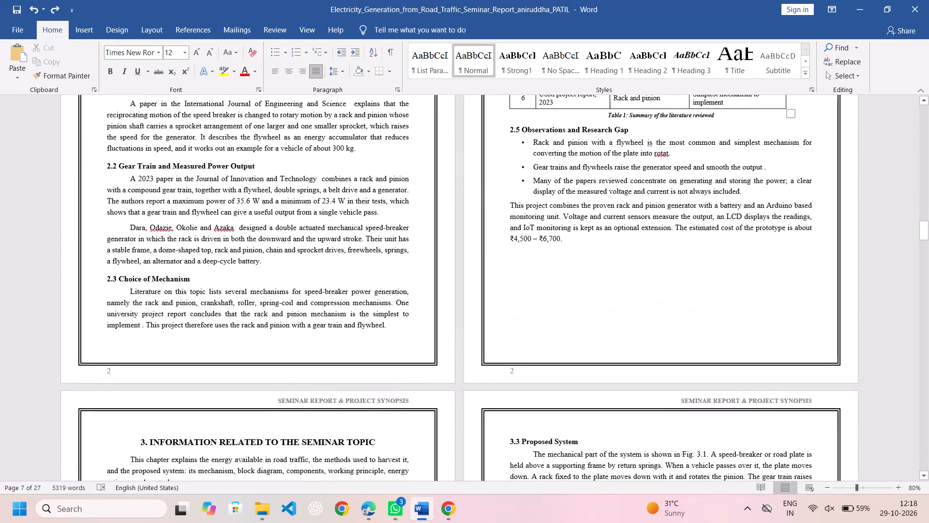
{"action": "scroll", "coordinate": [524, 342], "scroll_direction": "up", "scroll_amount": 4}
{"action": "scroll", "coordinate": [524, 342], "scroll_direction": "down", "scroll_amount": 1}
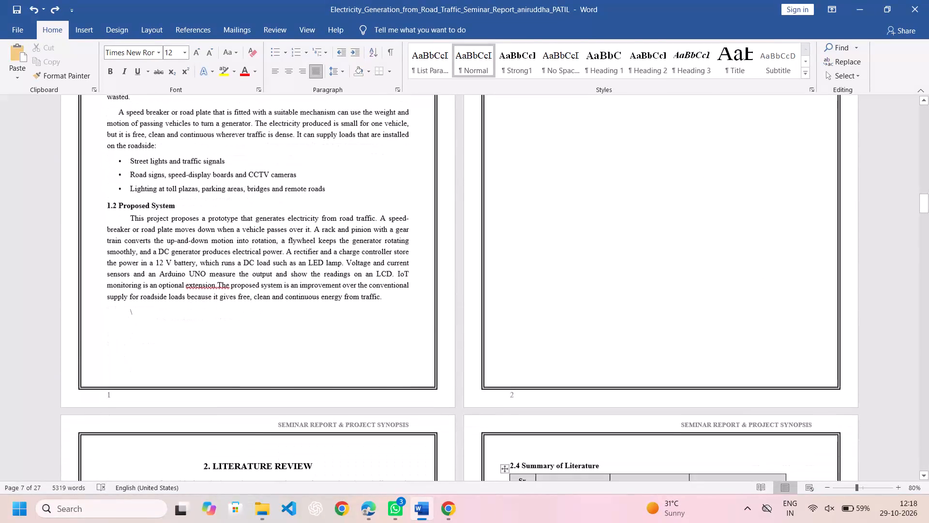
Insert the built-in Sideline footer in the first-page footer of Section 2, below 1.2 Proposed System.
{"action": "double_click", "coordinate": [336, 393]}
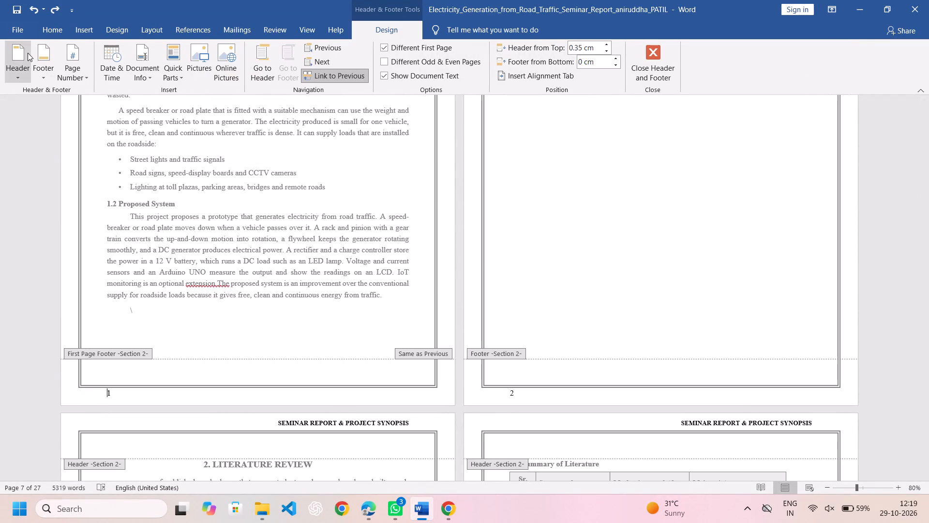
{"action": "left_click", "coordinate": [45, 76]}
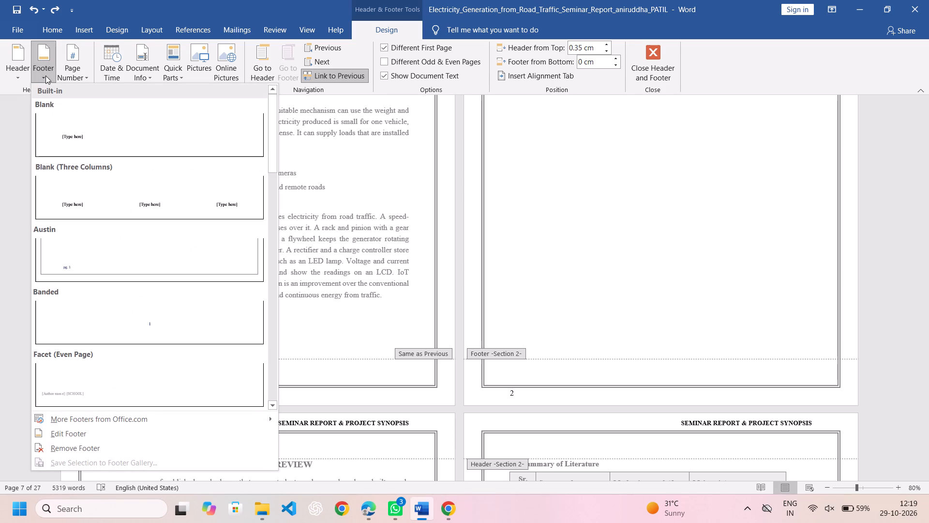
{"action": "scroll", "coordinate": [74, 271], "scroll_direction": "down", "scroll_amount": 1}
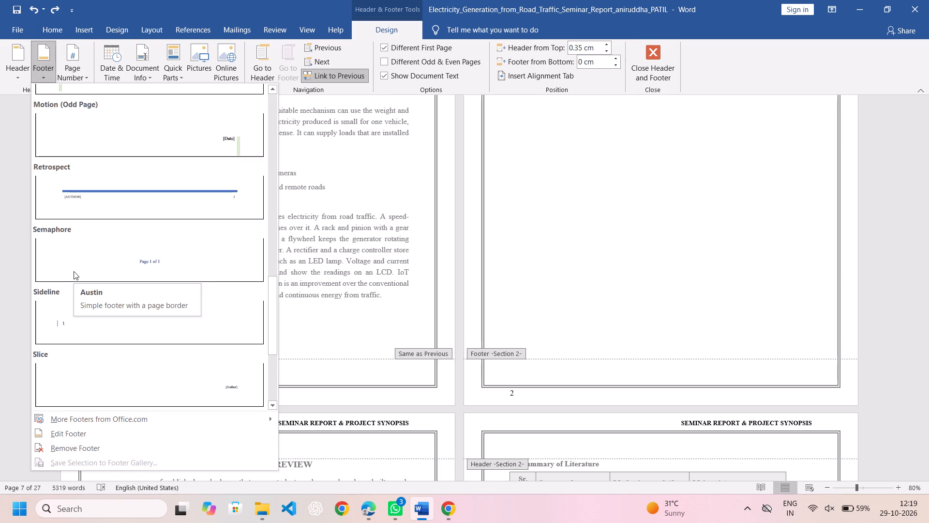
{"action": "scroll", "coordinate": [76, 300], "scroll_direction": "up", "scroll_amount": 4}
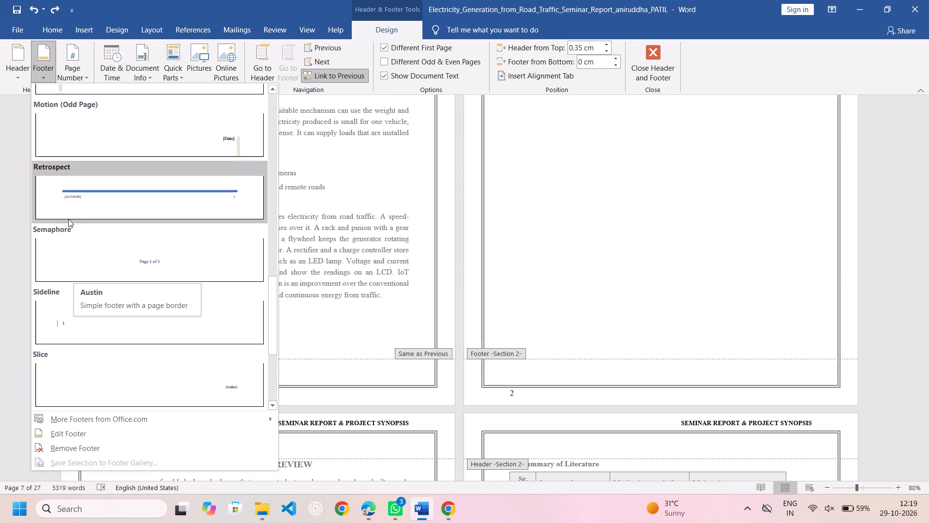
{"action": "scroll", "coordinate": [72, 216], "scroll_direction": "up", "scroll_amount": 3}
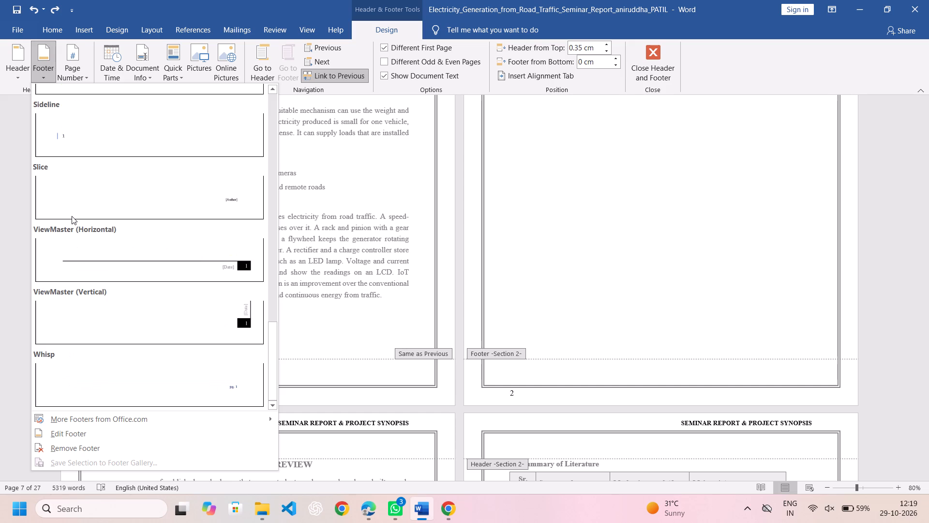
{"action": "left_click", "coordinate": [61, 137]}
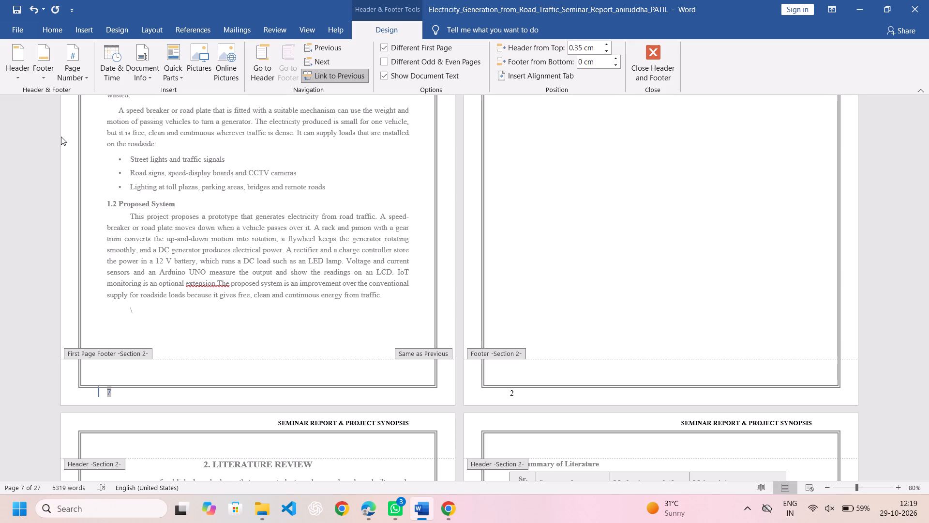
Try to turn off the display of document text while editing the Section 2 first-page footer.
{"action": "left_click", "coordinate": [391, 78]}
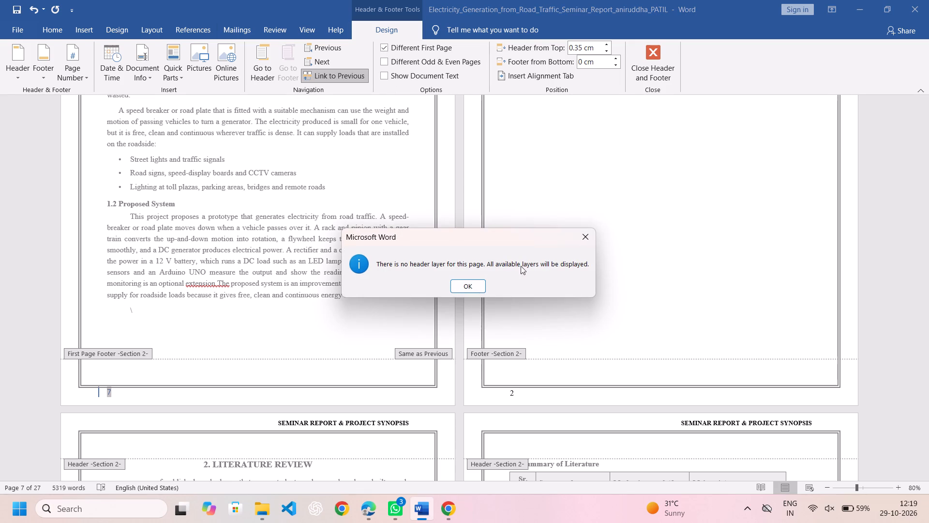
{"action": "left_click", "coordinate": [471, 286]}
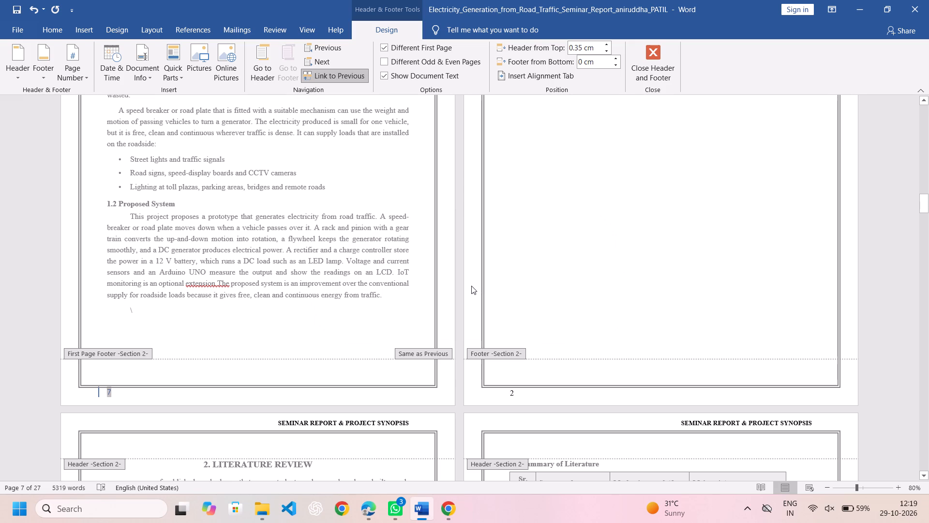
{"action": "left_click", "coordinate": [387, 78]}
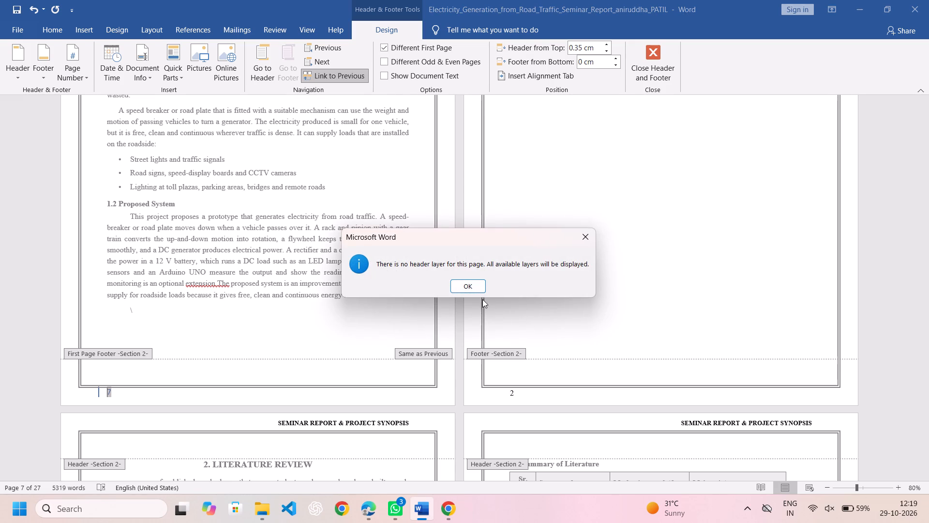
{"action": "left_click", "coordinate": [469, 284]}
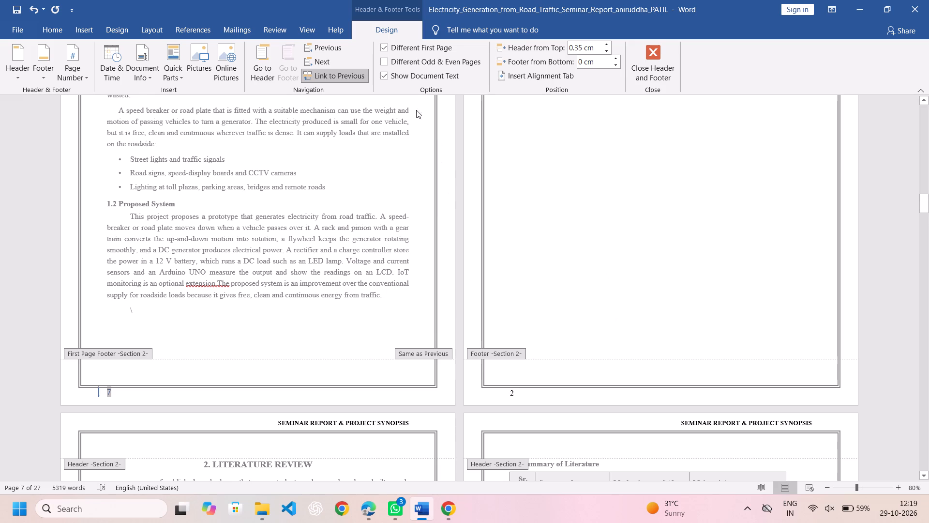
Turn off the different first page option for Section 2.
{"action": "left_click", "coordinate": [382, 49]}
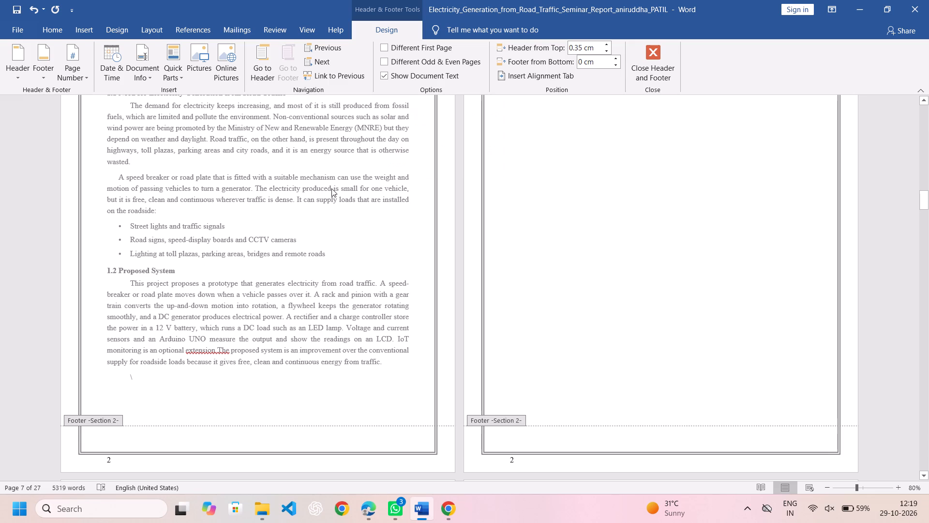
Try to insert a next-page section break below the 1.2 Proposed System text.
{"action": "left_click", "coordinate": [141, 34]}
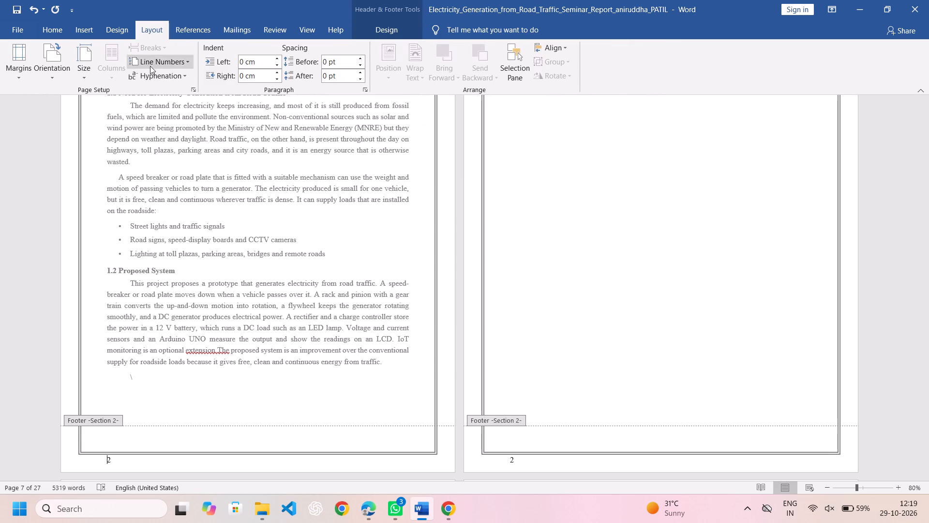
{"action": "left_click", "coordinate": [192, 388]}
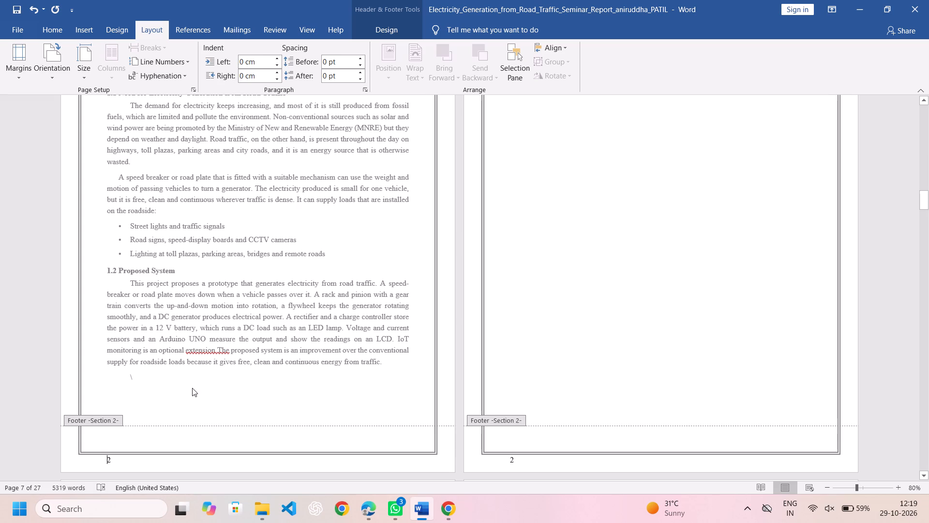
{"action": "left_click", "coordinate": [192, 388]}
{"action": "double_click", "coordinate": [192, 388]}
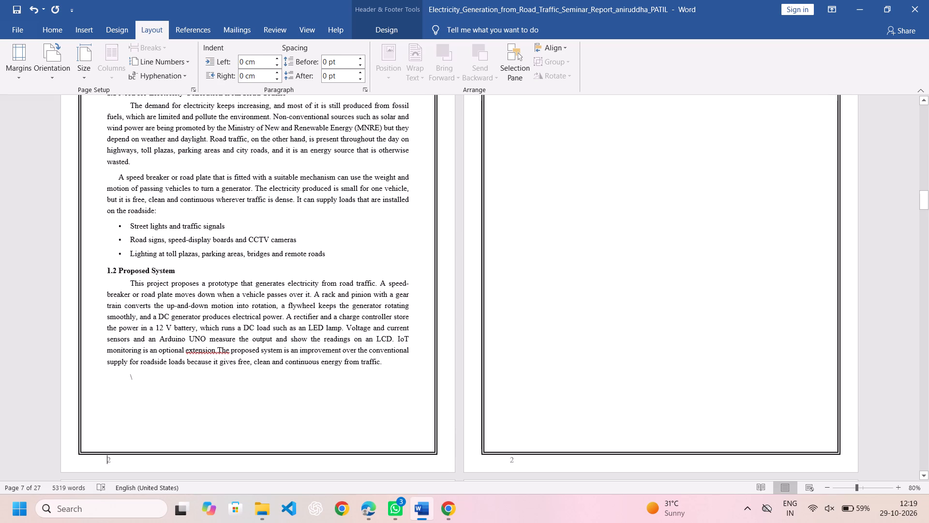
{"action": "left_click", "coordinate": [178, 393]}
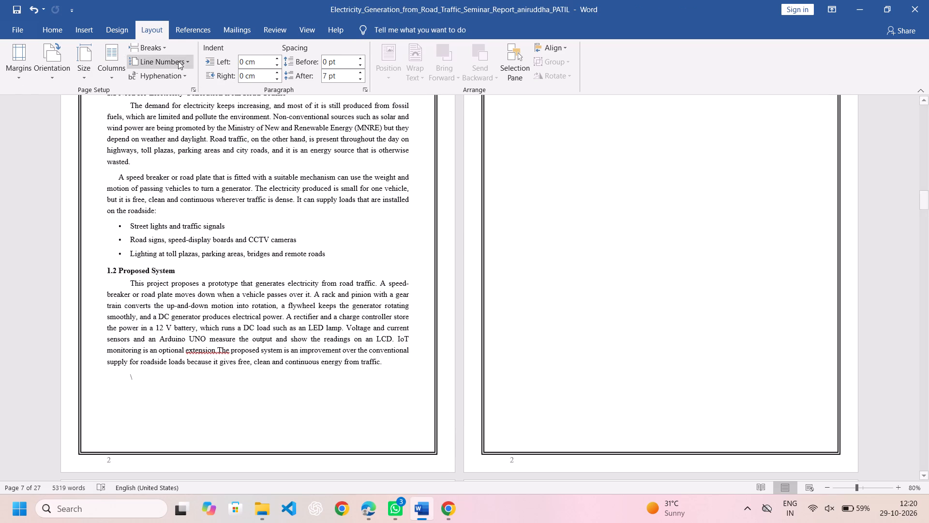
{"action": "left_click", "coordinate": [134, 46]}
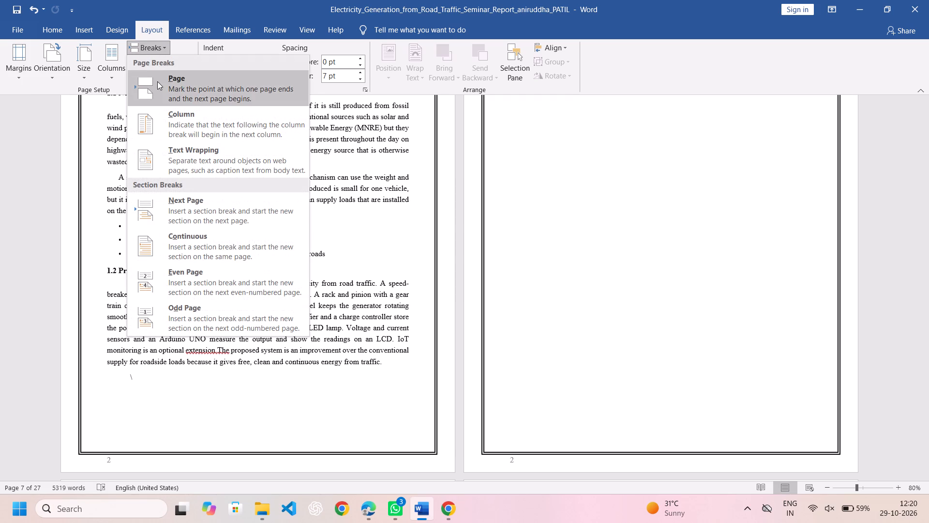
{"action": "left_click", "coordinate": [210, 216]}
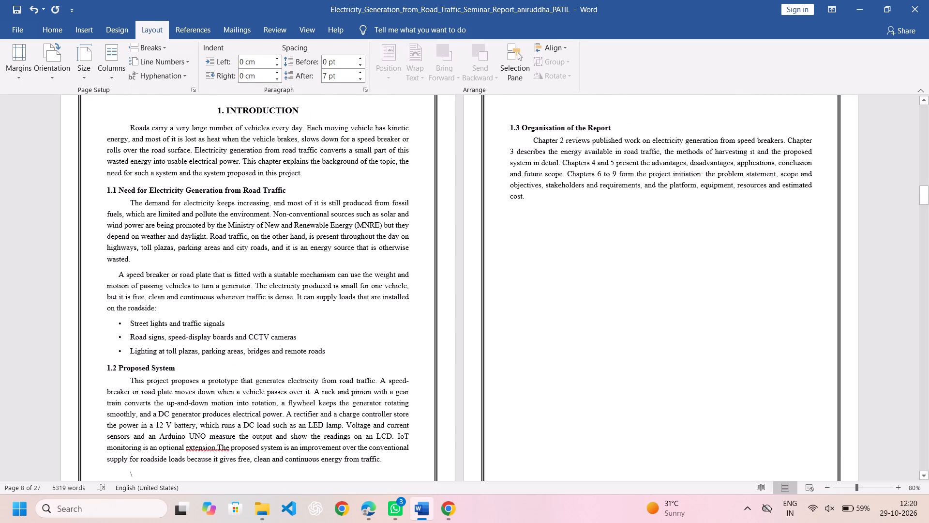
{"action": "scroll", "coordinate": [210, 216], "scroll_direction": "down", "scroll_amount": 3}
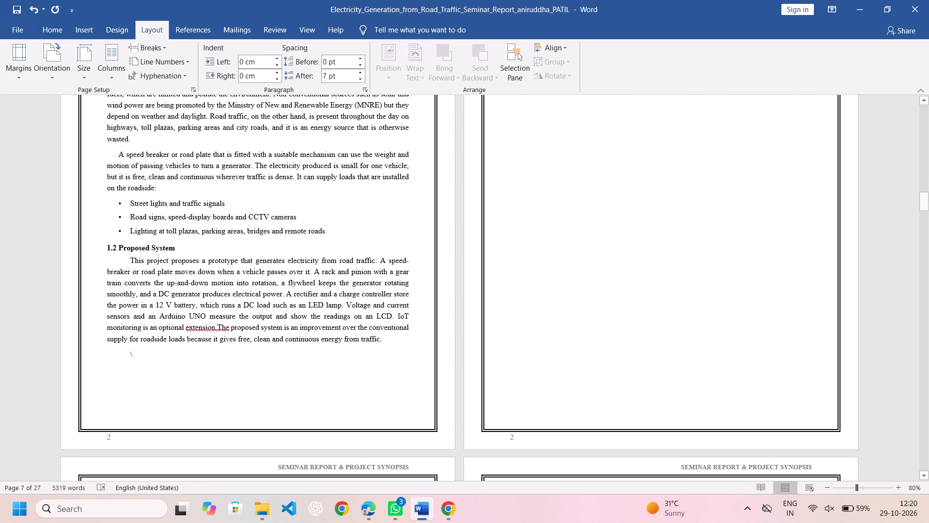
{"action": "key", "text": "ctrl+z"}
Insert a next-page section break in the blank area below the figures table, on the page before the Introduction.
{"action": "scroll", "coordinate": [210, 216], "scroll_direction": "up", "scroll_amount": 5}
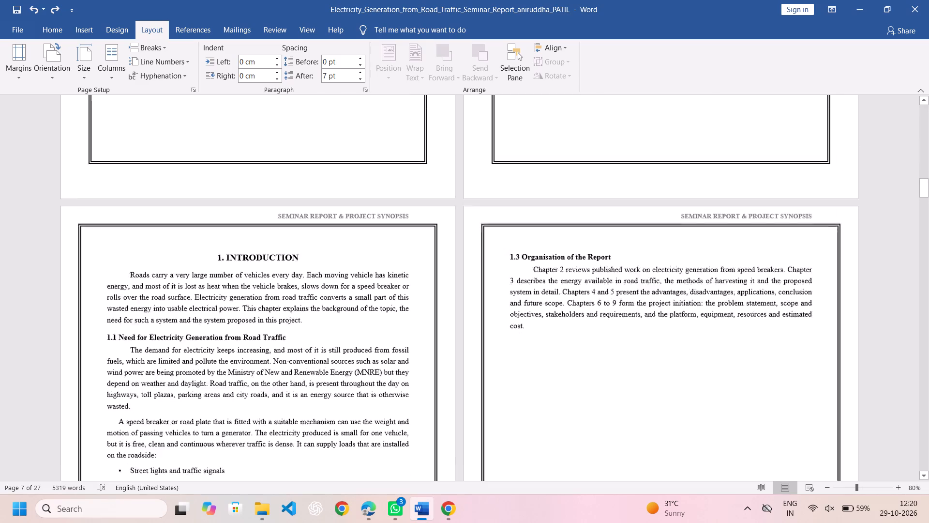
{"action": "scroll", "coordinate": [210, 216], "scroll_direction": "up", "scroll_amount": 1}
{"action": "double_click", "coordinate": [564, 251]}
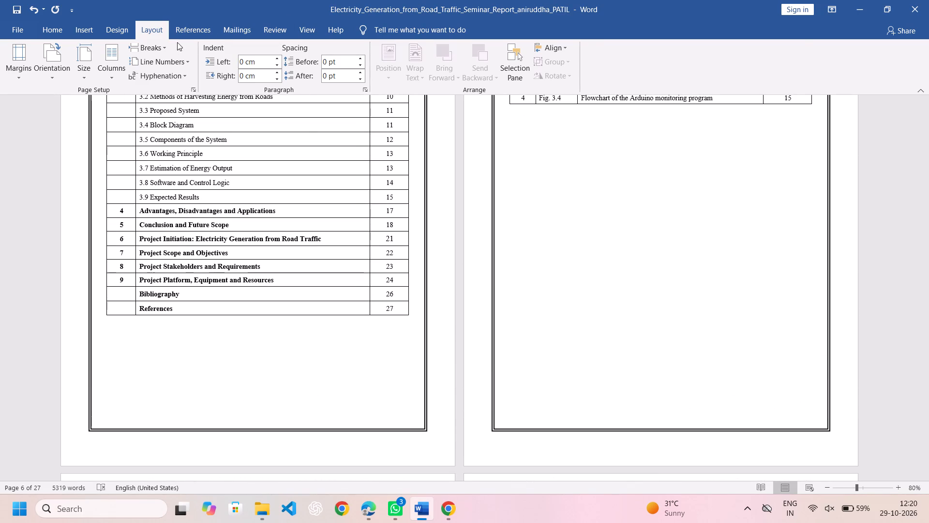
{"action": "left_click", "coordinate": [165, 50]}
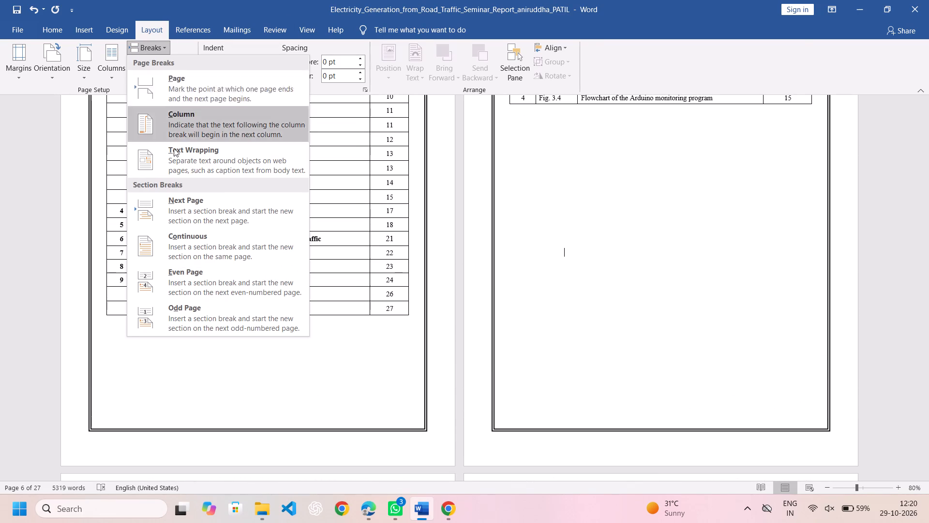
{"action": "left_click", "coordinate": [181, 204]}
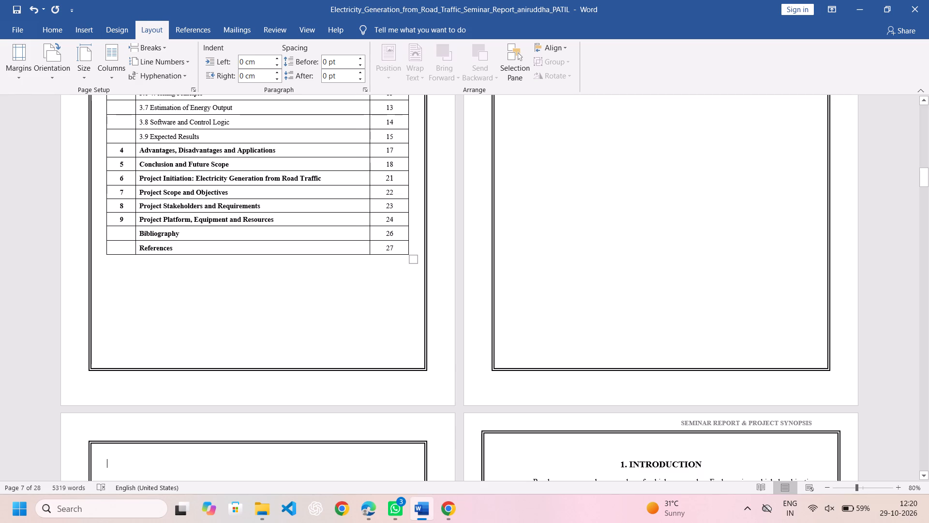
Unlink the Section 2 header on the new blank page from the previous section, keeping it separate when asked about reconnecting.
{"action": "scroll", "coordinate": [188, 440], "scroll_direction": "down", "scroll_amount": 5}
{"action": "scroll", "coordinate": [188, 440], "scroll_direction": "up", "scroll_amount": 1}
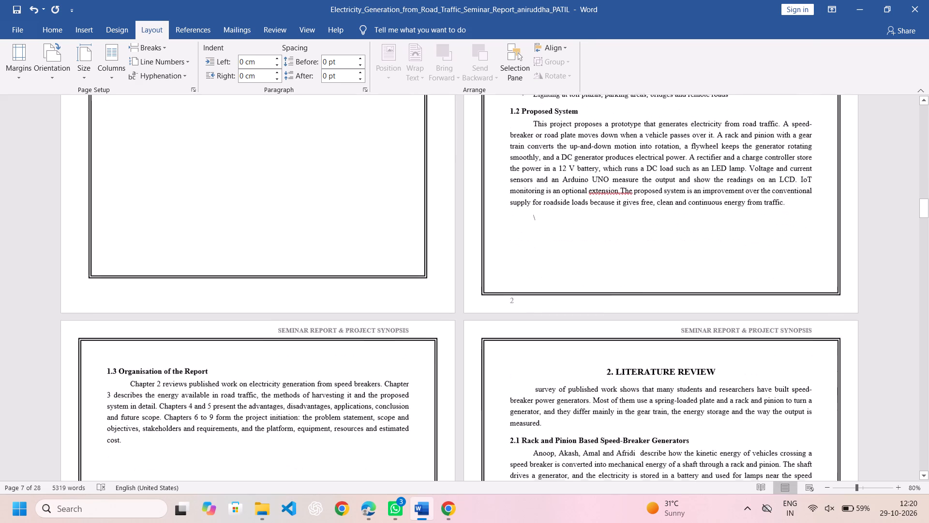
{"action": "scroll", "coordinate": [188, 440], "scroll_direction": "up", "scroll_amount": 1}
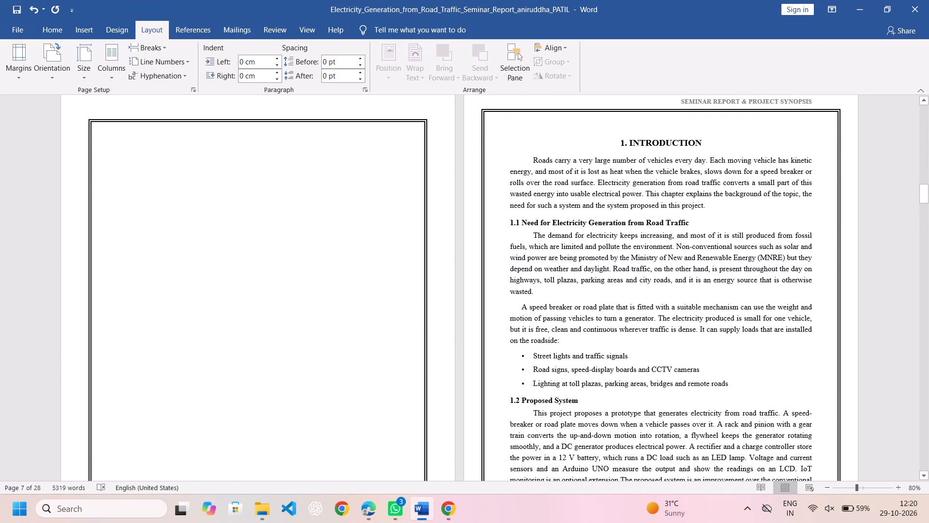
{"action": "double_click", "coordinate": [149, 360]}
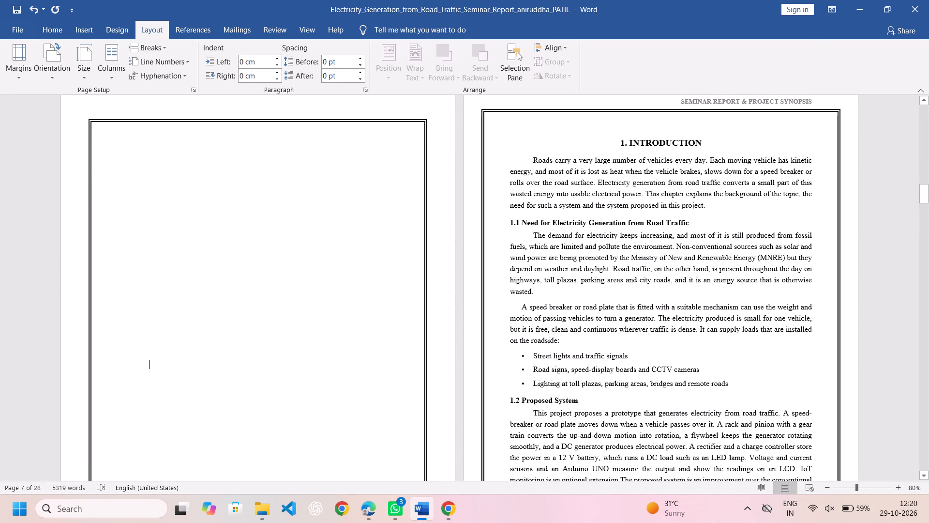
{"action": "double_click", "coordinate": [140, 137]}
{"action": "scroll", "coordinate": [140, 137], "scroll_direction": "down", "scroll_amount": 2}
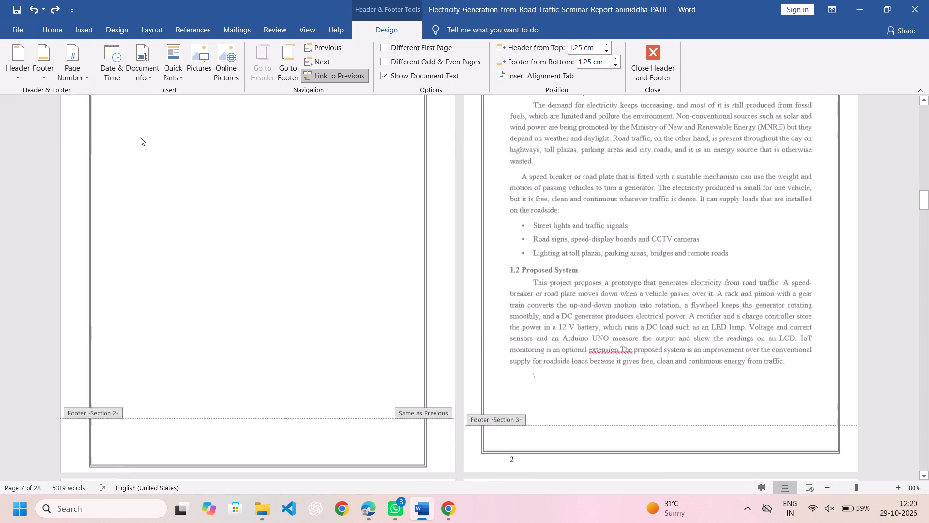
{"action": "scroll", "coordinate": [140, 137], "scroll_direction": "down", "scroll_amount": 2}
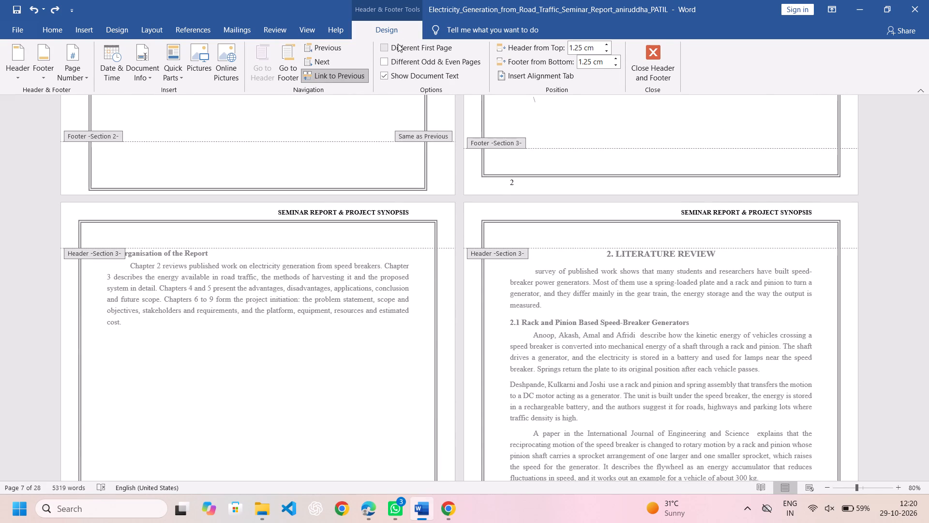
{"action": "left_click", "coordinate": [349, 74]}
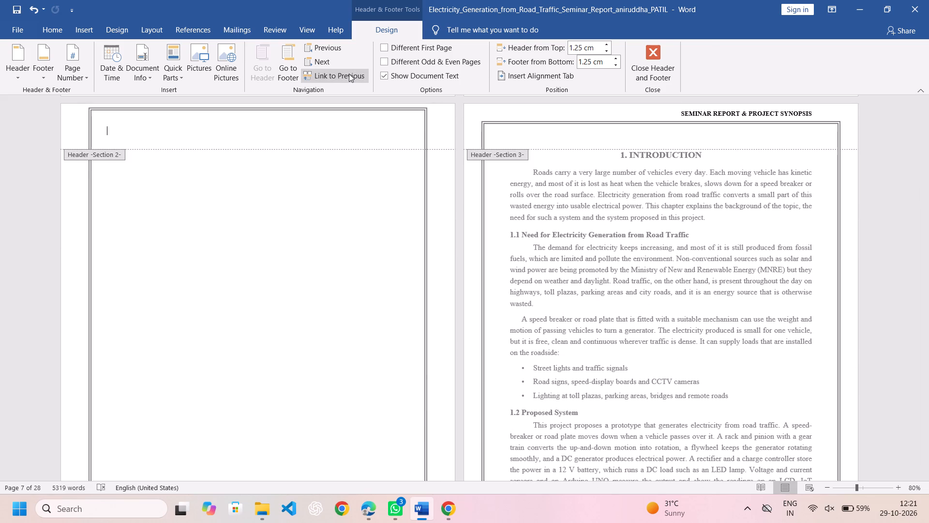
{"action": "double_click", "coordinate": [349, 74]}
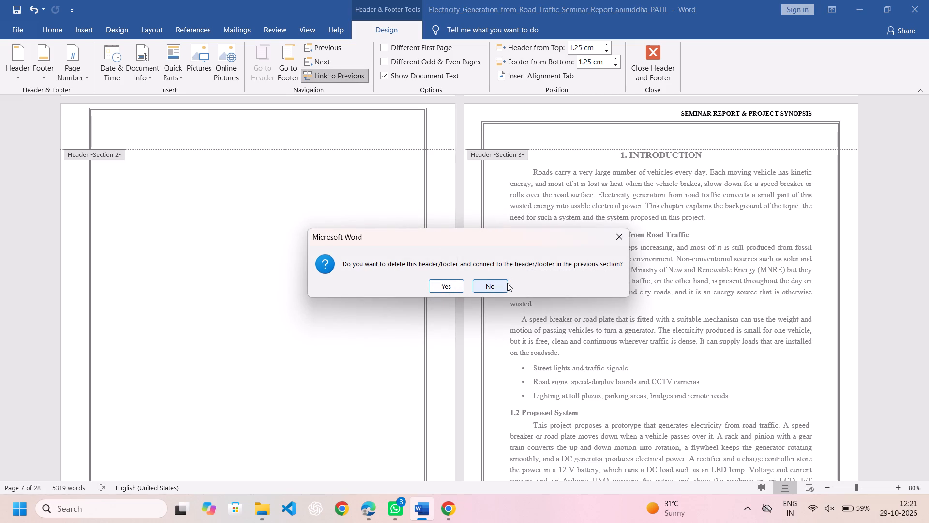
{"action": "left_click", "coordinate": [479, 289]}
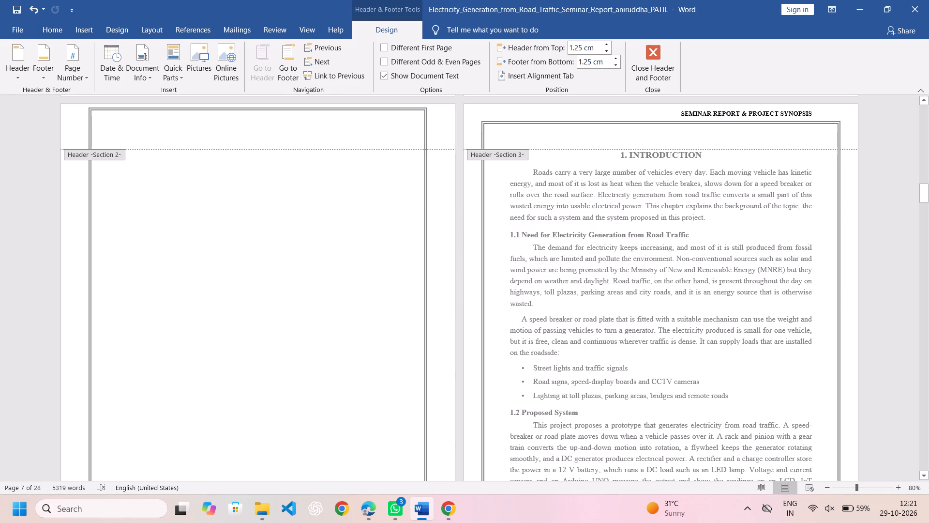
Enter 1 in the Section 2 footer on the blank page before the Introduction.
{"action": "scroll", "coordinate": [284, 138], "scroll_direction": "down", "scroll_amount": 6}
{"action": "scroll", "coordinate": [138, 156], "scroll_direction": "up", "scroll_amount": 1}
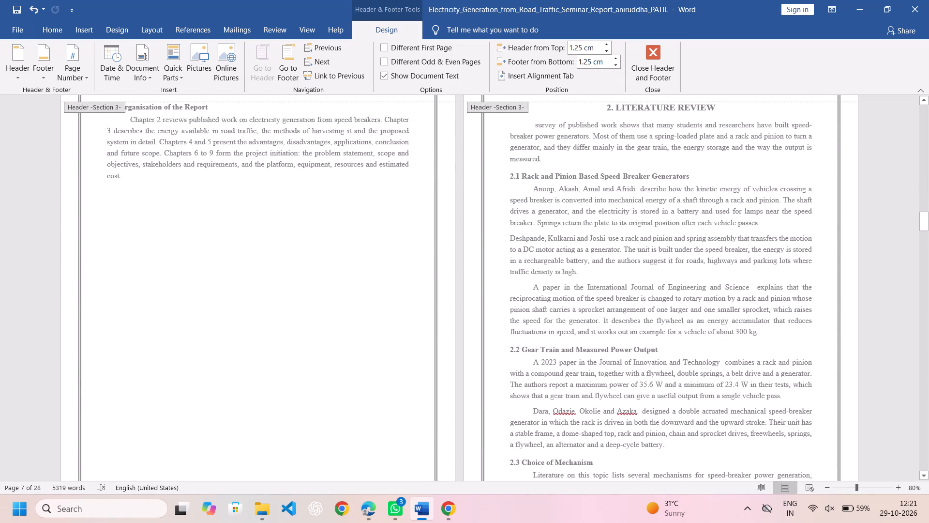
{"action": "scroll", "coordinate": [138, 156], "scroll_direction": "up", "scroll_amount": 1}
{"action": "left_click", "coordinate": [120, 221]}
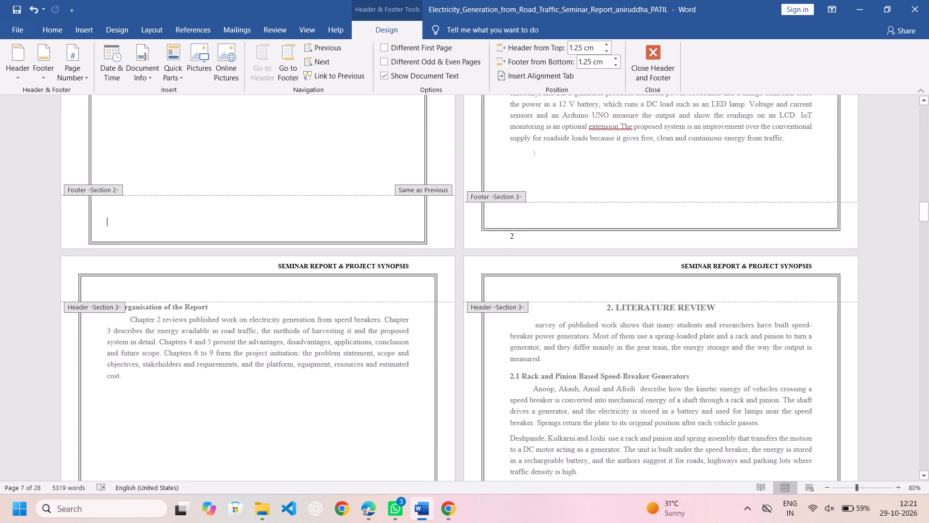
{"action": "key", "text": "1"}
{"action": "left_click", "coordinate": [135, 261]}
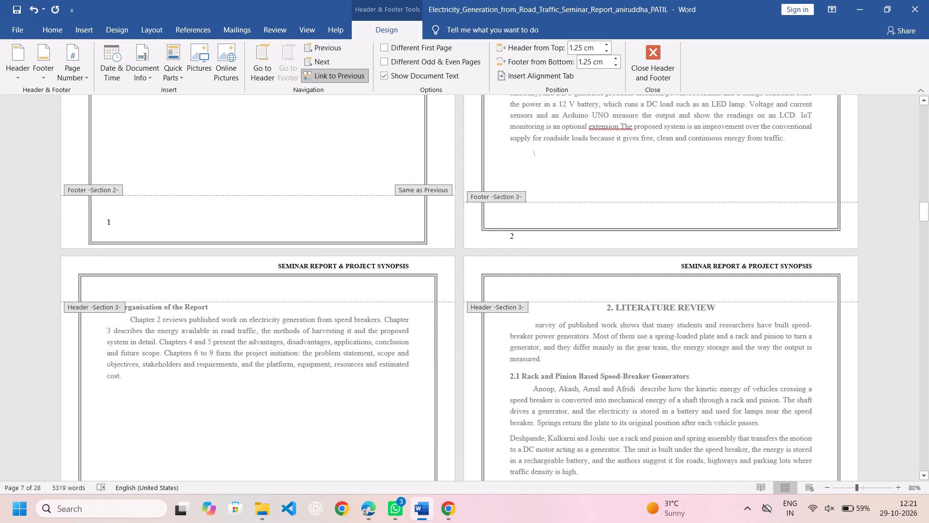
Delete the page number from the Section 3 footer below 1.2 Proposed System.
{"action": "scroll", "coordinate": [135, 261], "scroll_direction": "down", "scroll_amount": 5}
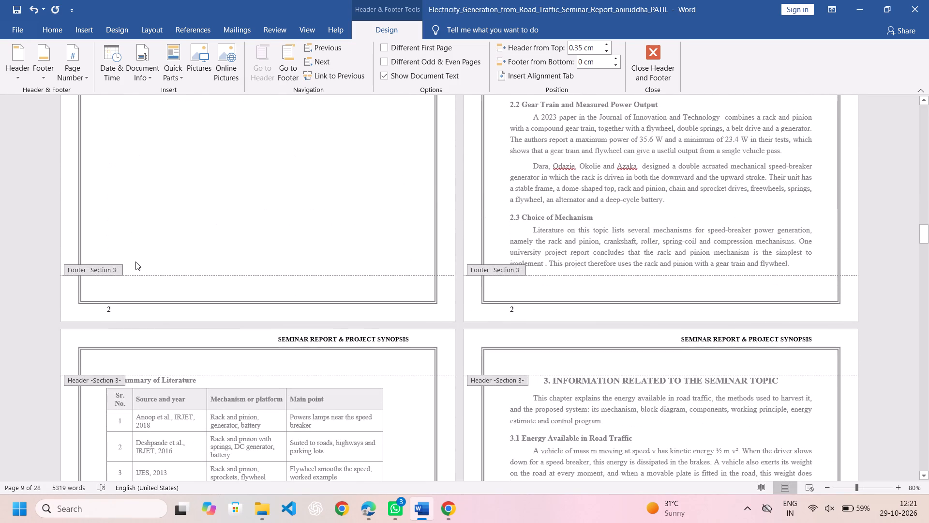
{"action": "scroll", "coordinate": [135, 261], "scroll_direction": "up", "scroll_amount": 5}
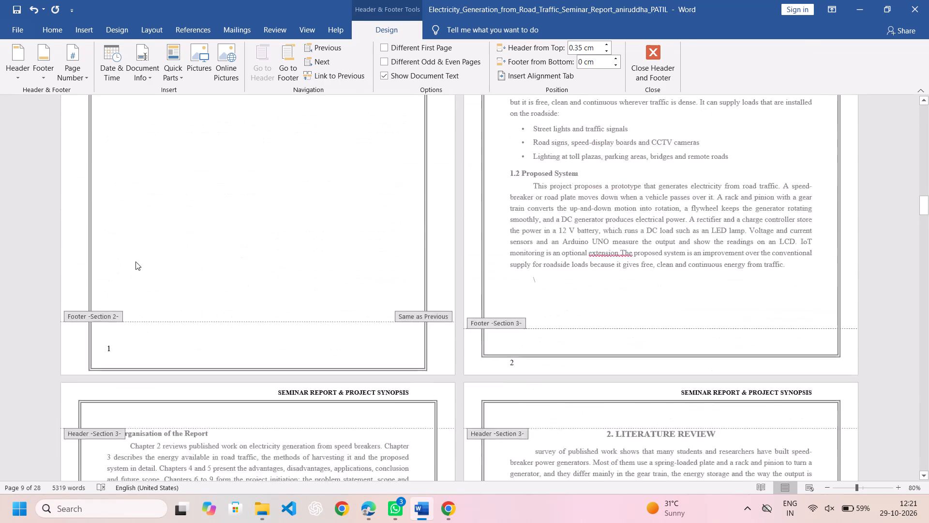
{"action": "left_click", "coordinate": [120, 401]}
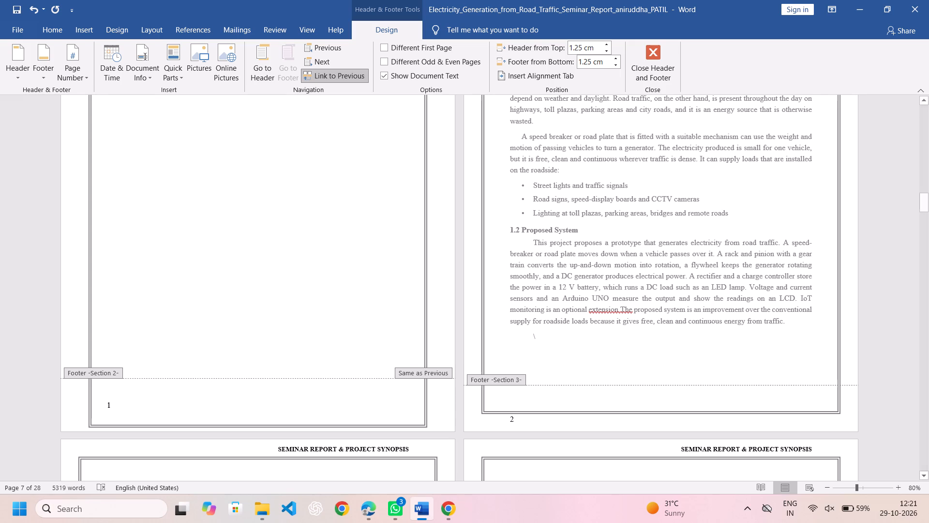
{"action": "left_click", "coordinate": [535, 411]}
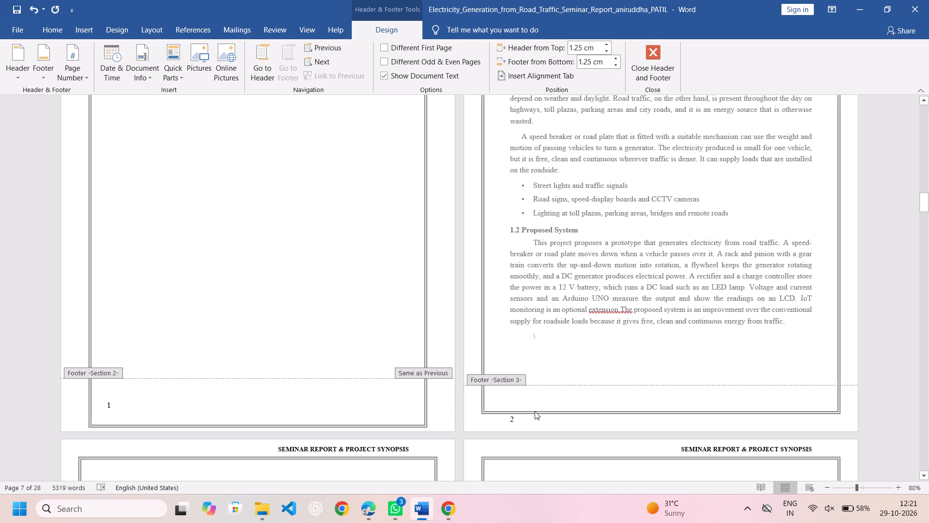
{"action": "left_click", "coordinate": [531, 401]}
{"action": "left_click_drag", "start_coordinate": [531, 401], "coordinate": [535, 425]}
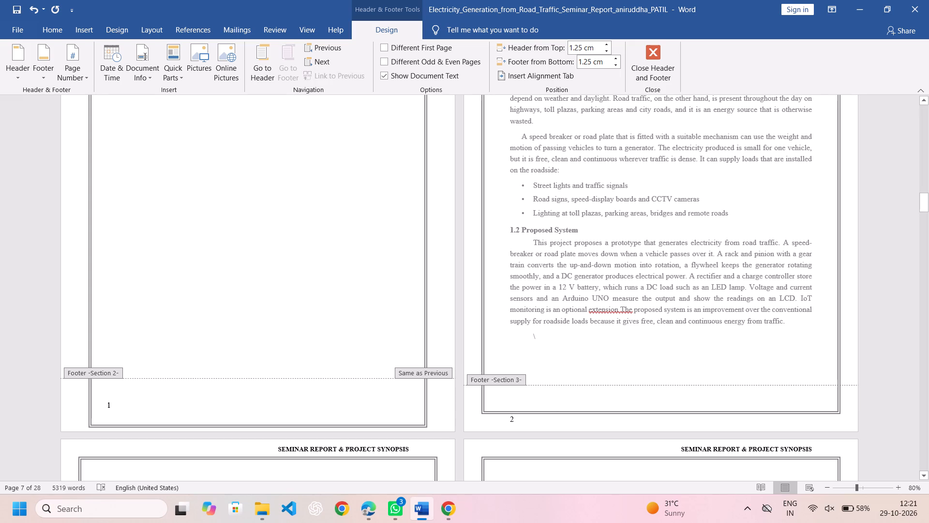
{"action": "double_click", "coordinate": [535, 425]}
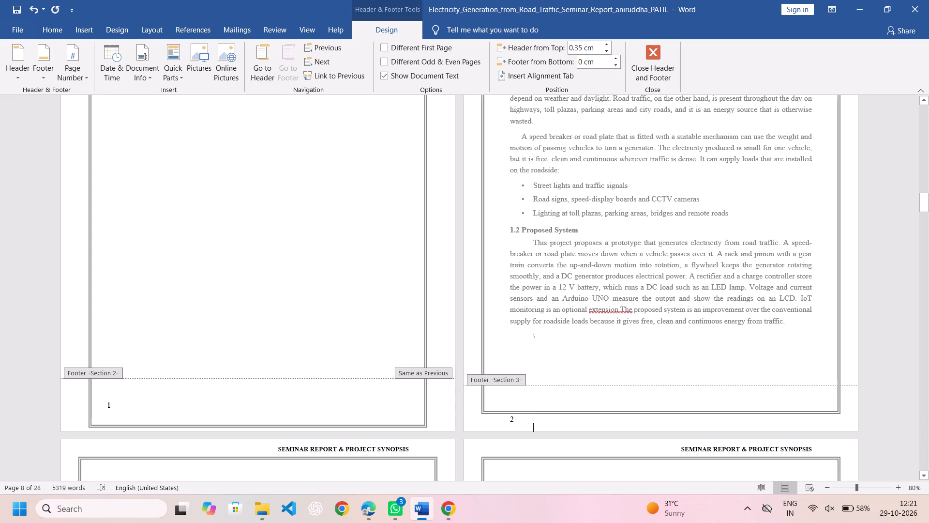
{"action": "key", "text": "BackSpace"}
{"action": "key", "text": "BackSpace"}
{"action": "key", "text": "BackSpace"}
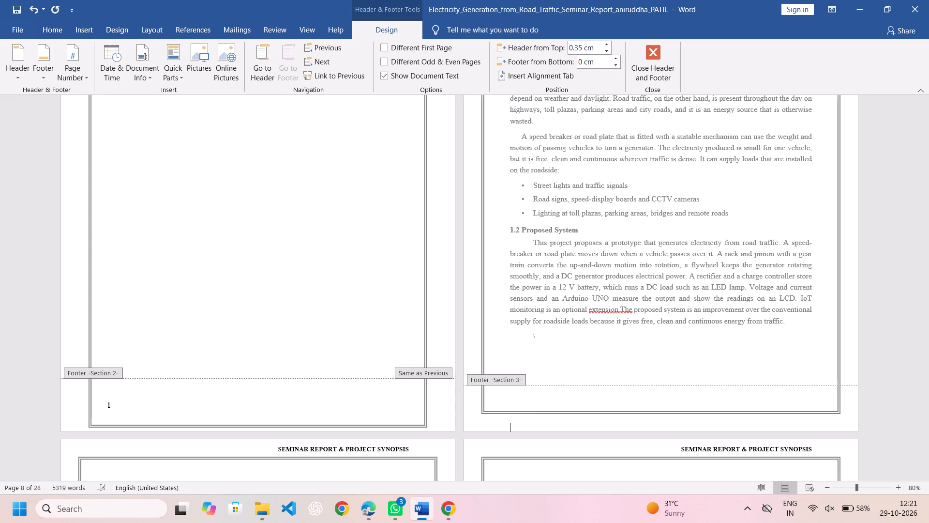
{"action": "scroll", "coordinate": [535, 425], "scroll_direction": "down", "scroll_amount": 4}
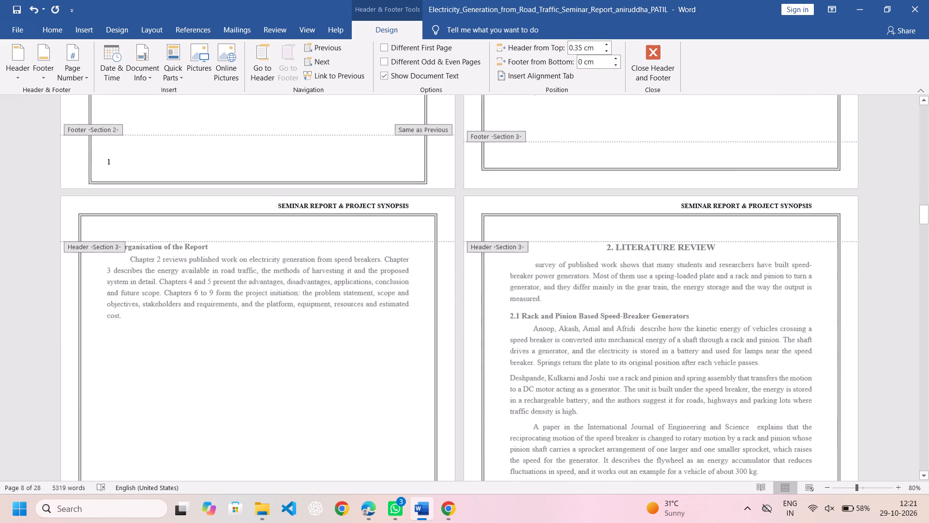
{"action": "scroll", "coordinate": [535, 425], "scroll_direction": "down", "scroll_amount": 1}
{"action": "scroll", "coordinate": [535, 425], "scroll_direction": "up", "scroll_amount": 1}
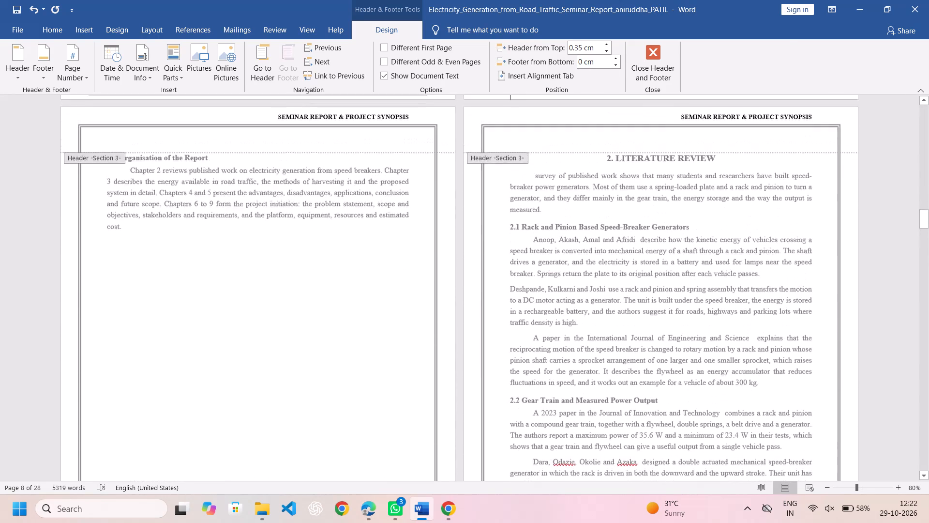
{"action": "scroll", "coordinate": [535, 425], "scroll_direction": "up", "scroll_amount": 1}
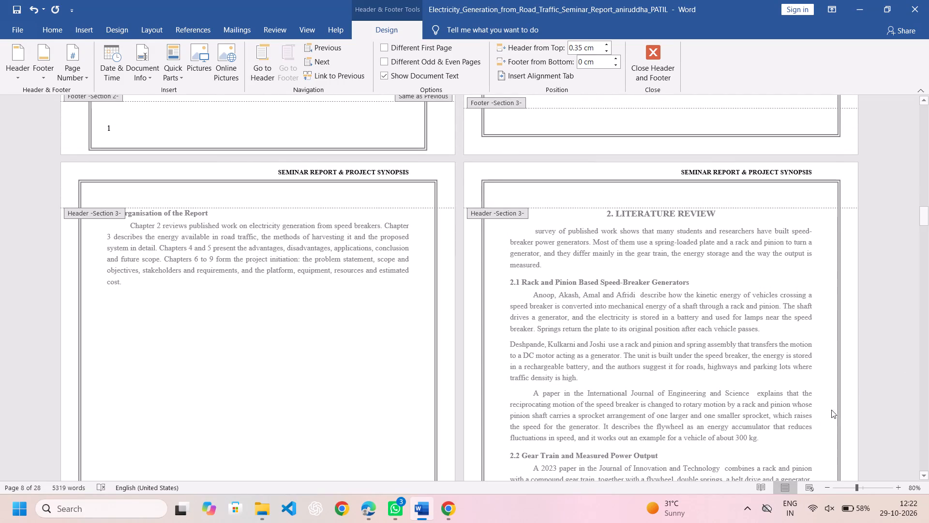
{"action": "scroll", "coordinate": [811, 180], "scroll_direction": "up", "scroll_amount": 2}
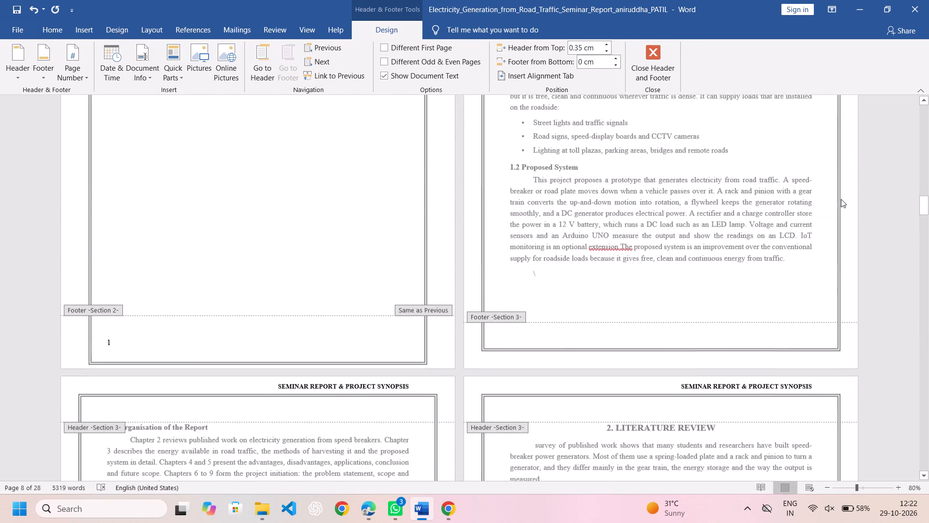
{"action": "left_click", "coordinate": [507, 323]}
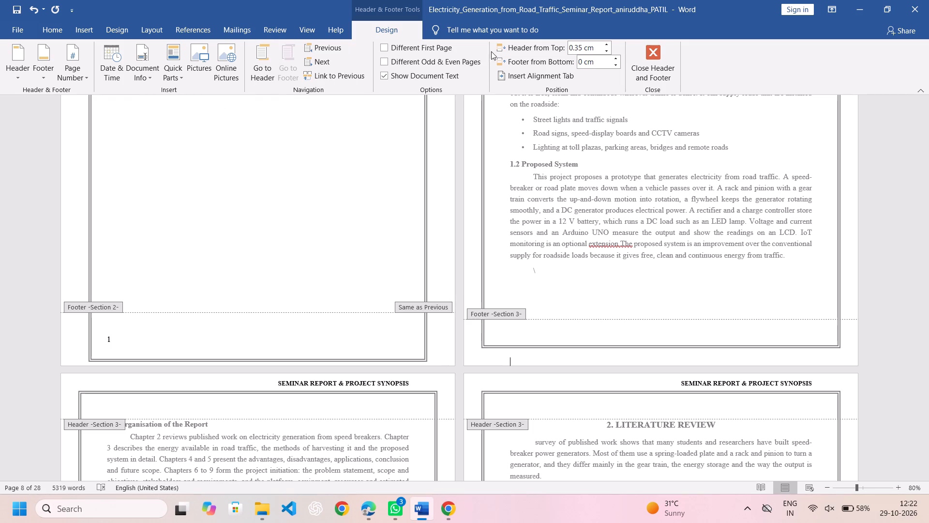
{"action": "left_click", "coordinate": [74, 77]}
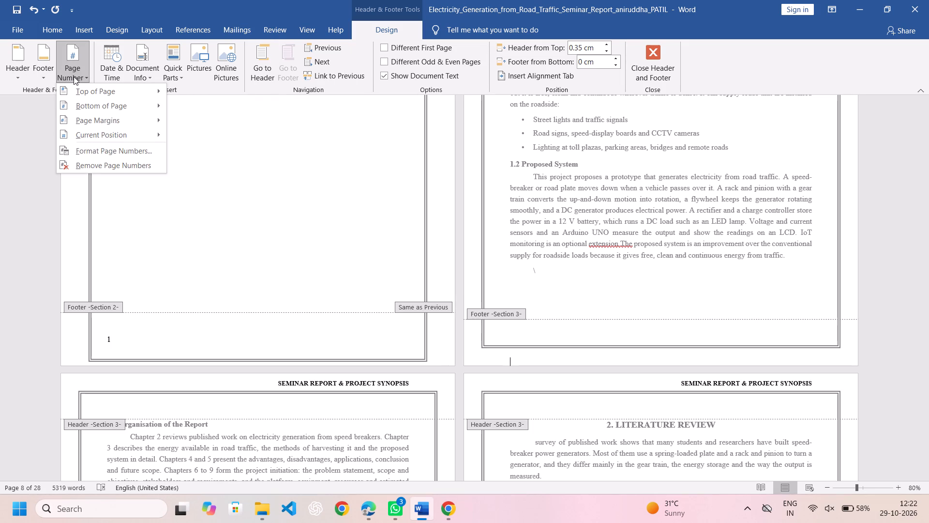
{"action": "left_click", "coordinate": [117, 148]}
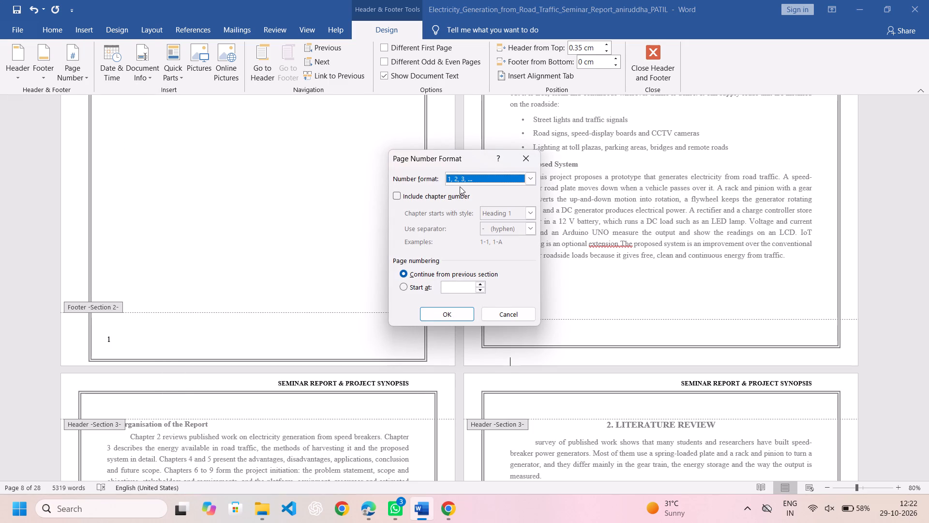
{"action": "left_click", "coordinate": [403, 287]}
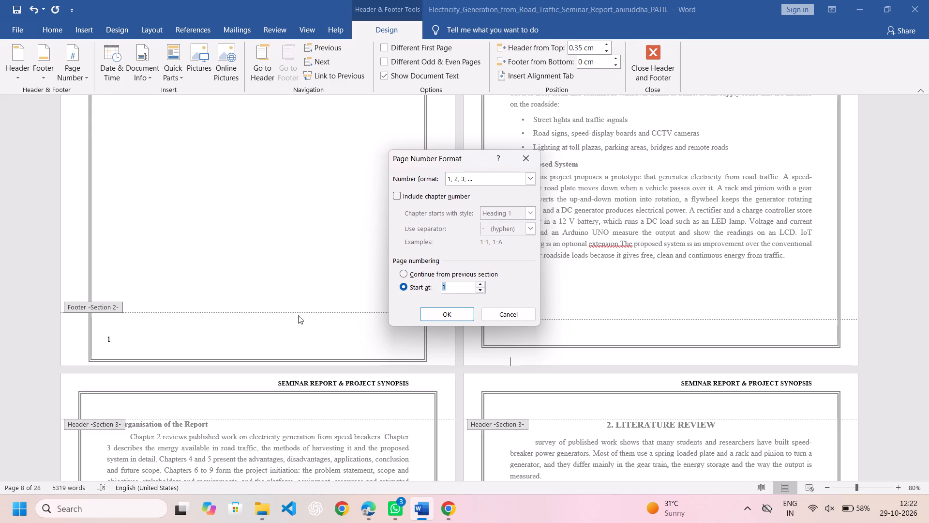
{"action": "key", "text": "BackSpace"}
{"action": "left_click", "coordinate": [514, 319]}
Set the page numbering of Section 2, the blank page before the Introduction, to start at 7.
{"action": "triple_click", "coordinate": [151, 348]}
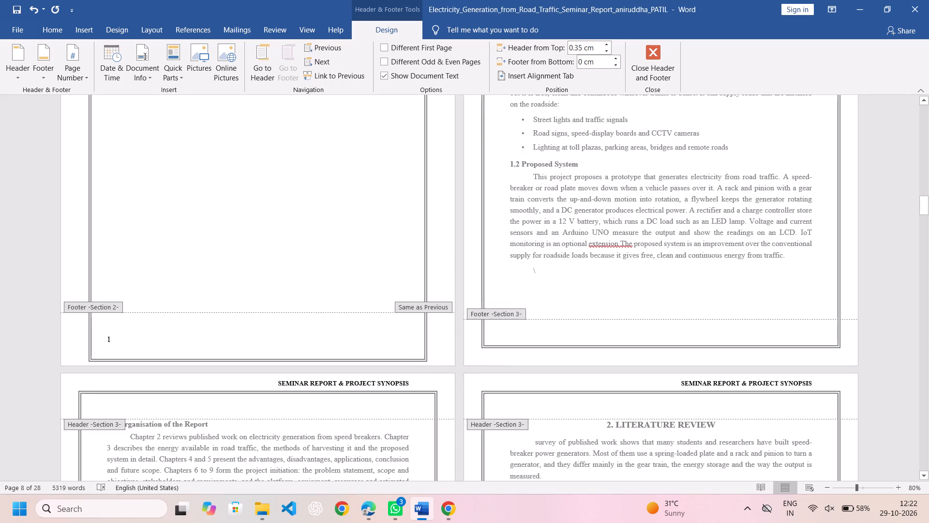
{"action": "left_click", "coordinate": [68, 82]}
{"action": "left_click", "coordinate": [94, 147]}
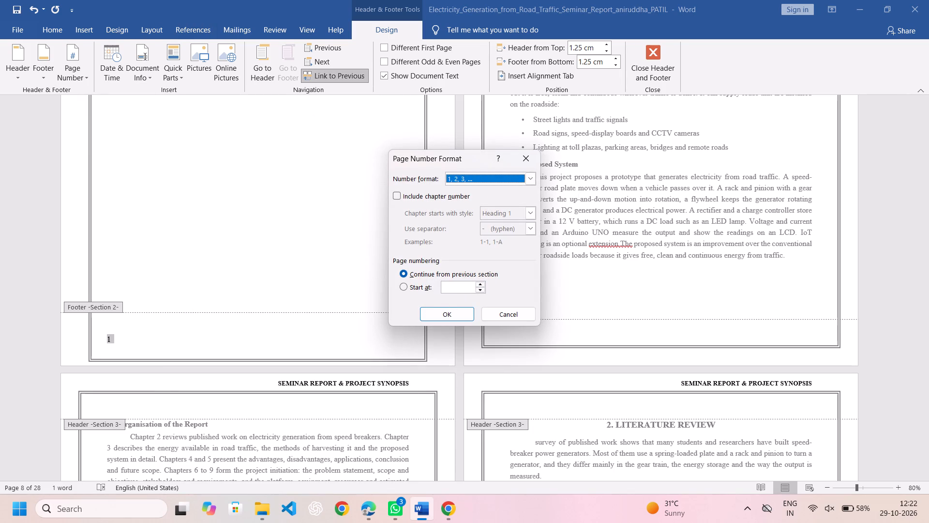
{"action": "left_click", "coordinate": [450, 283]}
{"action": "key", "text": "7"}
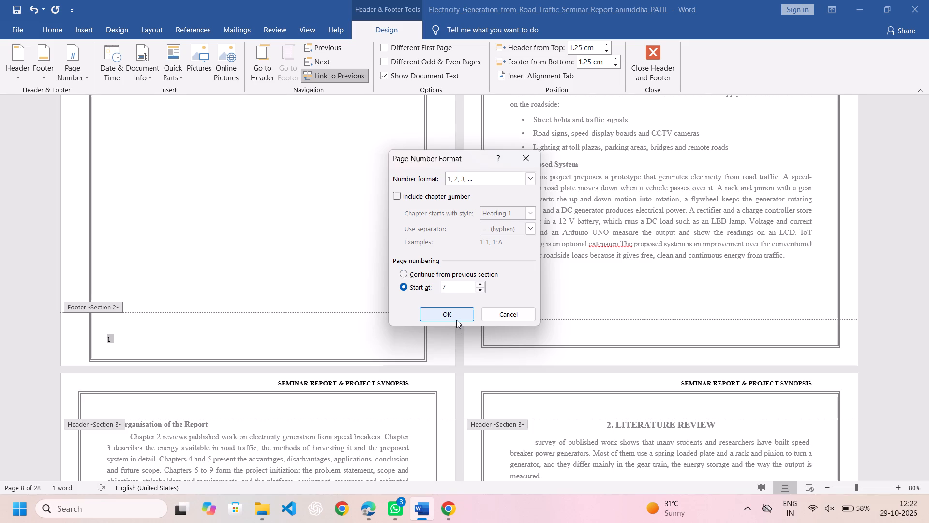
{"action": "left_click", "coordinate": [446, 312]}
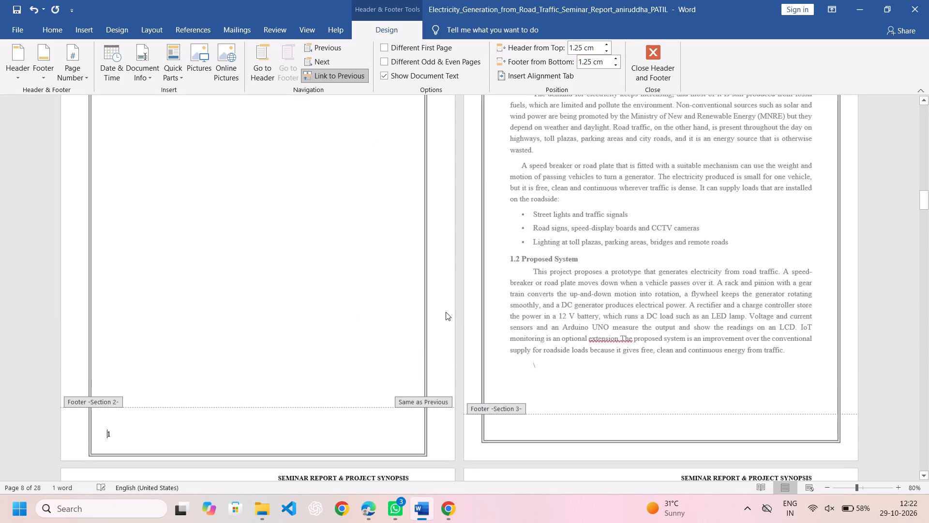
Enter page number 2 in the Section 3 footer below 1.2 Proposed System.
{"action": "scroll", "coordinate": [446, 312], "scroll_direction": "down", "scroll_amount": 6}
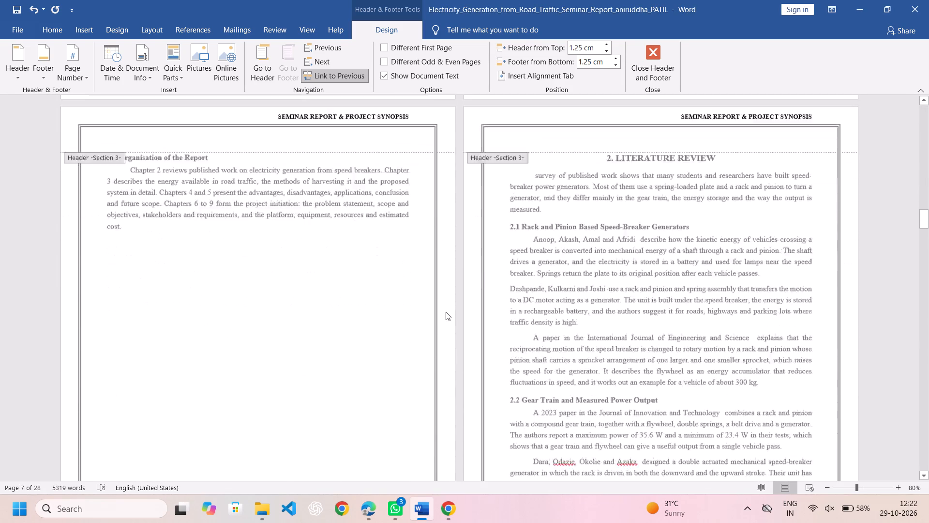
{"action": "scroll", "coordinate": [446, 312], "scroll_direction": "down", "scroll_amount": 1}
{"action": "scroll", "coordinate": [446, 312], "scroll_direction": "up", "scroll_amount": 1}
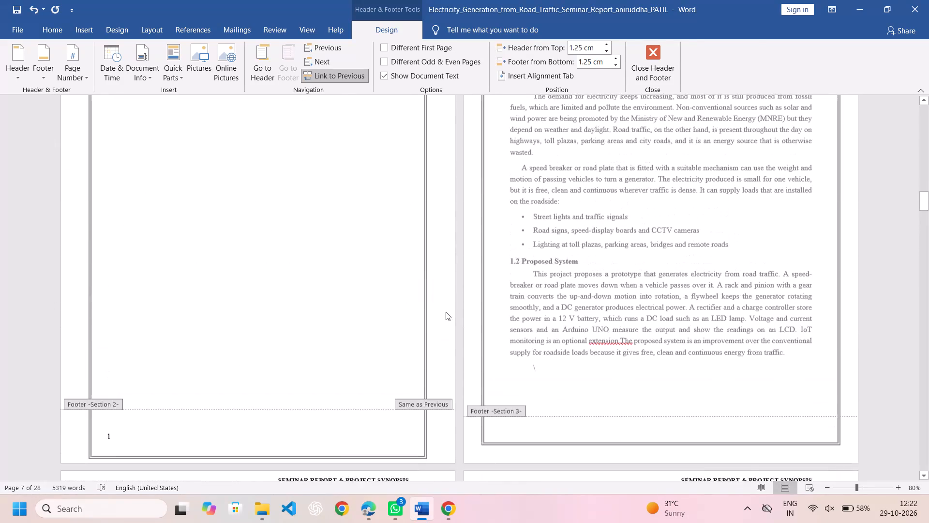
{"action": "scroll", "coordinate": [446, 312], "scroll_direction": "down", "scroll_amount": 2}
{"action": "left_click", "coordinate": [504, 342]}
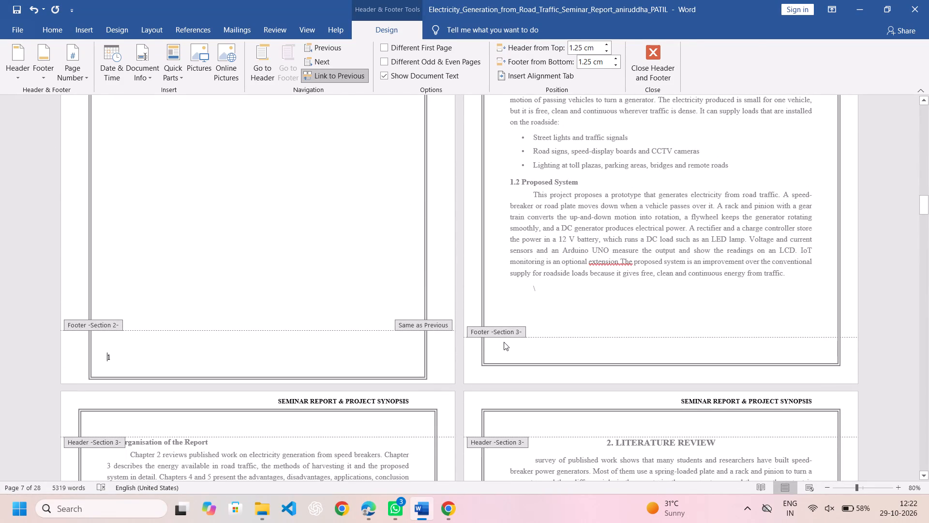
{"action": "left_click", "coordinate": [499, 344]}
{"action": "left_click_drag", "start_coordinate": [499, 344], "coordinate": [499, 353]}
{"action": "left_click_drag", "start_coordinate": [499, 353], "coordinate": [498, 366]}
{"action": "triple_click", "coordinate": [498, 366]}
{"action": "left_click", "coordinate": [498, 366]}
{"action": "left_click", "coordinate": [498, 366]}
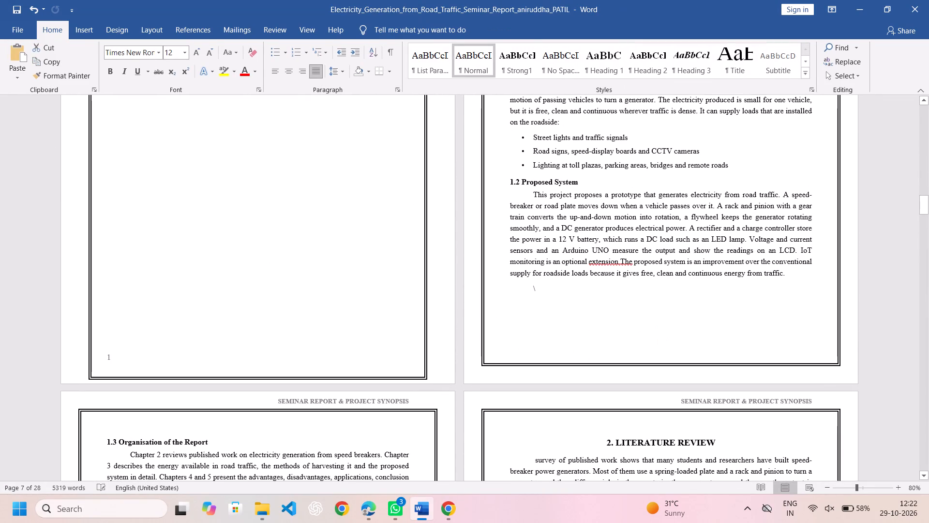
Enter page number 2 in the Section 3 footer below 1.2 Proposed System.
{"action": "double_click", "coordinate": [503, 342]}
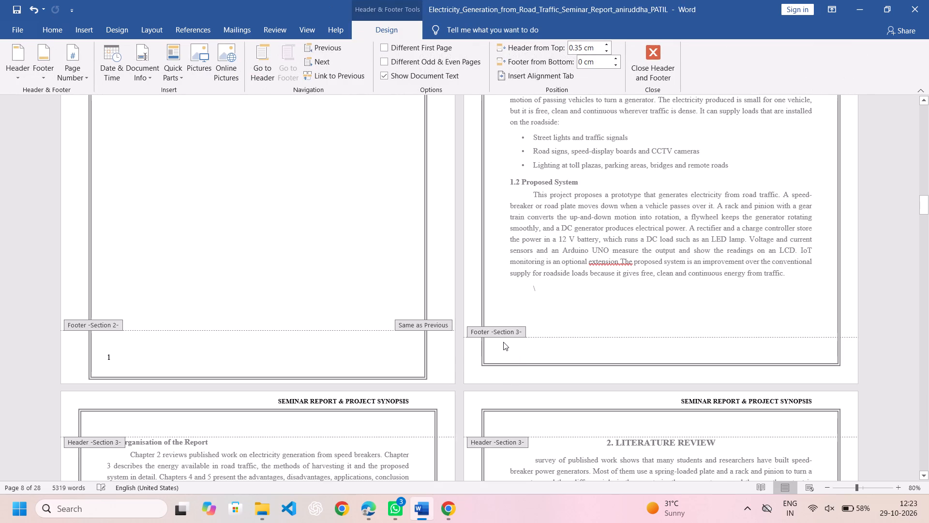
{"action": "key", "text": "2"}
Examine the footer page numbers from the cover page through the Literature Review.
{"action": "scroll", "coordinate": [506, 343], "scroll_direction": "down", "scroll_amount": 4}
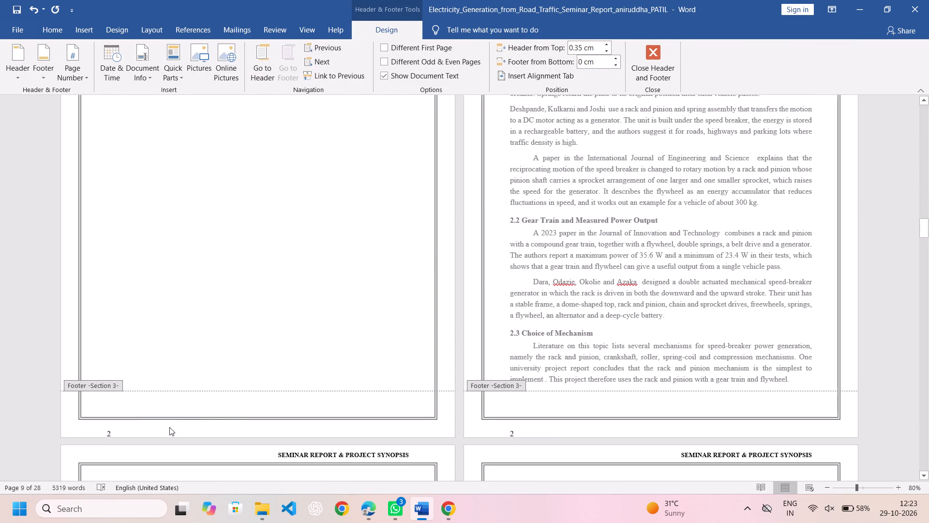
{"action": "scroll", "coordinate": [169, 427], "scroll_direction": "up", "scroll_amount": 7}
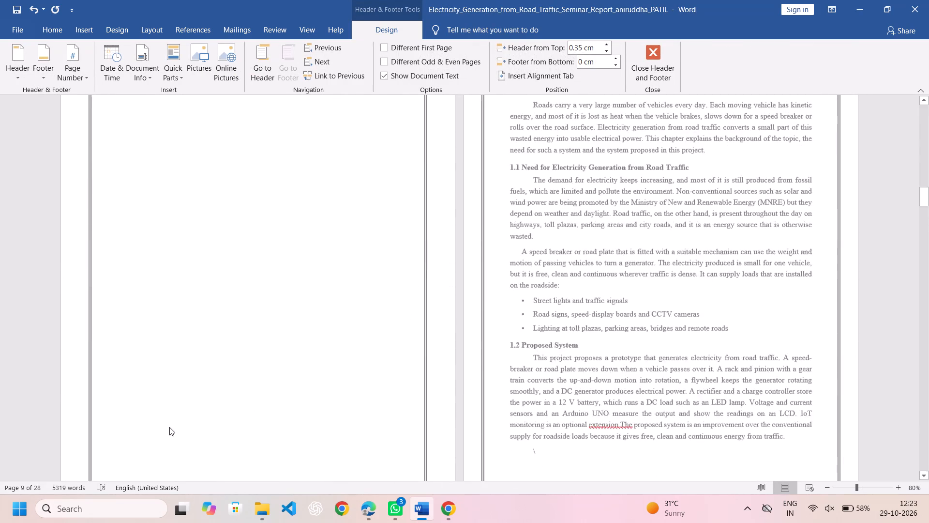
{"action": "scroll", "coordinate": [169, 427], "scroll_direction": "up", "scroll_amount": 3}
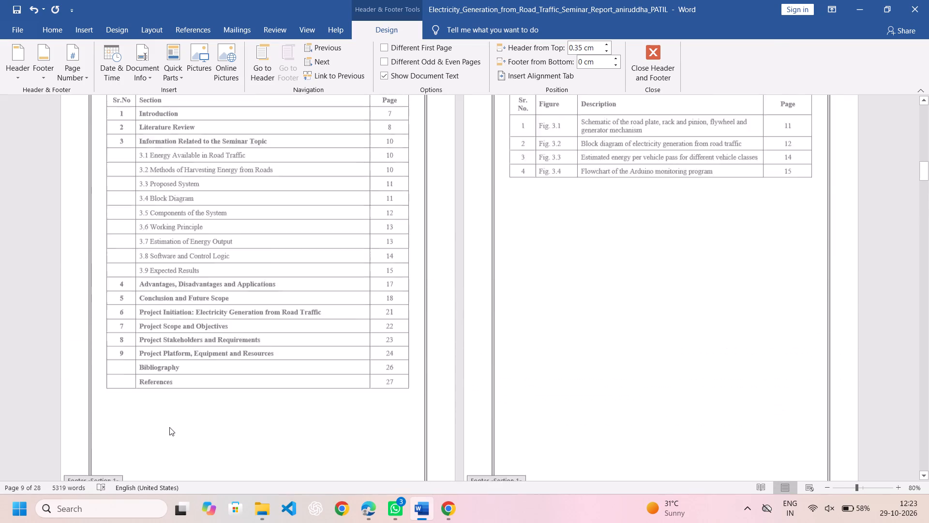
{"action": "scroll", "coordinate": [169, 427], "scroll_direction": "up", "scroll_amount": 3}
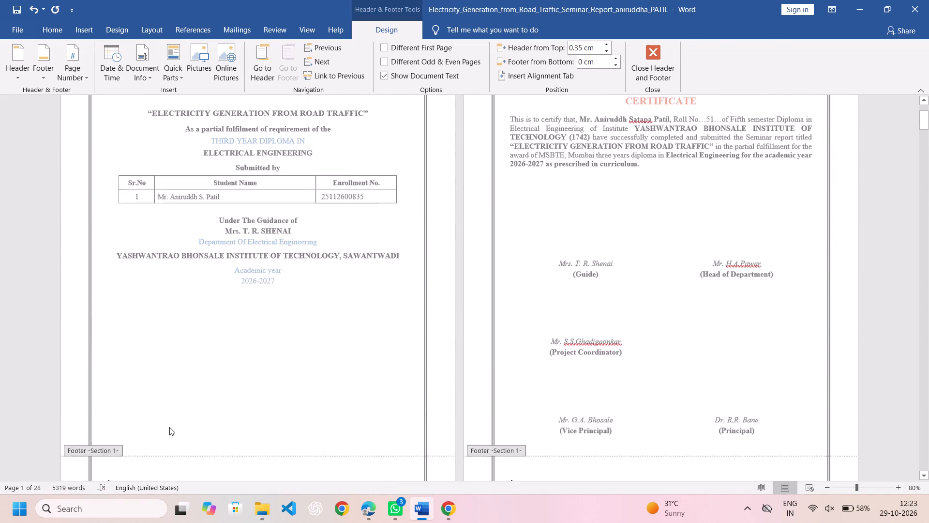
{"action": "scroll", "coordinate": [169, 427], "scroll_direction": "up", "scroll_amount": 2}
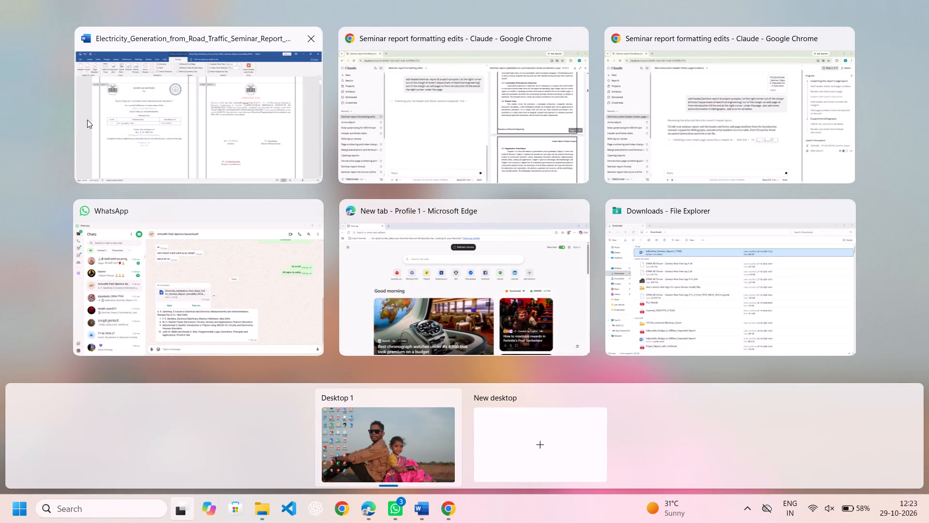
{"action": "left_click", "coordinate": [102, 122]}
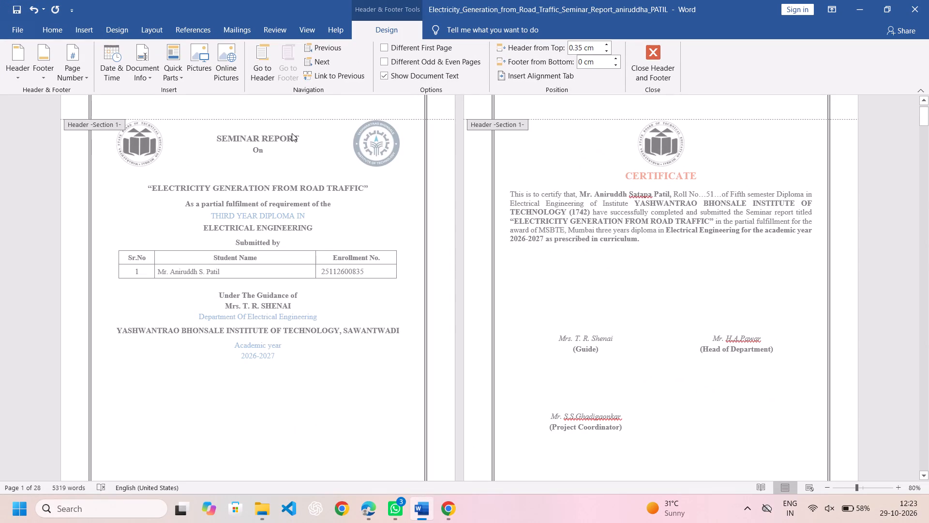
{"action": "scroll", "coordinate": [292, 133], "scroll_direction": "down", "scroll_amount": 1}
{"action": "scroll", "coordinate": [292, 133], "scroll_direction": "up", "scroll_amount": 1}
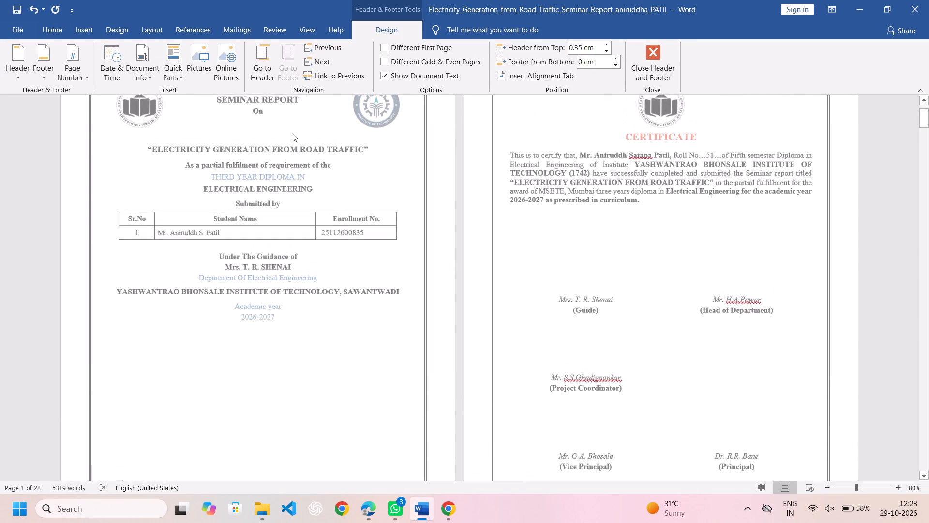
{"action": "scroll", "coordinate": [292, 133], "scroll_direction": "up", "scroll_amount": 1}
{"action": "scroll", "coordinate": [254, 238], "scroll_direction": "down", "scroll_amount": 5}
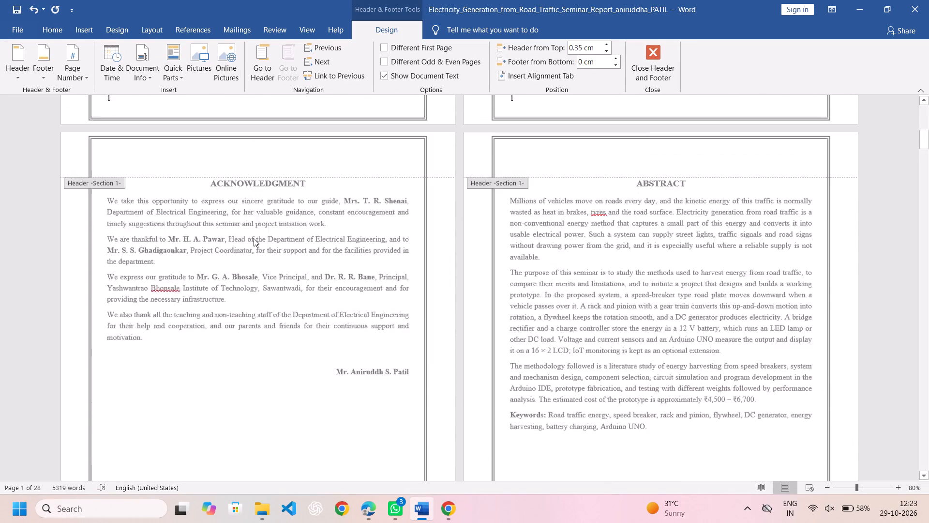
{"action": "scroll", "coordinate": [254, 238], "scroll_direction": "down", "scroll_amount": 4}
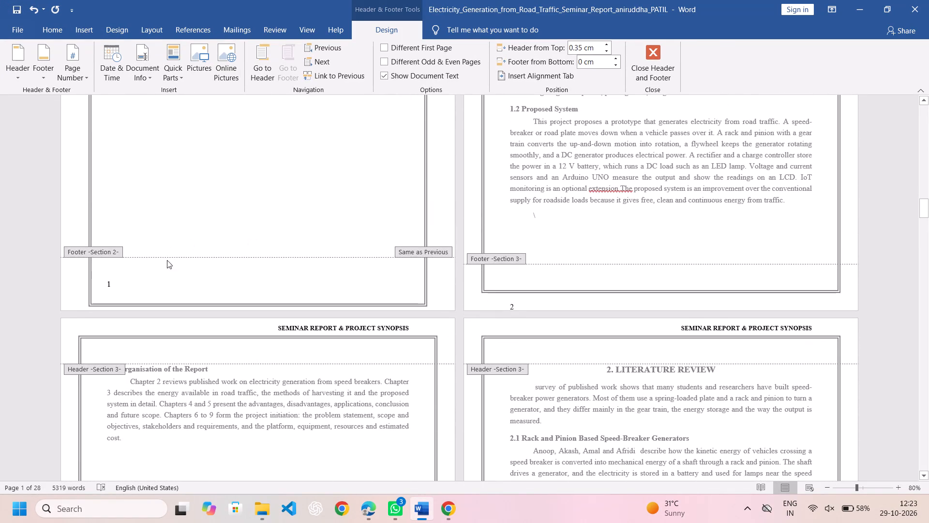
Inspect the Section 2 footer on the blank page before the Introduction and the Section 3 footer below 1.2 Proposed System.
{"action": "left_click", "coordinate": [172, 288]}
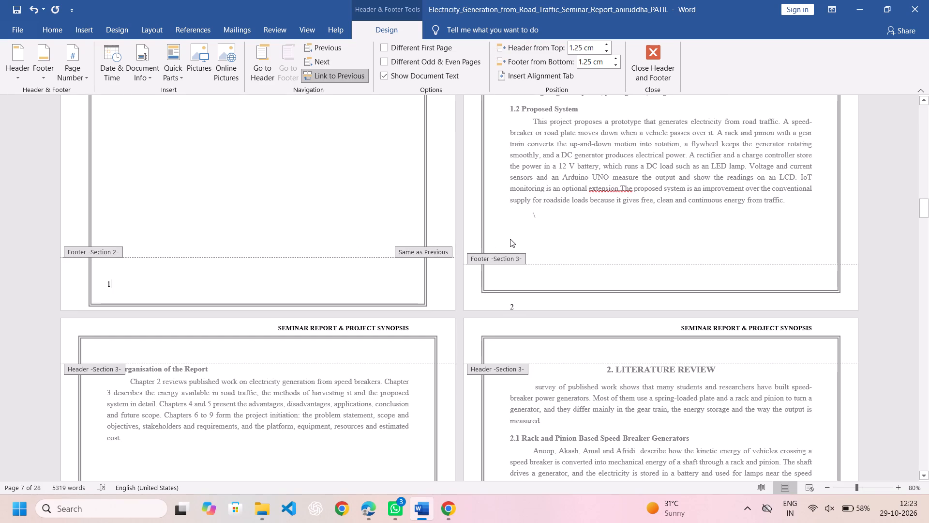
{"action": "left_click", "coordinate": [440, 252]}
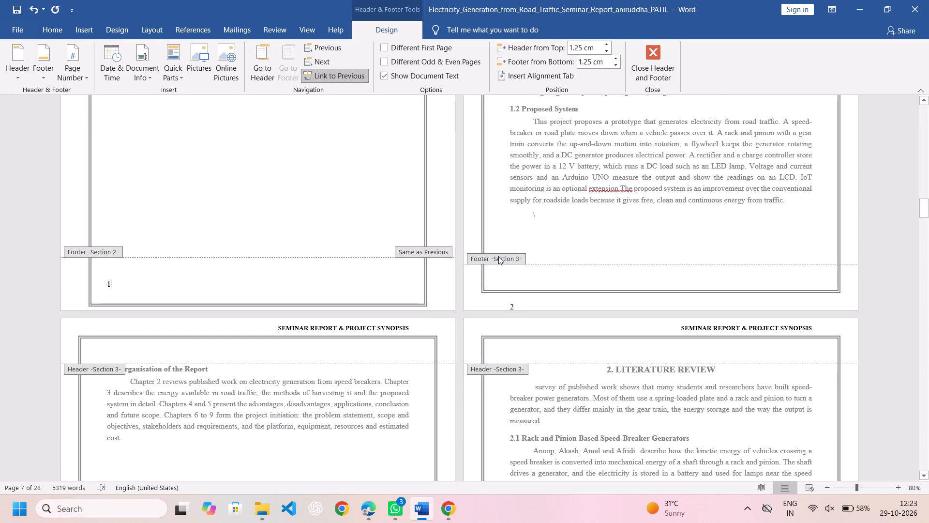
{"action": "left_click", "coordinate": [498, 256]}
{"action": "left_click", "coordinate": [500, 258]}
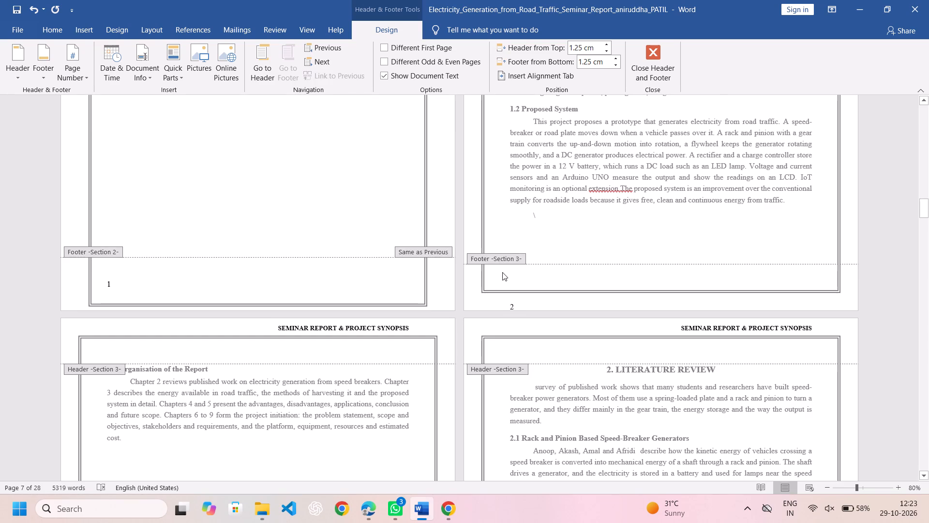
{"action": "left_click", "coordinate": [506, 278]}
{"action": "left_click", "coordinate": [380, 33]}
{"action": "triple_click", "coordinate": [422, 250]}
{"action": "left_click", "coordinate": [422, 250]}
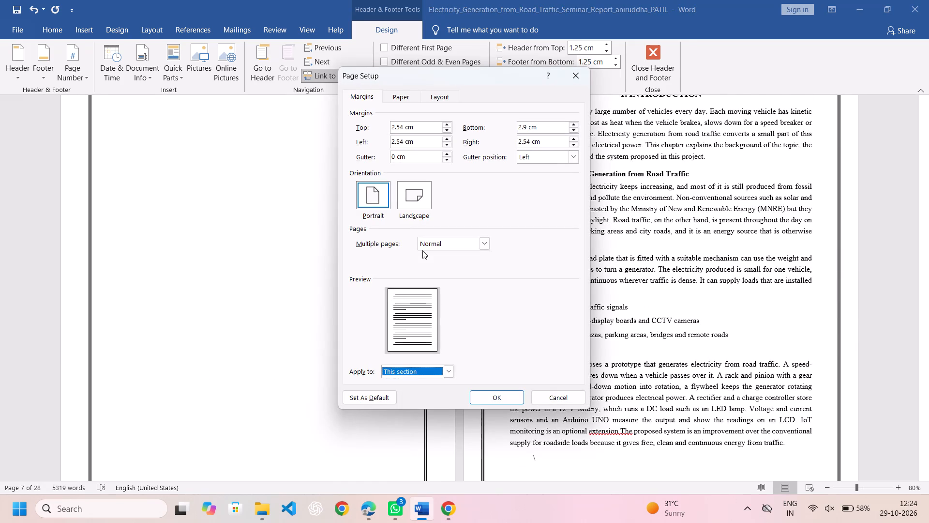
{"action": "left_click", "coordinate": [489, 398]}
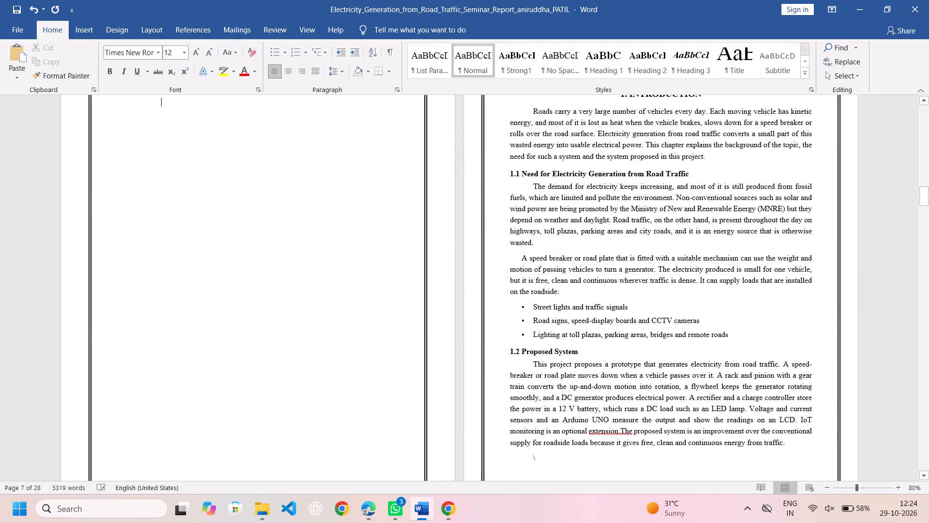
Delete the page number 1 from the Section 1 footer on the acknowledgement page above the Index.
{"action": "scroll", "coordinate": [489, 398], "scroll_direction": "down", "scroll_amount": 5}
{"action": "scroll", "coordinate": [489, 398], "scroll_direction": "up", "scroll_amount": 4}
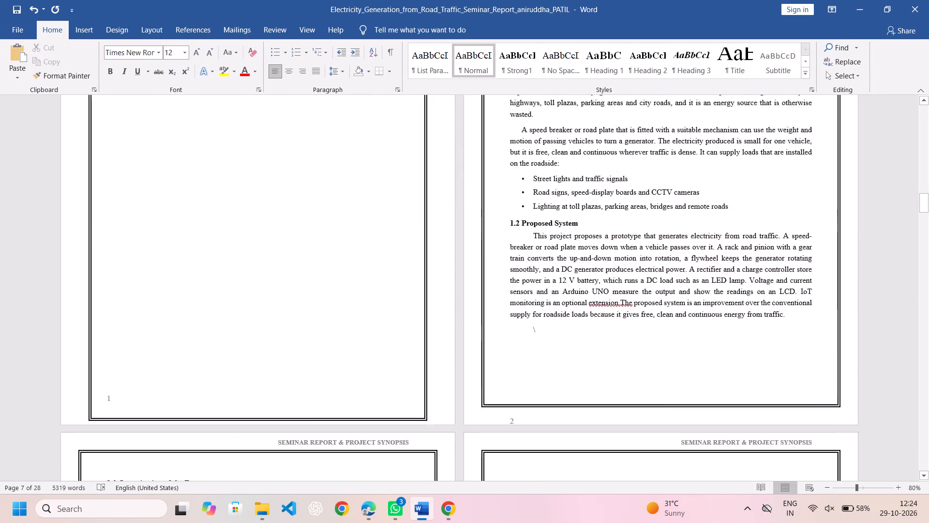
{"action": "scroll", "coordinate": [489, 398], "scroll_direction": "up", "scroll_amount": 4}
{"action": "scroll", "coordinate": [489, 398], "scroll_direction": "right", "scroll_amount": 1}
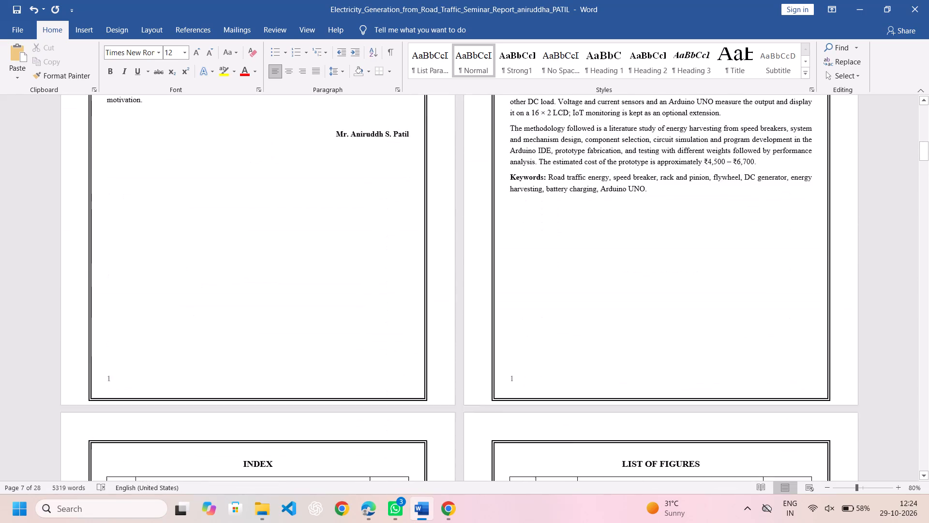
{"action": "scroll", "coordinate": [489, 398], "scroll_direction": "right", "scroll_amount": 1}
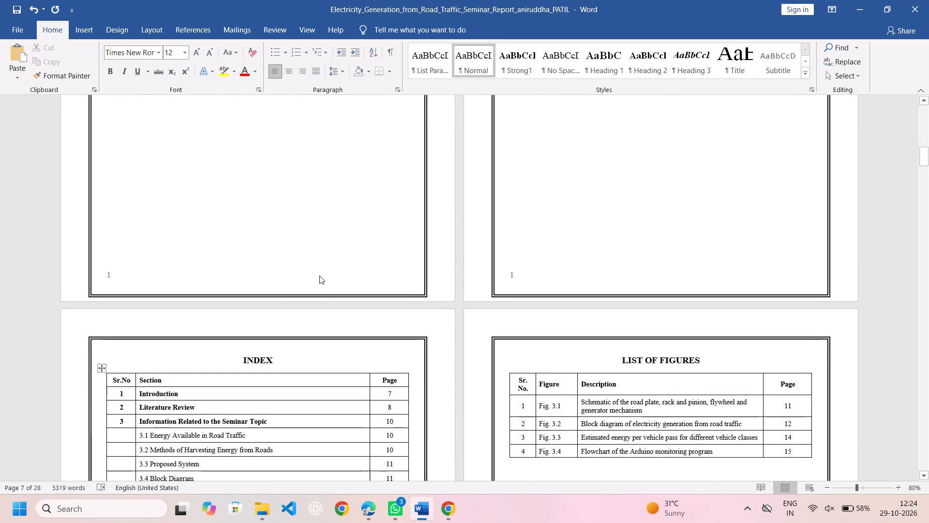
{"action": "double_click", "coordinate": [304, 274]}
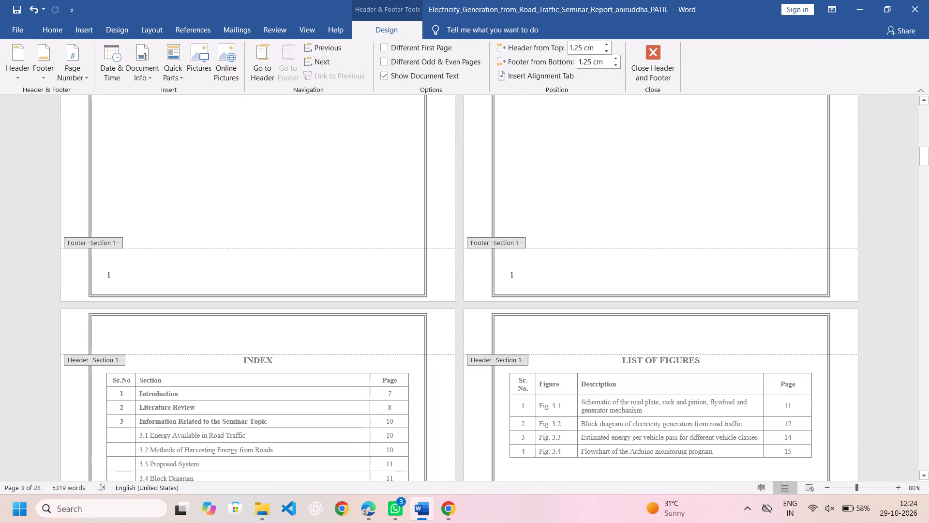
{"action": "double_click", "coordinate": [290, 284]}
{"action": "key", "text": "BackSpace"}
Link the Section 2 header on the blank page to the previous section, agreeing to delete its own header.
{"action": "scroll", "coordinate": [290, 284], "scroll_direction": "down", "scroll_amount": 7}
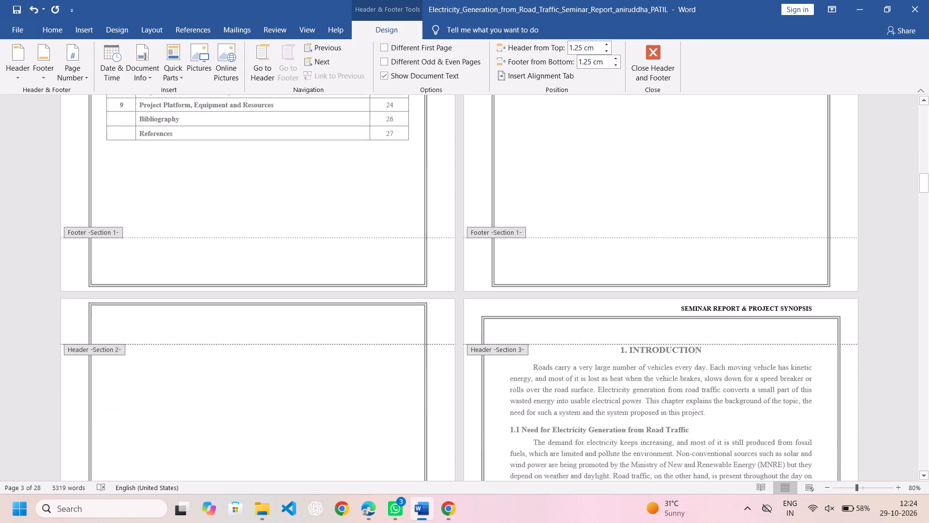
{"action": "left_click", "coordinate": [201, 341]}
{"action": "scroll", "coordinate": [201, 341], "scroll_direction": "down", "scroll_amount": 4}
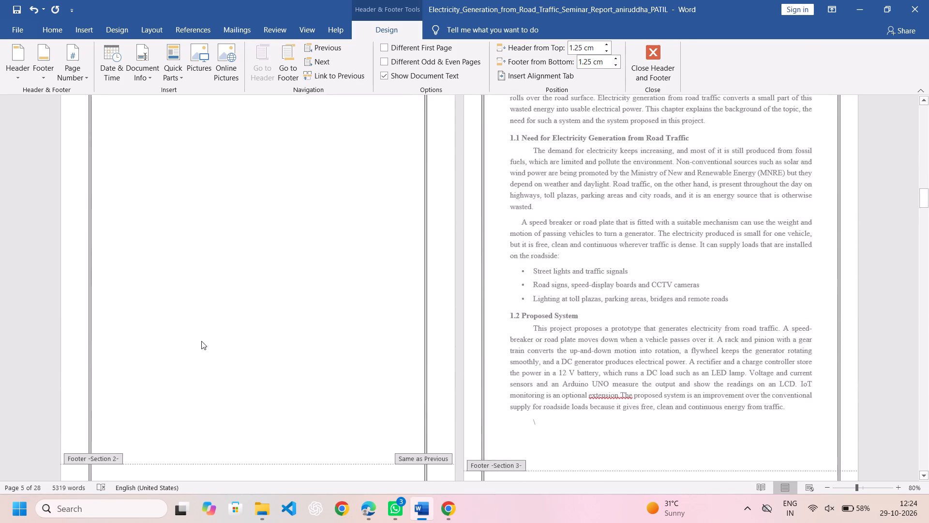
{"action": "scroll", "coordinate": [201, 341], "scroll_direction": "down", "scroll_amount": 1}
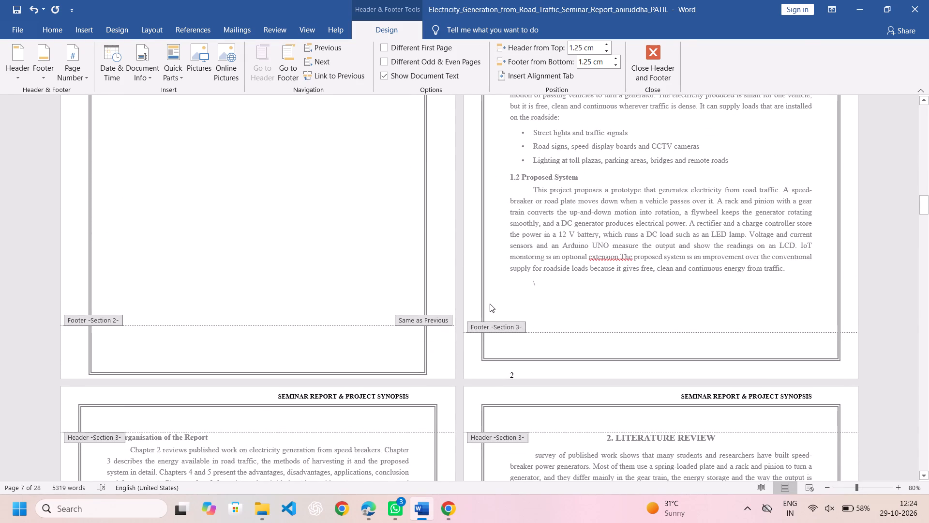
{"action": "left_click", "coordinate": [435, 321]}
{"action": "left_click", "coordinate": [331, 79]}
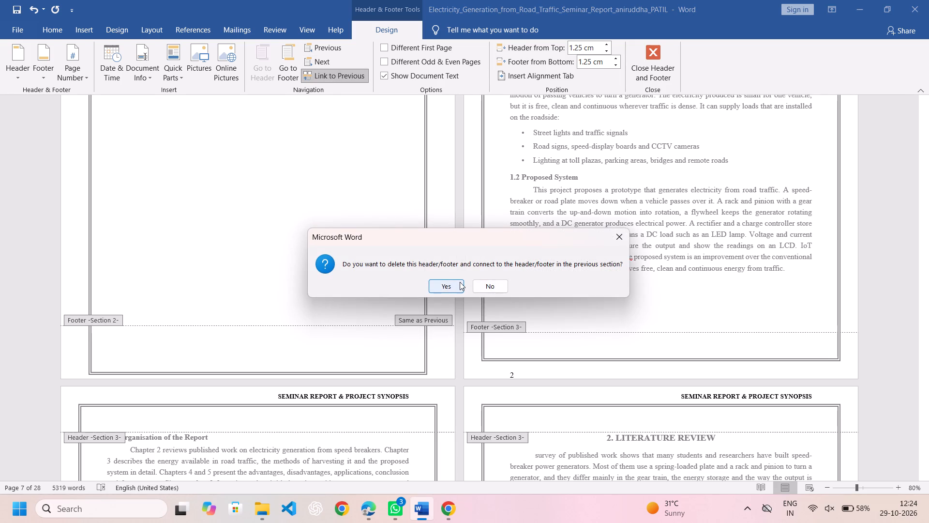
{"action": "left_click", "coordinate": [460, 282]}
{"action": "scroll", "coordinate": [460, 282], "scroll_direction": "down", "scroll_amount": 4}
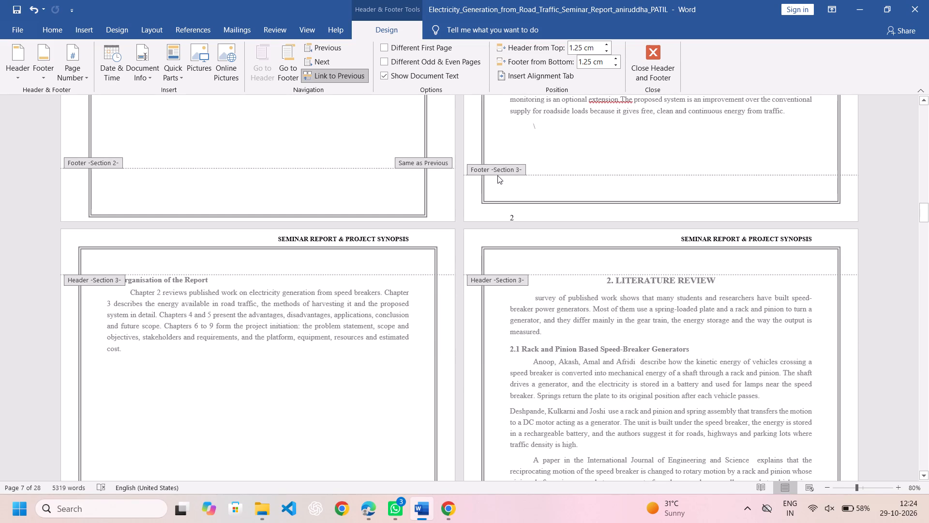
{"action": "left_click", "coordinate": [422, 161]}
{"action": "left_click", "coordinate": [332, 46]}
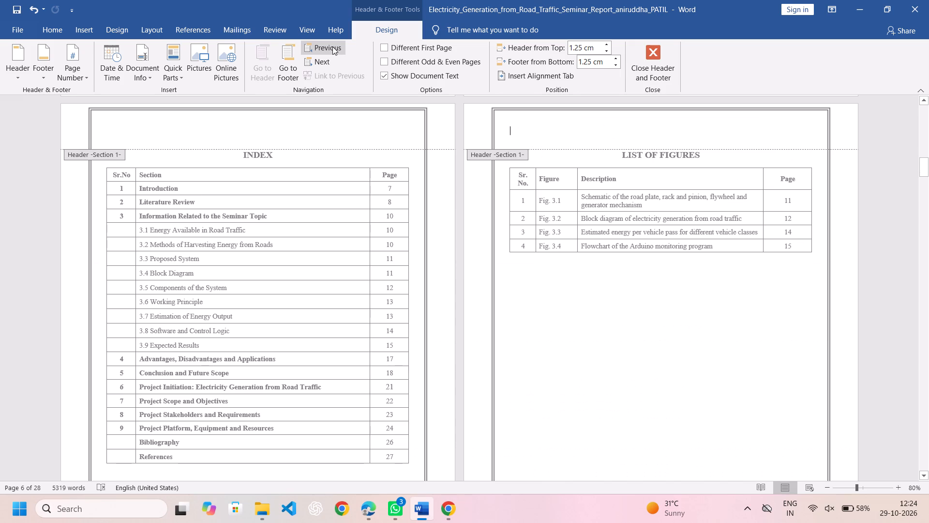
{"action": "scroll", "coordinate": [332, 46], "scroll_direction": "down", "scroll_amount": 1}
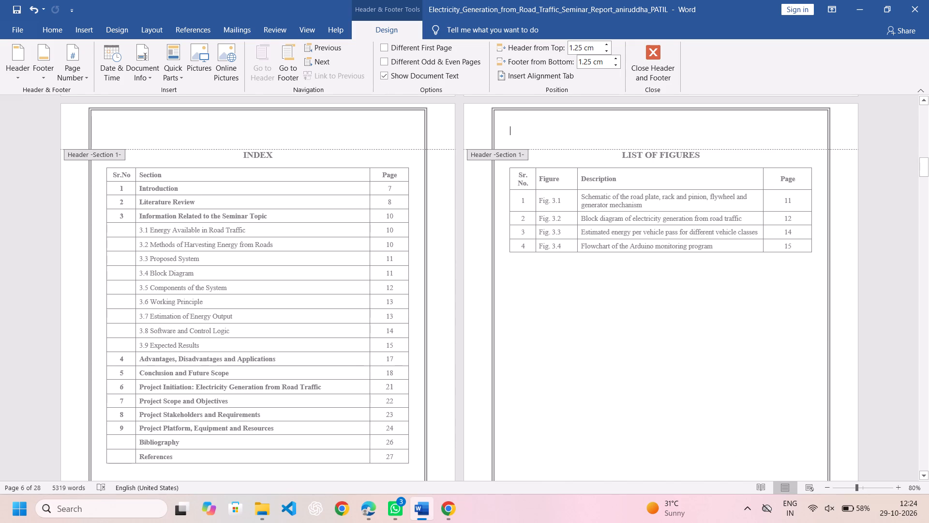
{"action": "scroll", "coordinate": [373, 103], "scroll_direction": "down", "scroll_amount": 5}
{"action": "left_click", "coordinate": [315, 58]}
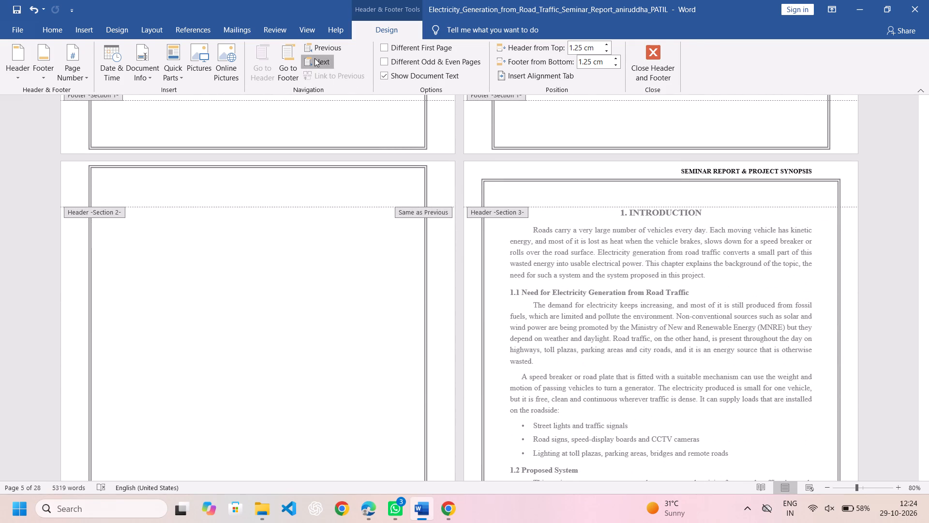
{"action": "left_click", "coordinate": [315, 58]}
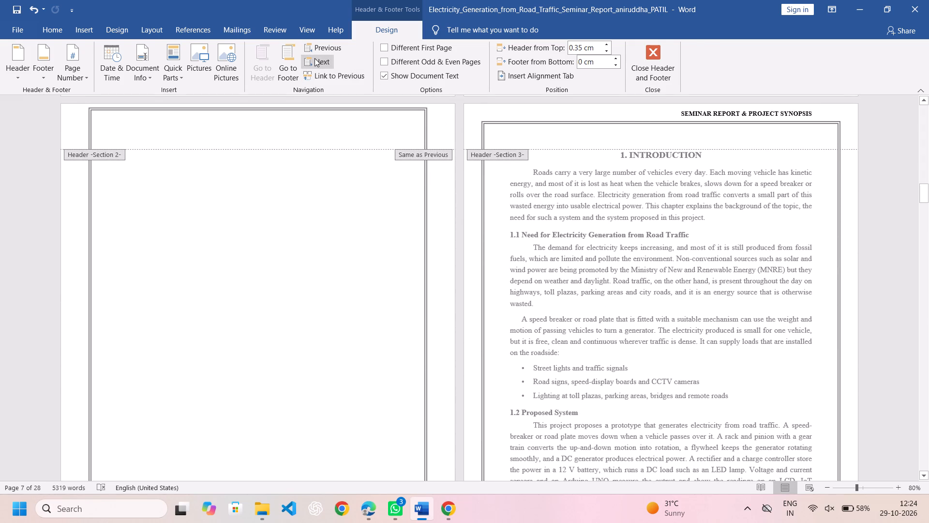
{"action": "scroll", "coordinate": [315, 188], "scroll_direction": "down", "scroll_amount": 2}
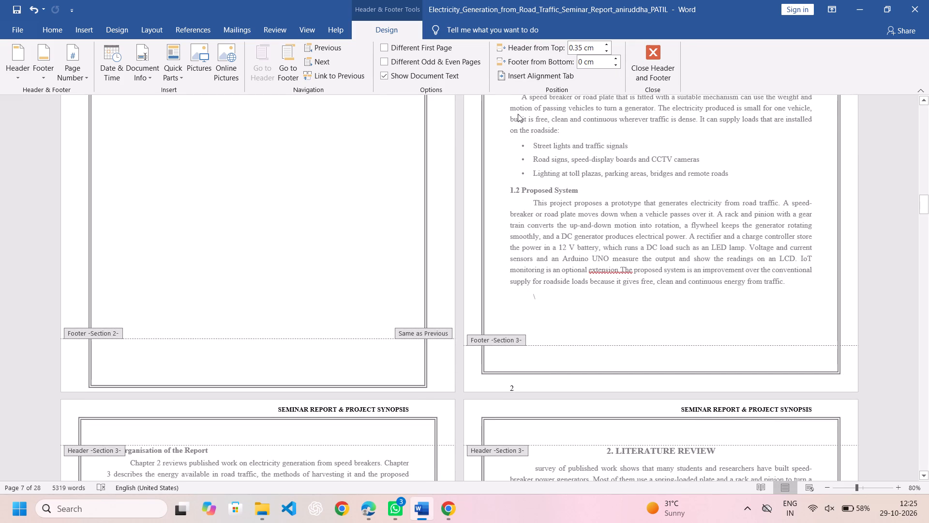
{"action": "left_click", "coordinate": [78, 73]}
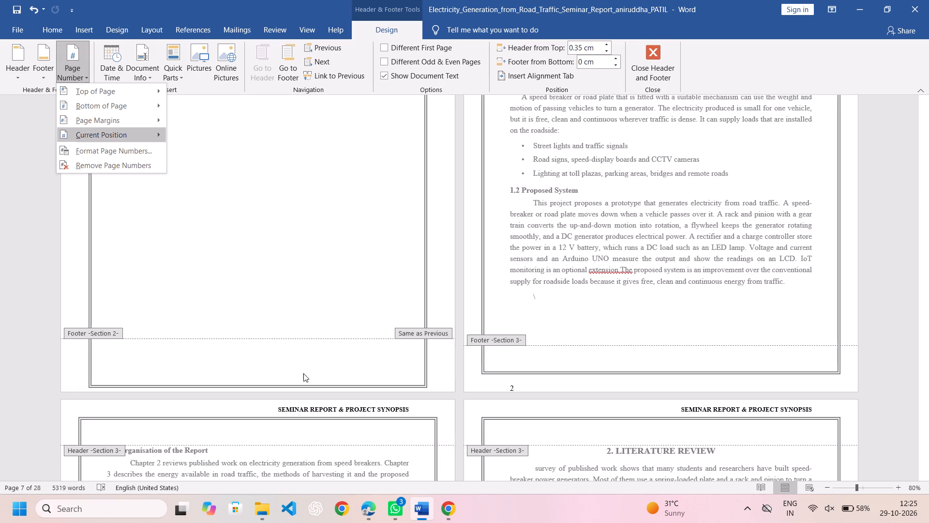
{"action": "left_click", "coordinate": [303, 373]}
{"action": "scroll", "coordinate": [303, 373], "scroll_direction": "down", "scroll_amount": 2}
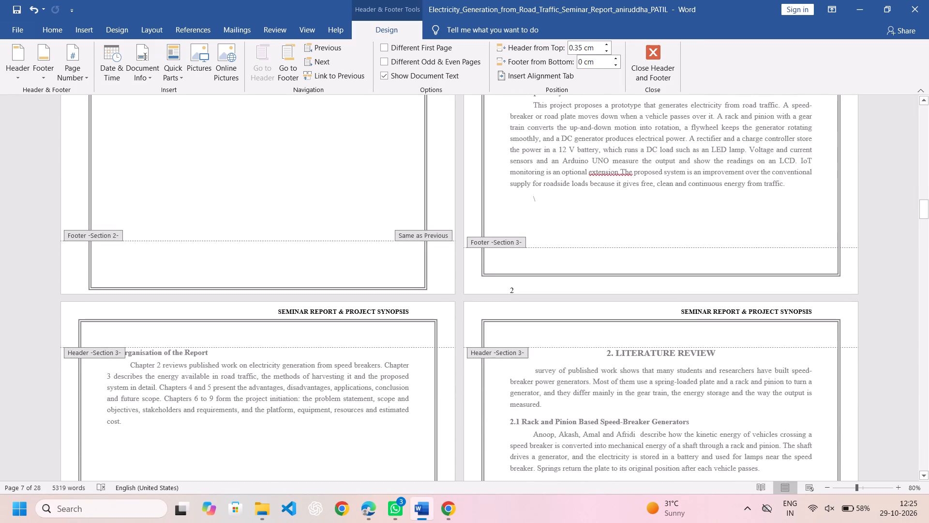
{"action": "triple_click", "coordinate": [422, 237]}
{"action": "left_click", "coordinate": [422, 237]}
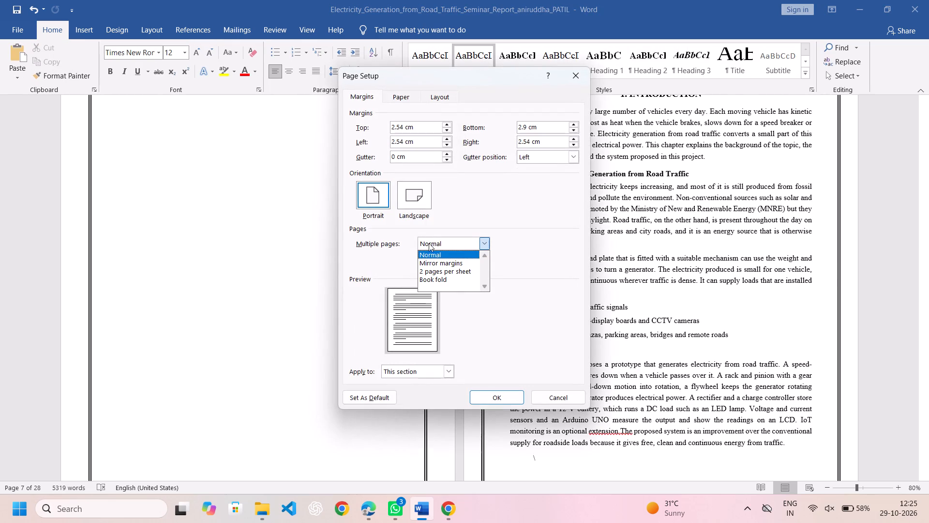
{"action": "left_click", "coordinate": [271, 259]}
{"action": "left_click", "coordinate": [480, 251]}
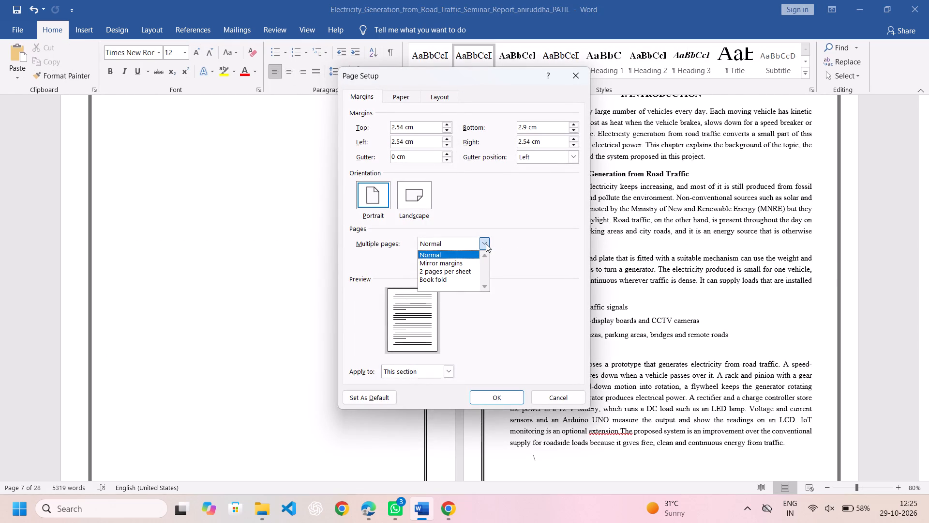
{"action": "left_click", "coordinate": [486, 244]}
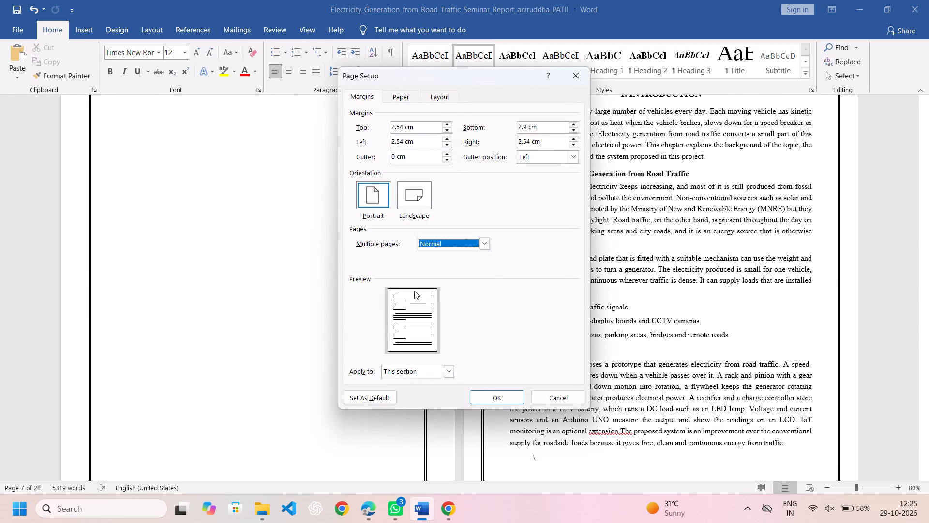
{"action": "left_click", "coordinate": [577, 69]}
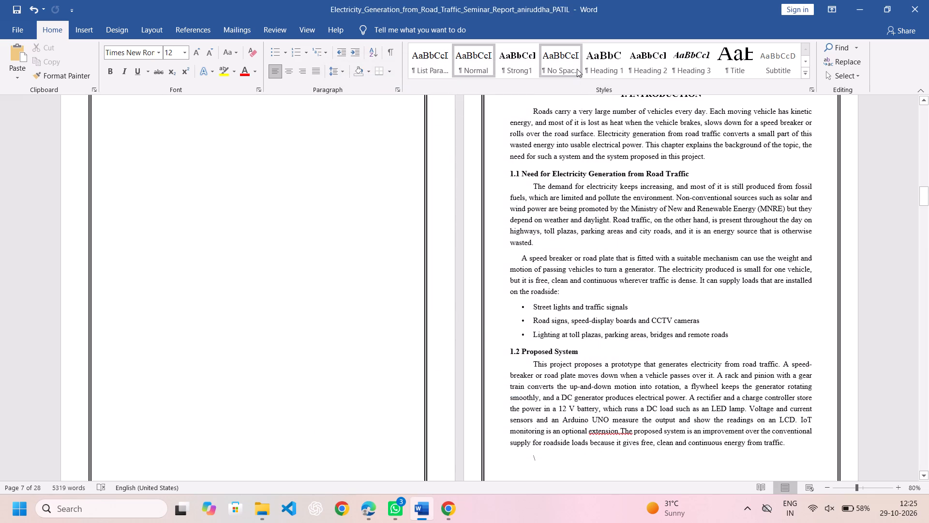
Undo the most recent header and footer edits, including the deletion of page number 1 from the Section 1 footer.
{"action": "key", "text": "ctrl+z"}
{"action": "key", "text": "ctrl+z"}
{"action": "key", "text": "ctrl+z"}
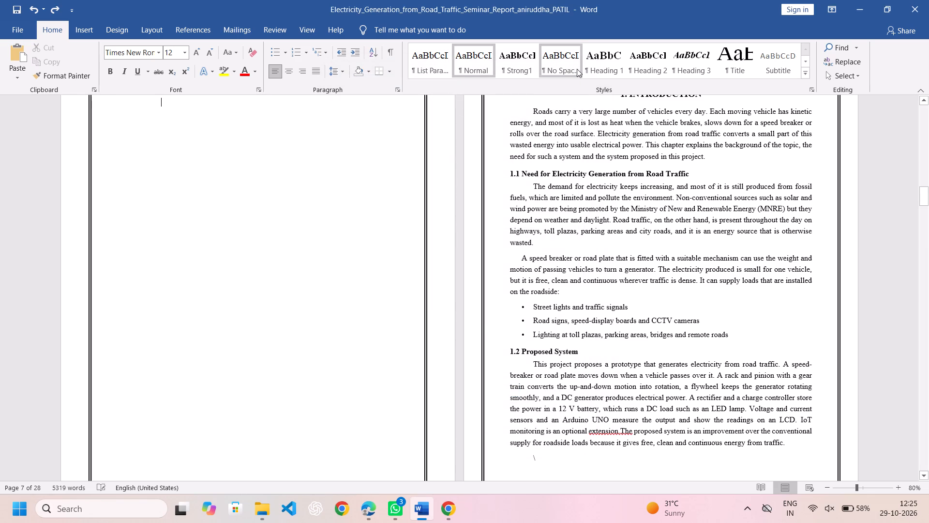
{"action": "key", "text": "ctrl+z"}
{"action": "key", "text": "ctrl+z"}
{"action": "key", "text": "ctrl+z"}
{"action": "scroll", "coordinate": [577, 69], "scroll_direction": "up", "scroll_amount": 2}
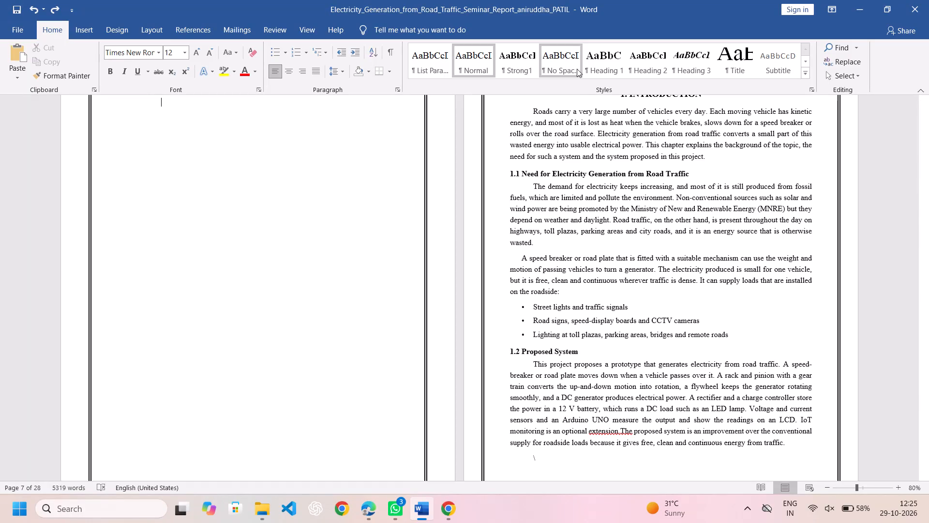
{"action": "scroll", "coordinate": [493, 221], "scroll_direction": "up", "scroll_amount": 7}
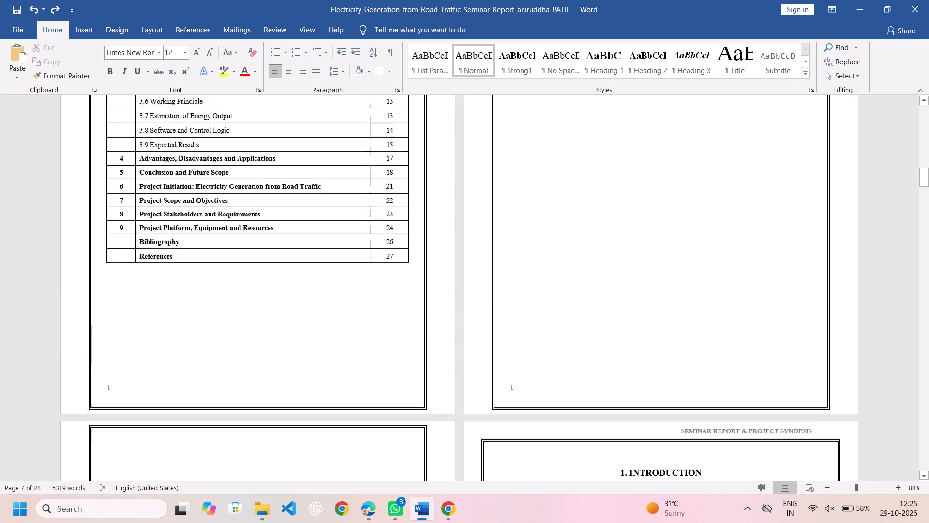
{"action": "scroll", "coordinate": [493, 221], "scroll_direction": "up", "scroll_amount": 10}
{"action": "scroll", "coordinate": [493, 221], "scroll_direction": "down", "scroll_amount": 1}
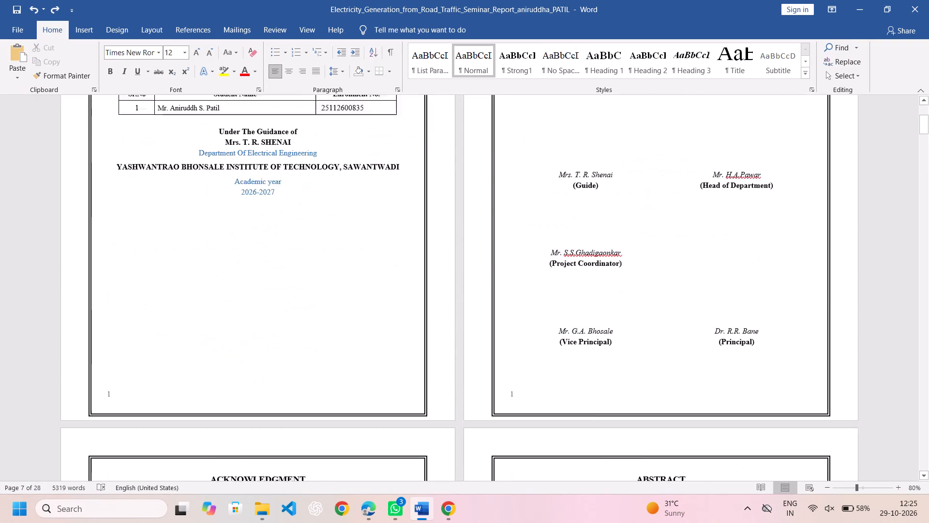
{"action": "scroll", "coordinate": [493, 221], "scroll_direction": "down", "scroll_amount": 1}
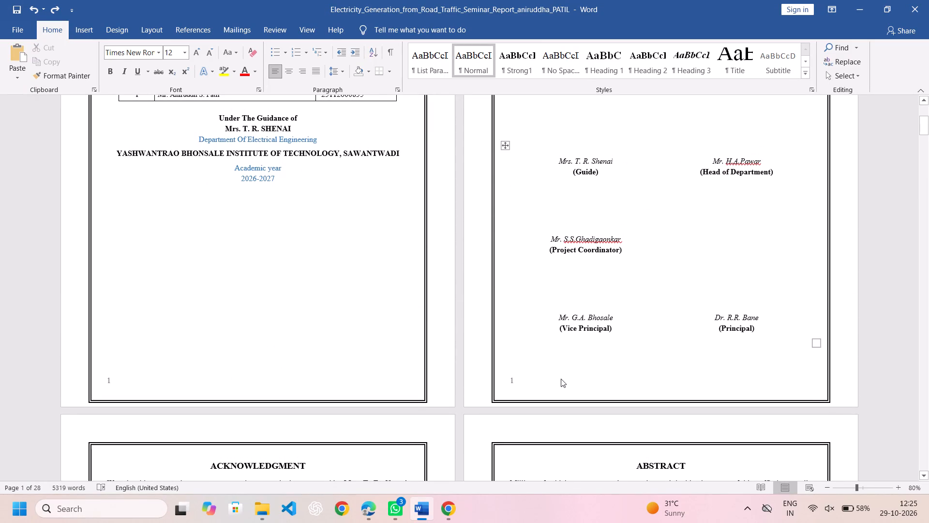
Undo further footer edits, back to before page number 1 was inserted in the Section 1 footers, and return to the body text.
{"action": "left_click", "coordinate": [561, 379]}
{"action": "left_click_drag", "start_coordinate": [561, 379], "coordinate": [526, 385]}
{"action": "triple_click", "coordinate": [526, 385]}
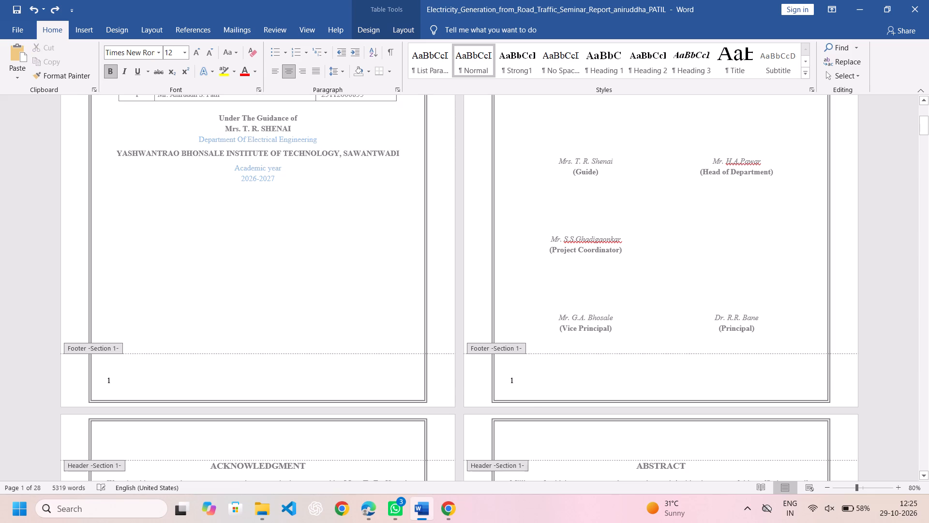
{"action": "double_click", "coordinate": [526, 385]}
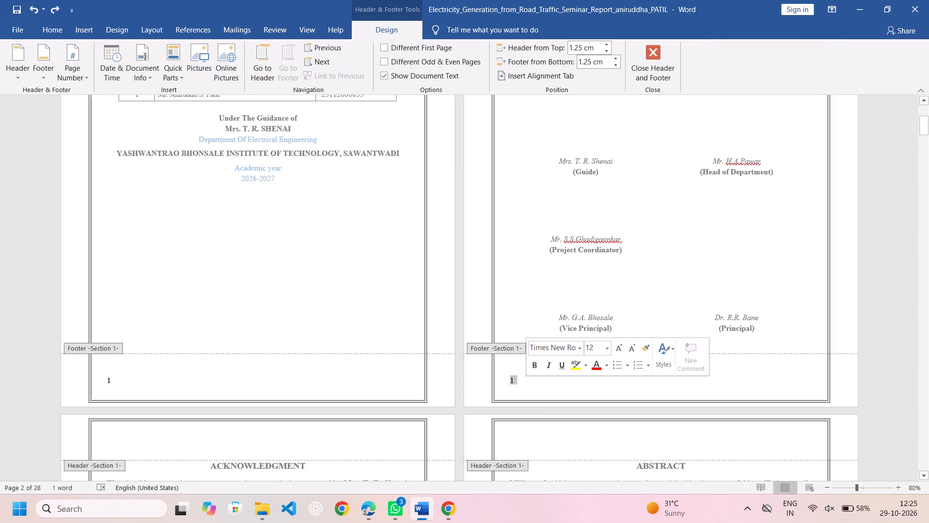
{"action": "key", "text": "ctrl+z"}
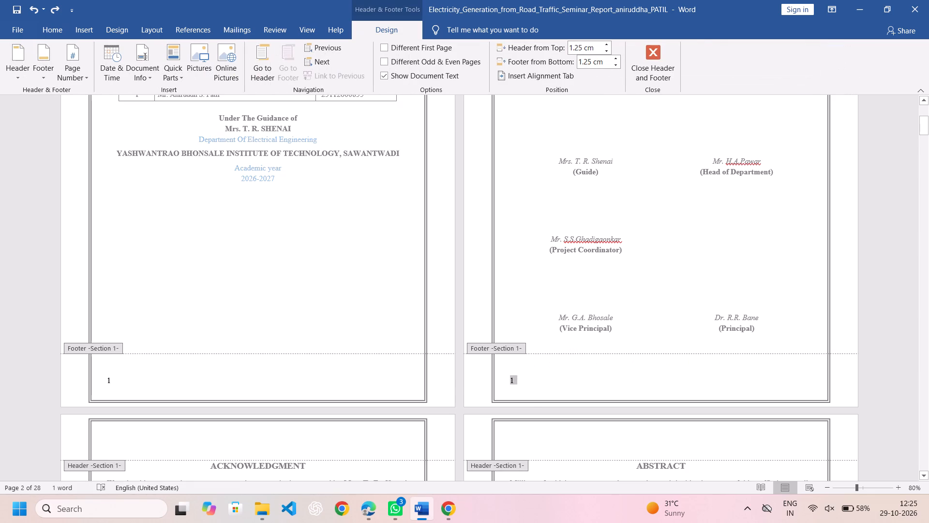
{"action": "key", "text": "ctrl+z"}
{"action": "key", "text": "ctrl+z"}
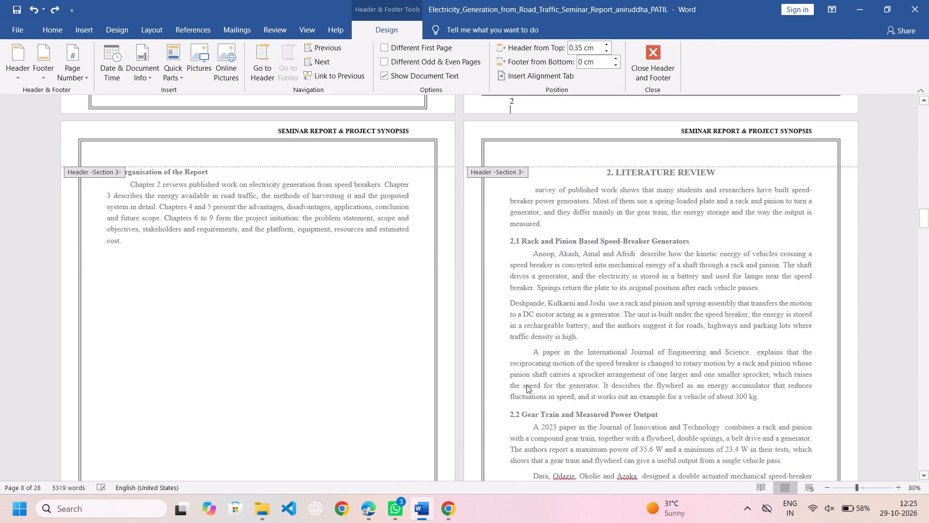
{"action": "key", "text": "ctrl+z"}
{"action": "scroll", "coordinate": [526, 385], "scroll_direction": "up", "scroll_amount": 2}
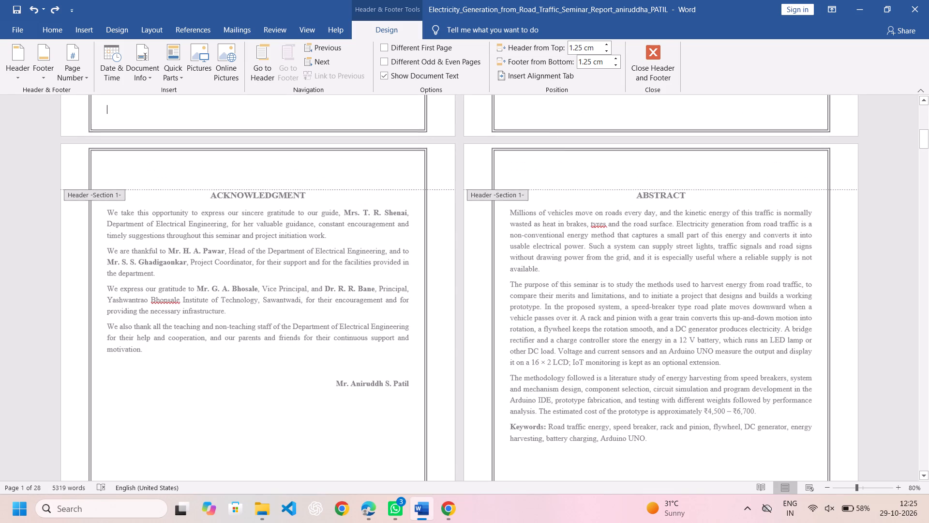
{"action": "scroll", "coordinate": [526, 385], "scroll_direction": "up", "scroll_amount": 6}
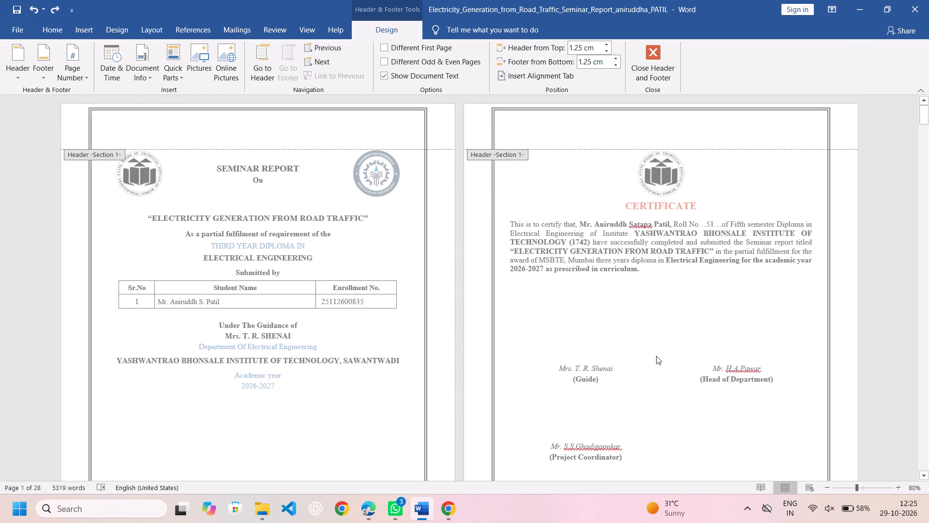
{"action": "left_click", "coordinate": [613, 351]}
{"action": "double_click", "coordinate": [613, 351]}
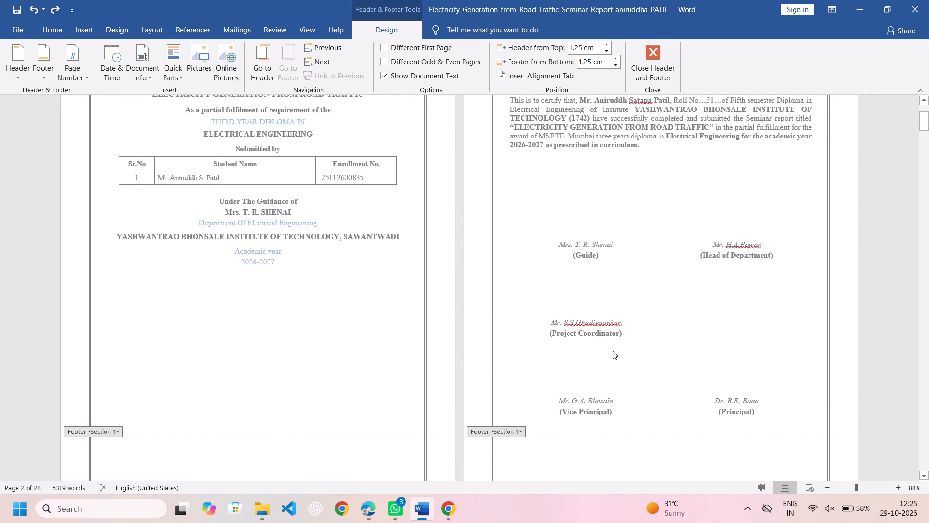
Delete the break on the blank page before the Introduction so the chapter starts on that page.
{"action": "scroll", "coordinate": [613, 351], "scroll_direction": "down", "scroll_amount": 10}
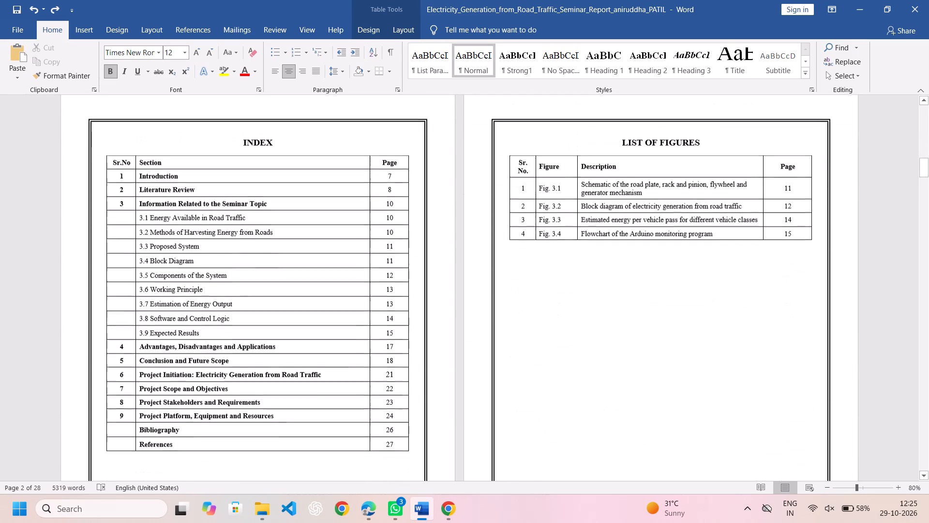
{"action": "scroll", "coordinate": [613, 351], "scroll_direction": "down", "scroll_amount": 5}
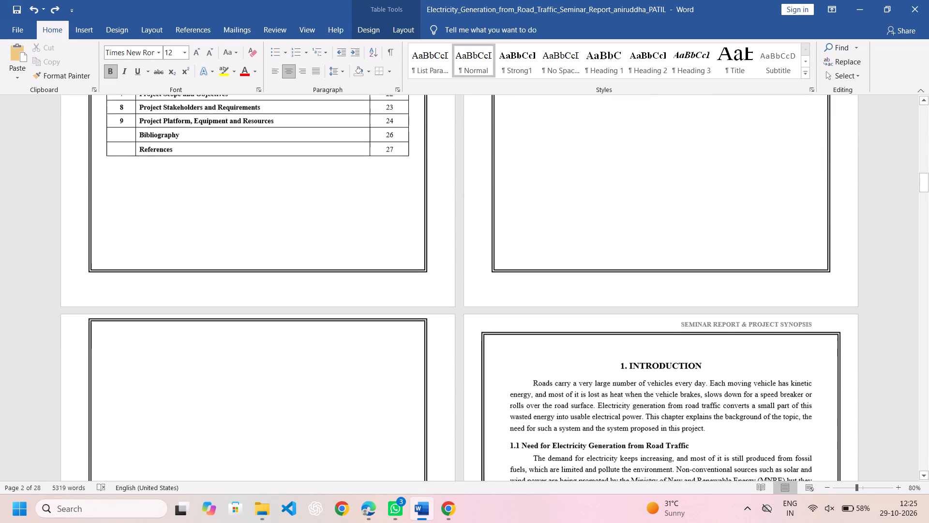
{"action": "scroll", "coordinate": [613, 351], "scroll_direction": "down", "scroll_amount": 3}
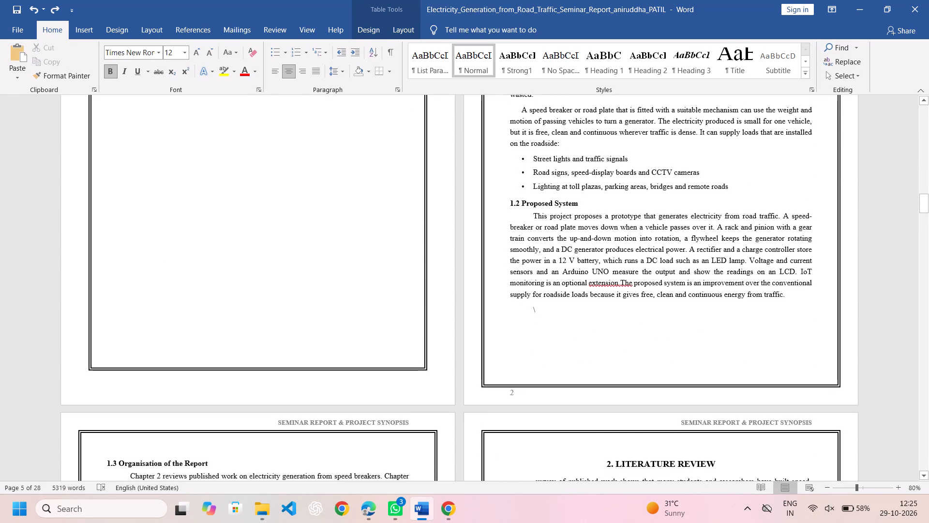
{"action": "scroll", "coordinate": [613, 351], "scroll_direction": "up", "scroll_amount": 1}
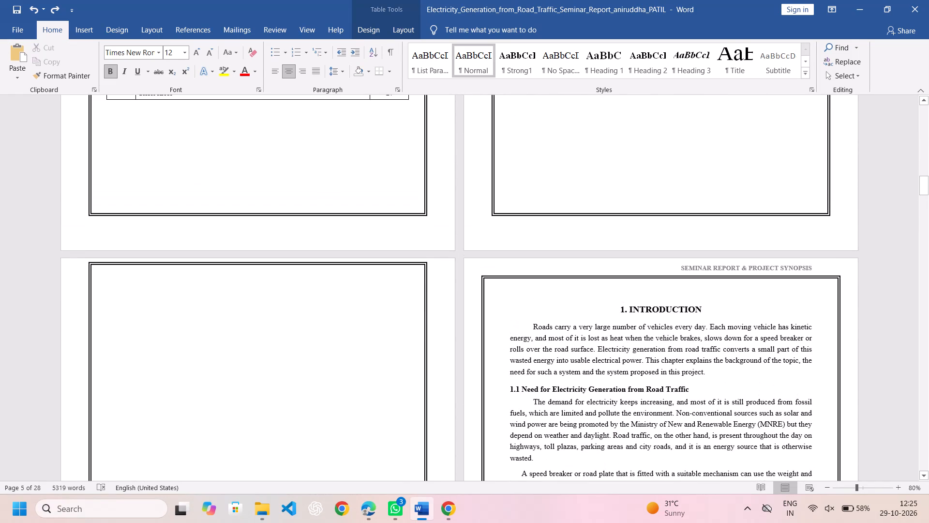
{"action": "scroll", "coordinate": [613, 351], "scroll_direction": "down", "scroll_amount": 5}
{"action": "scroll", "coordinate": [613, 351], "scroll_direction": "up", "scroll_amount": 2}
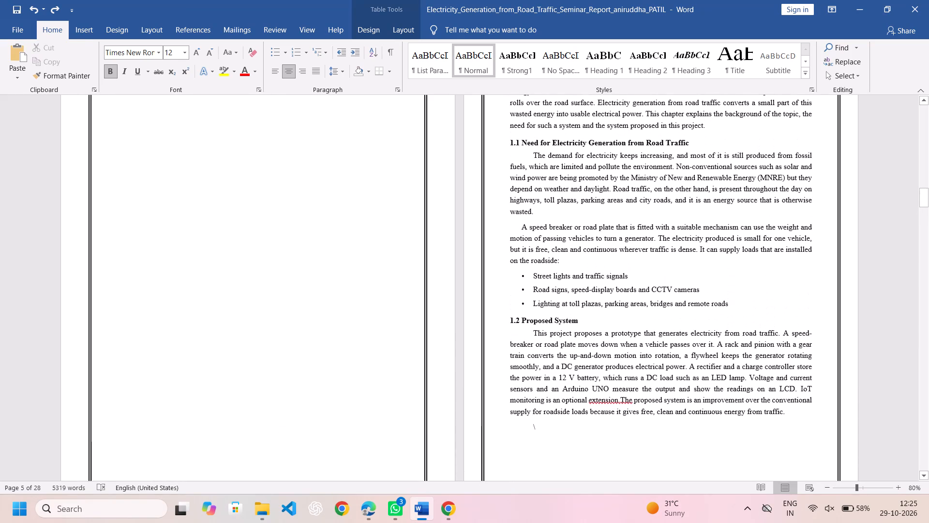
{"action": "left_click", "coordinate": [357, 348]}
{"action": "scroll", "coordinate": [357, 348], "scroll_direction": "right", "scroll_amount": 1}
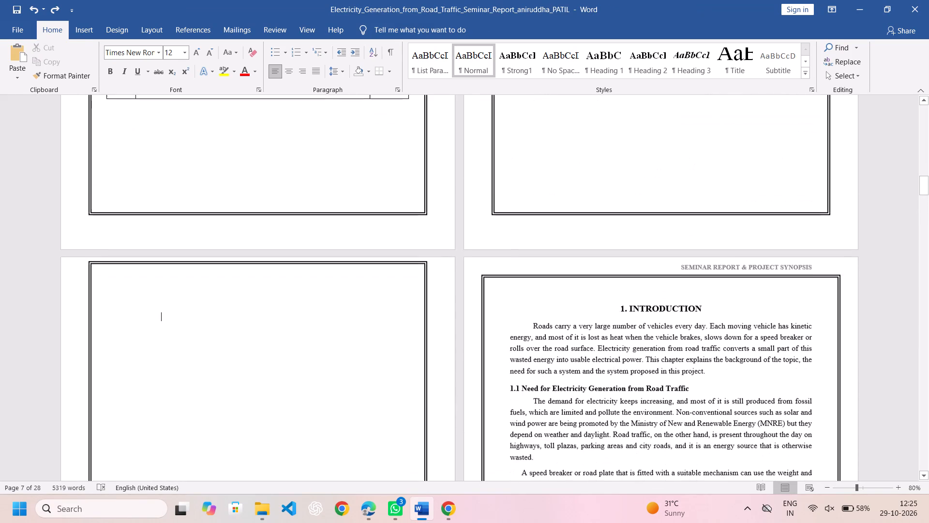
{"action": "scroll", "coordinate": [357, 348], "scroll_direction": "right", "scroll_amount": 1}
{"action": "key", "text": "Delete"}
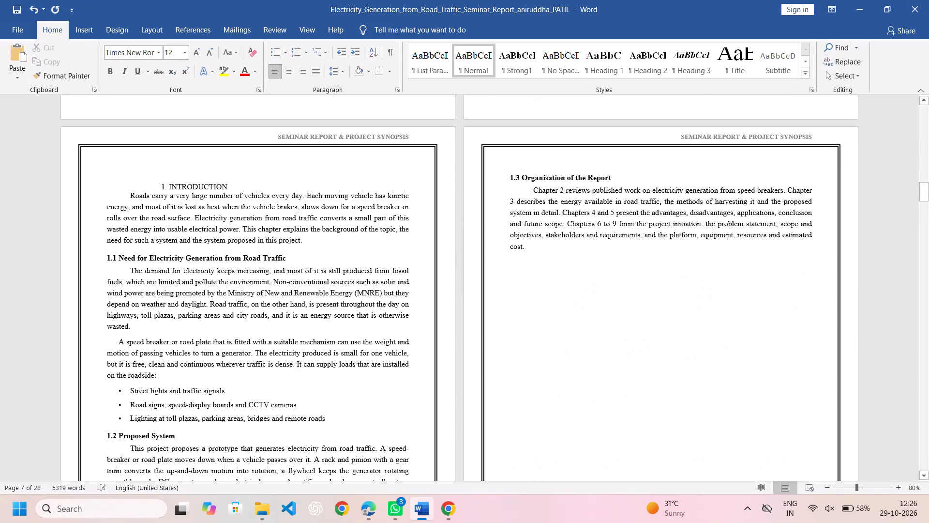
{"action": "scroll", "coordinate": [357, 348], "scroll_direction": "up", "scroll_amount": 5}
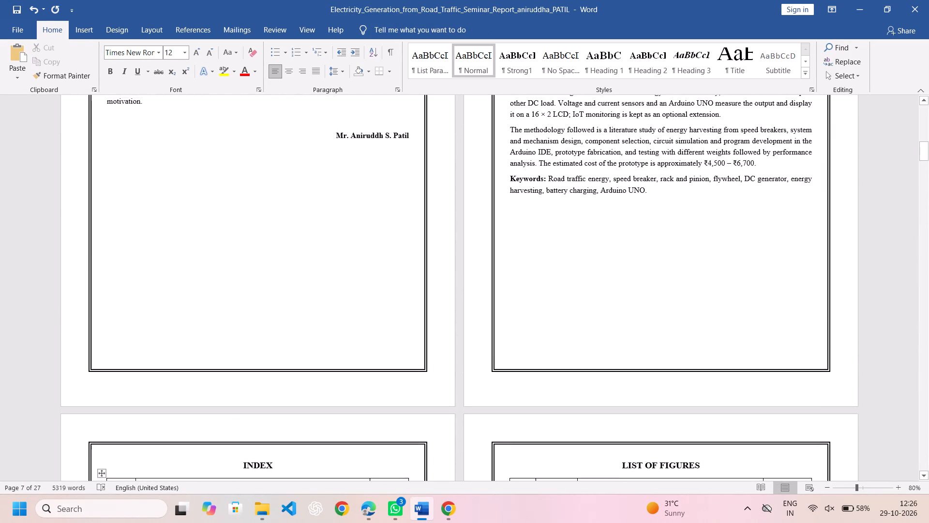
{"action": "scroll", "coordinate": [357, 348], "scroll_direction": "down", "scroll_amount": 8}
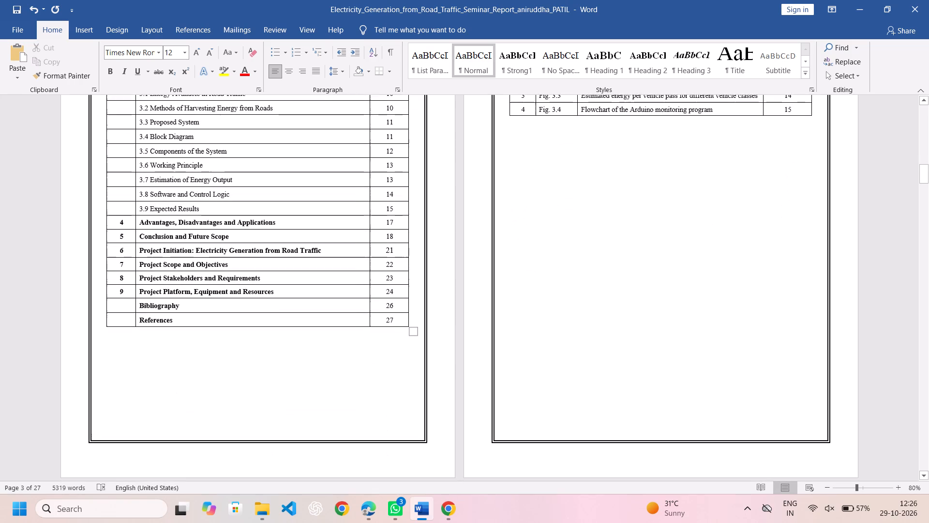
Save the seminar report document.
{"action": "key", "text": "ctrl+s"}
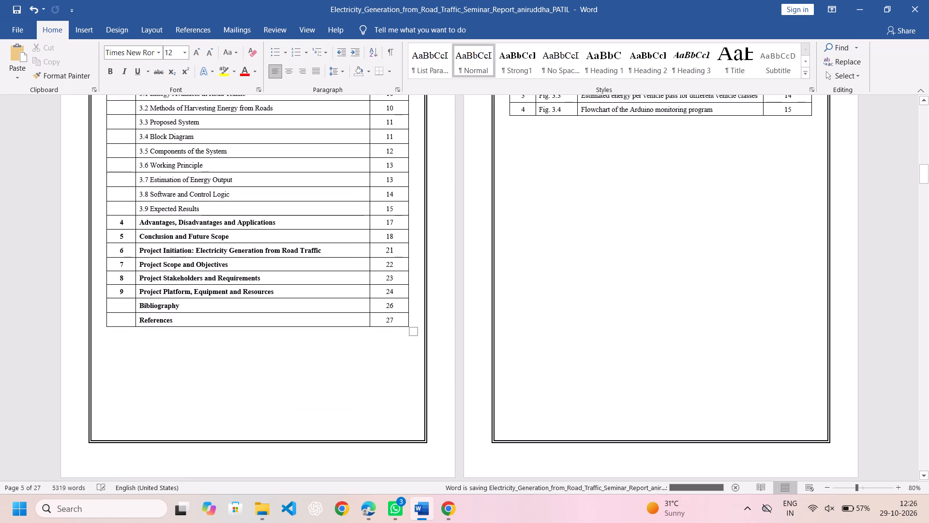
{"action": "key", "text": "ctrl+s"}
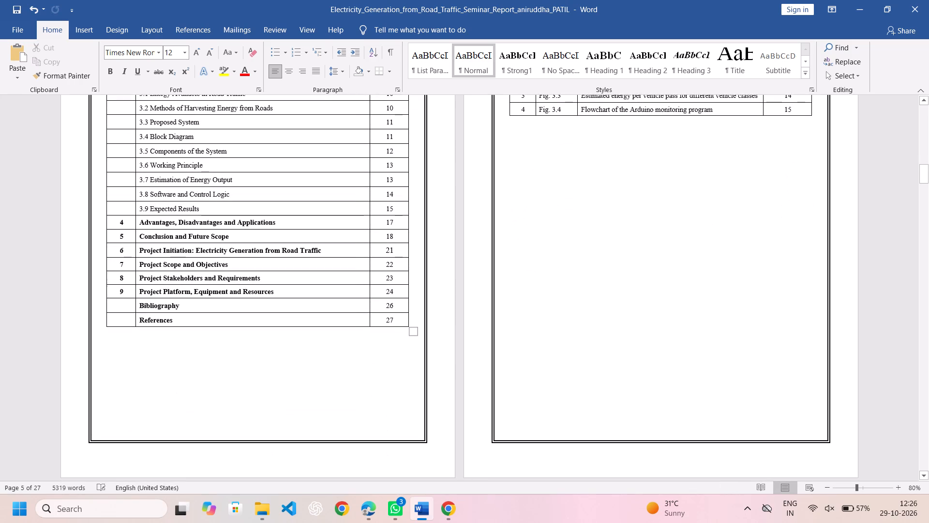
{"action": "key", "text": "ctrl+s"}
{"action": "key", "text": "ctrl+s"}
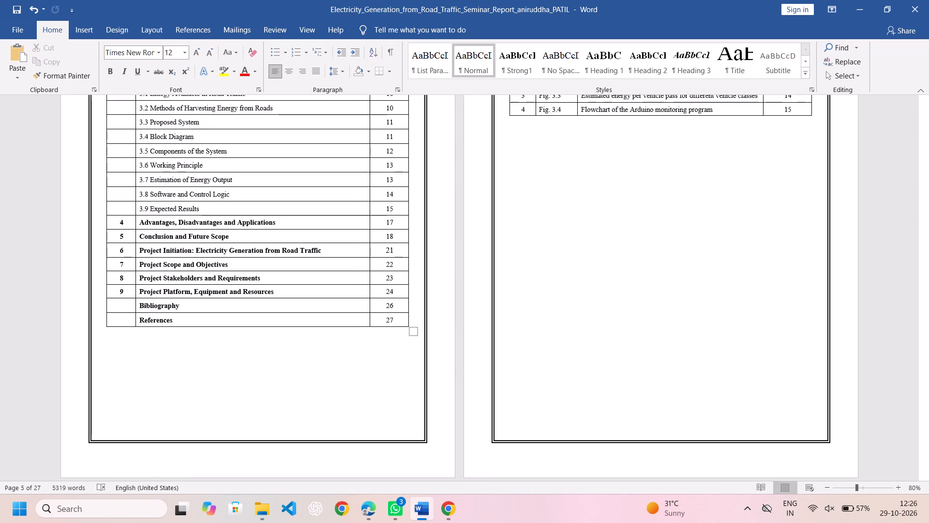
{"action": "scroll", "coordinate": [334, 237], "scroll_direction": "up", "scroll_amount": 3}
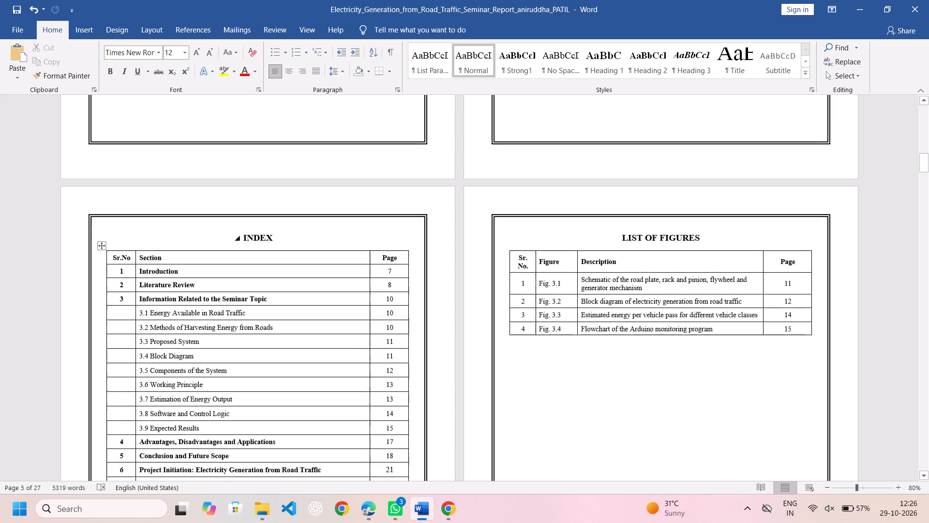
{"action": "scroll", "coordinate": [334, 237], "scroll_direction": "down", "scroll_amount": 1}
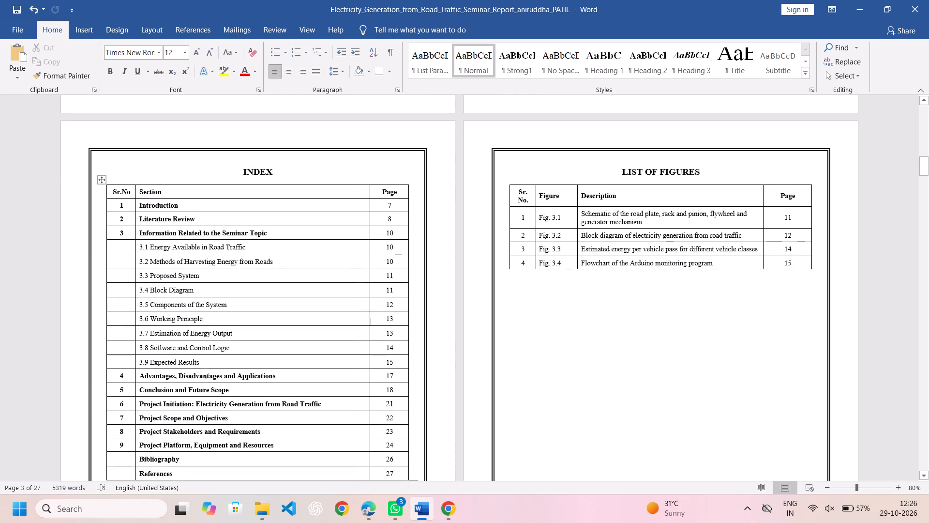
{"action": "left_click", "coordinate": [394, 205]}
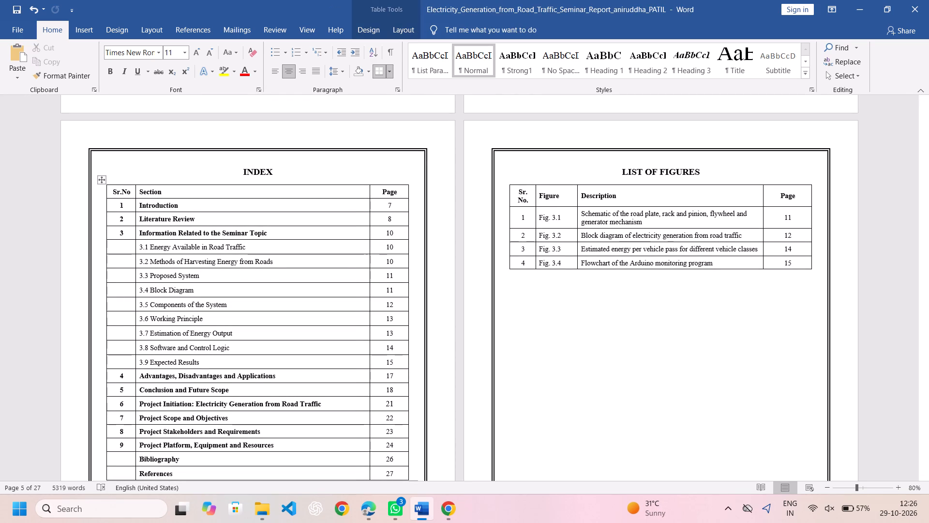
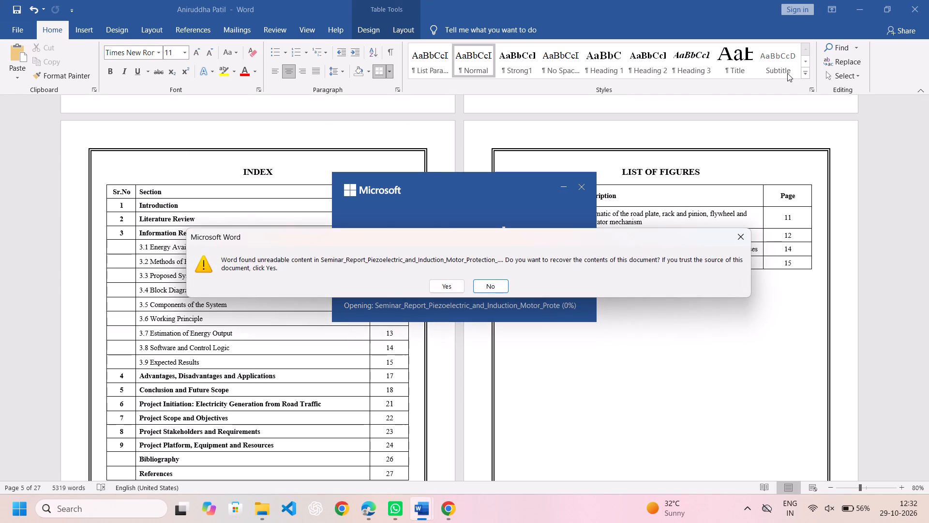
{"action": "left_click", "coordinate": [450, 287]}
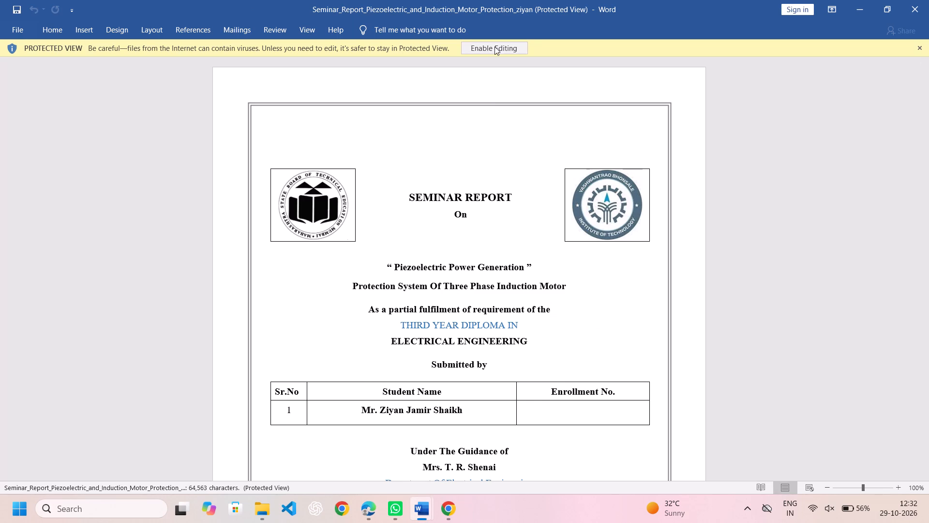
{"action": "left_click", "coordinate": [494, 46]}
Skim the recovered report from the cover through the Acknowledgment and Abstract pages.
{"action": "scroll", "coordinate": [472, 284], "scroll_direction": "down", "scroll_amount": 12}
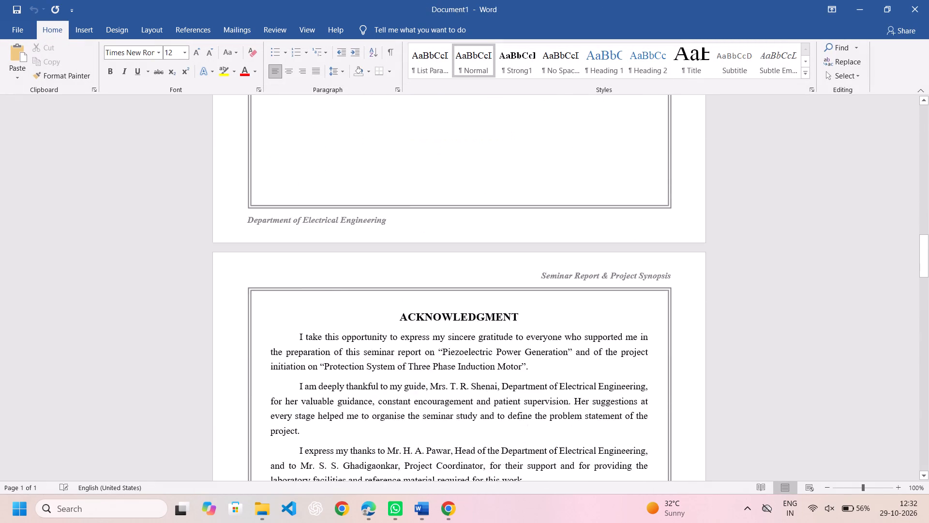
{"action": "scroll", "coordinate": [472, 284], "scroll_direction": "down", "scroll_amount": 6}
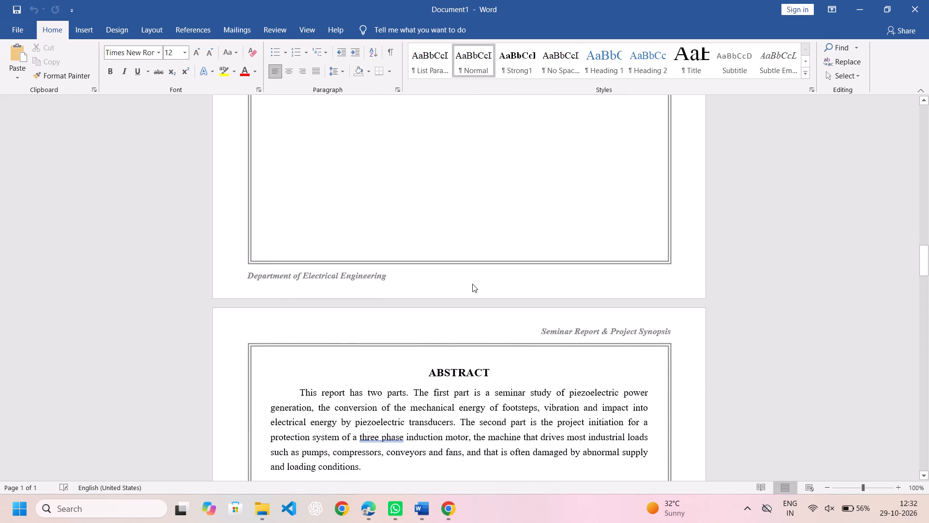
{"action": "scroll", "coordinate": [472, 284], "scroll_direction": "down", "scroll_amount": 3}
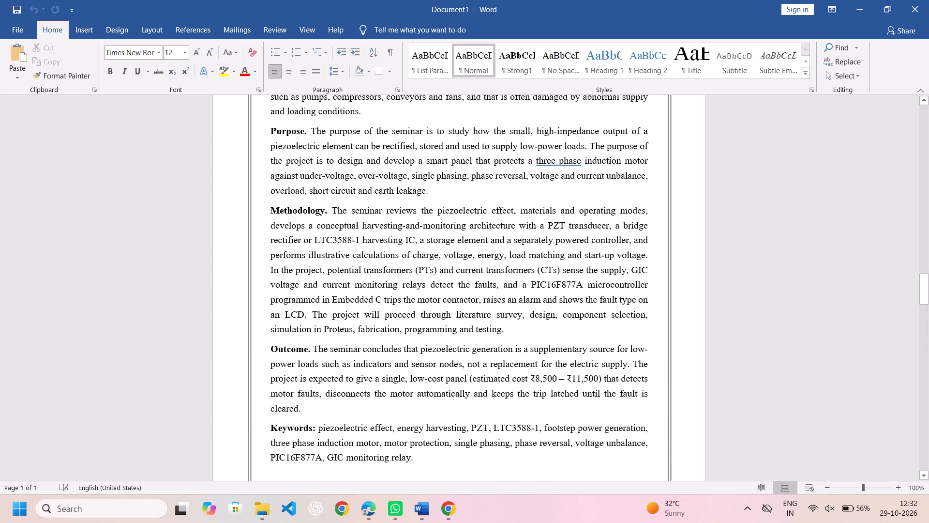
{"action": "scroll", "coordinate": [472, 284], "scroll_direction": "up", "scroll_amount": 20}
{"action": "scroll", "coordinate": [472, 284], "scroll_direction": "up", "scroll_amount": 15}
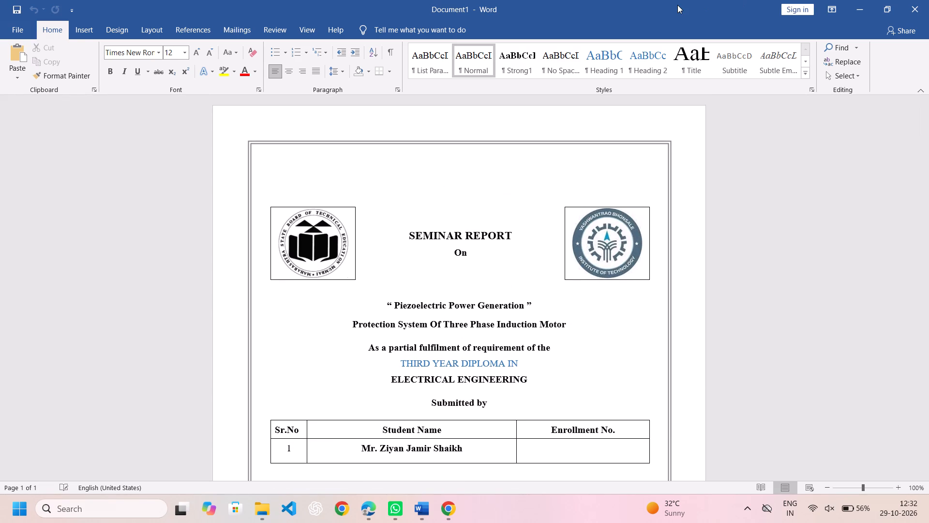
Save the recovered seminar report as a Word document named Ziyan in the Downloads folder.
{"action": "left_click", "coordinate": [883, 0]}
{"action": "scroll", "coordinate": [835, 48], "scroll_direction": "left", "scroll_amount": 1}
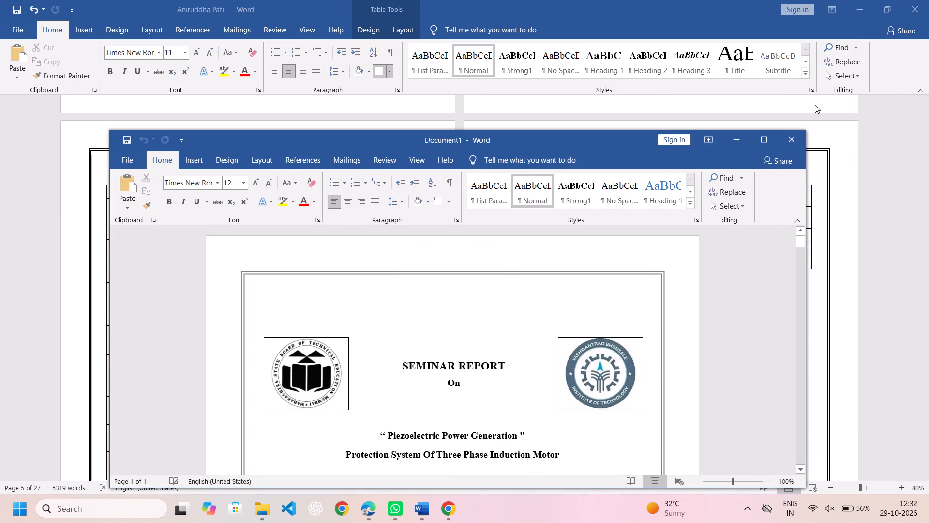
{"action": "key", "text": "ctrl+s"}
{"action": "left_click", "coordinate": [375, 253]}
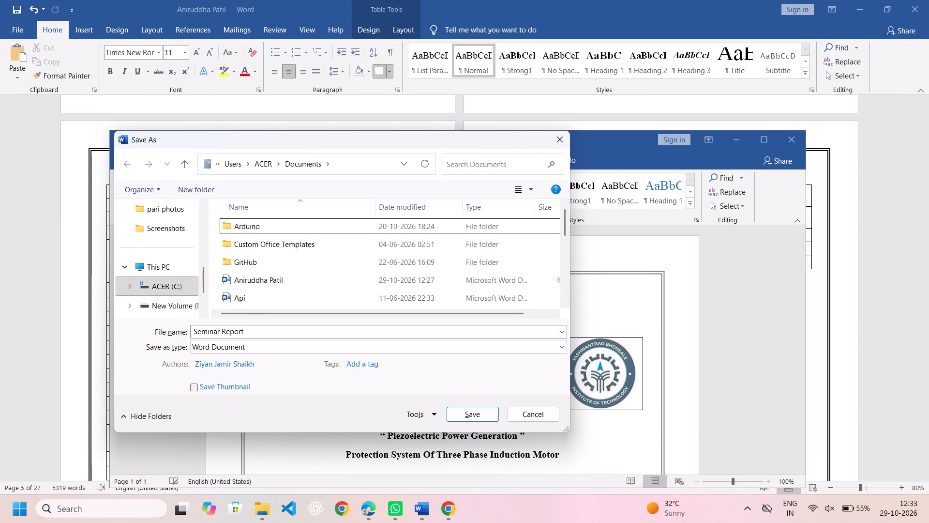
{"action": "left_click", "coordinate": [256, 323]}
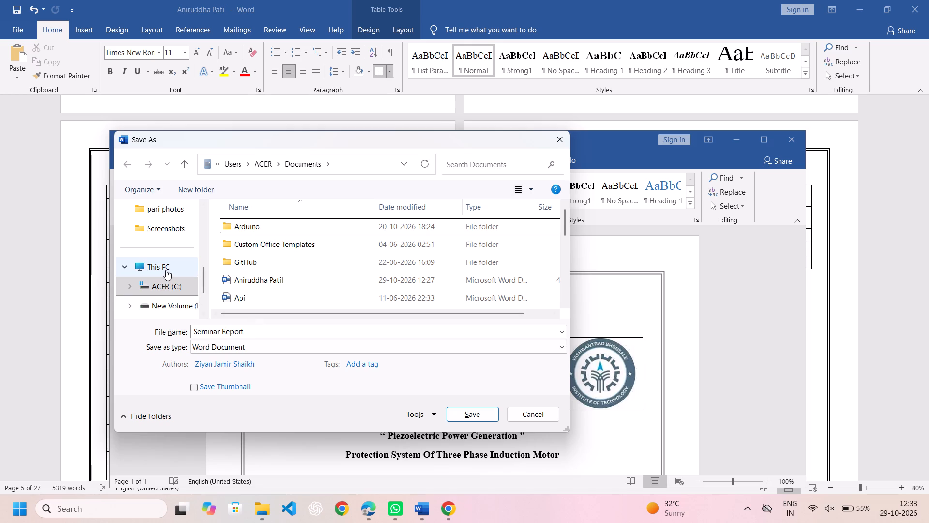
{"action": "left_click", "coordinate": [166, 270]}
{"action": "scroll", "coordinate": [166, 231], "scroll_direction": "up", "scroll_amount": 5}
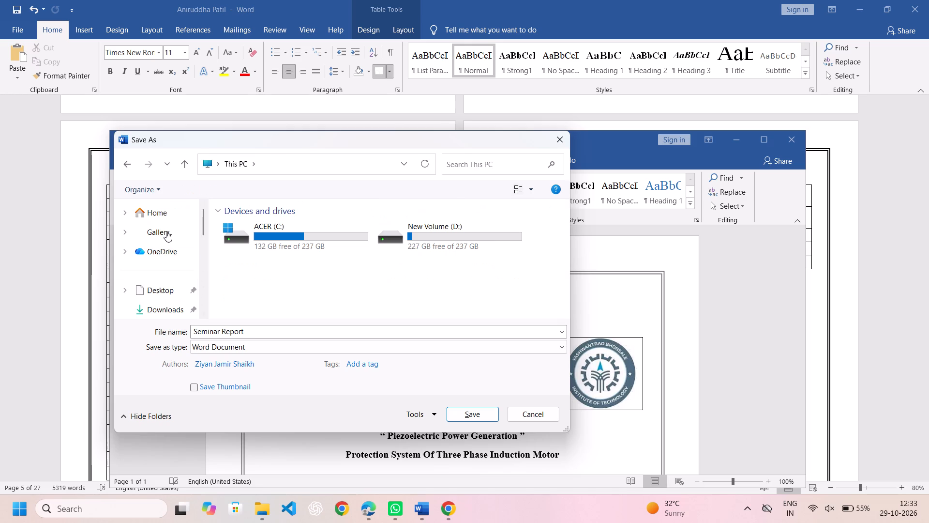
{"action": "left_click", "coordinate": [165, 315]}
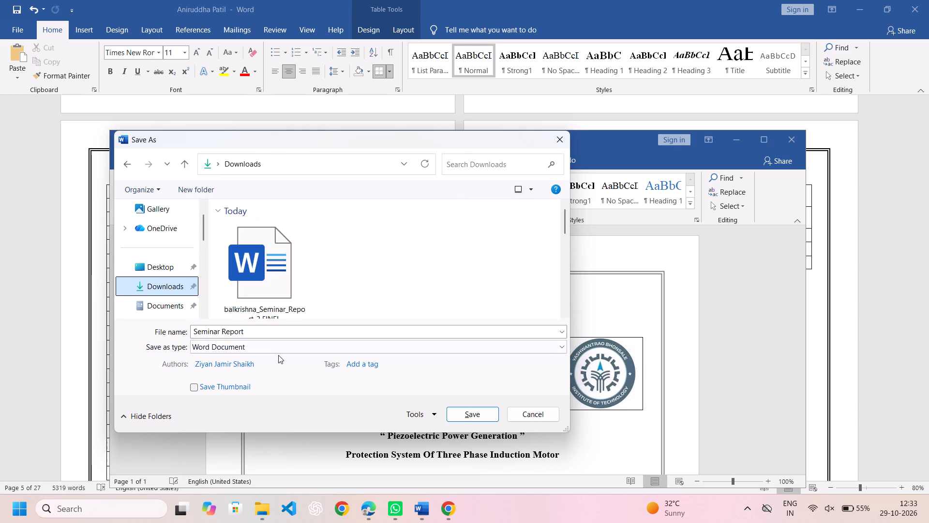
{"action": "key", "text": "BackSpace"}
{"action": "double_click", "coordinate": [249, 330]}
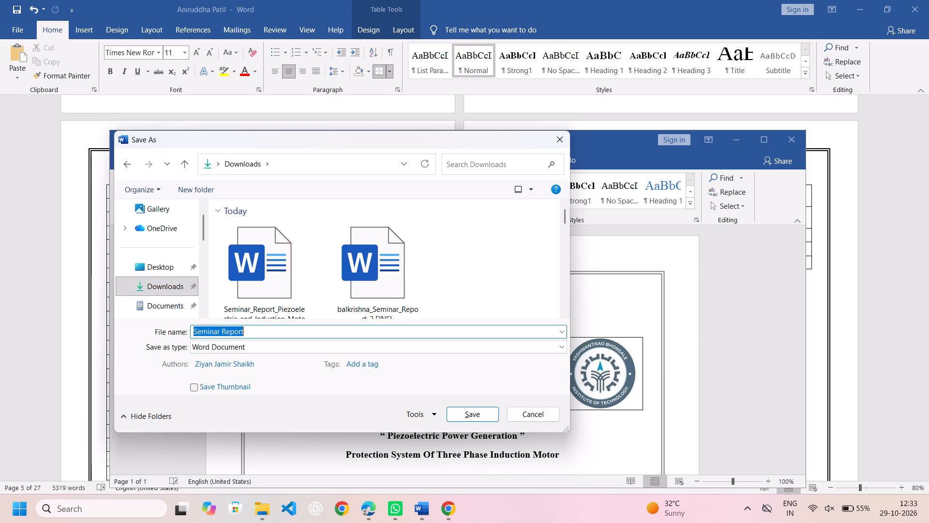
{"action": "key", "text": "BackSpace"}
{"action": "key", "text": "BackSpace"}
{"action": "key", "text": "BackSpace"}
{"action": "key", "text": "BackSpace"}
{"action": "key", "text": "BackSpace"}
{"action": "key", "text": "BackSpace"}
{"action": "key", "text": "BackSpace"}
{"action": "key", "text": "BackSpace"}
{"action": "key", "text": "BackSpace"}
{"action": "key", "text": "BackSpace"}
{"action": "key", "text": "BackSpace"}
{"action": "key", "text": "BackSpace"}
{"action": "key", "text": "BackSpace"}
{"action": "key", "text": "BackSpace"}
{"action": "key", "text": "BackSpace"}
{"action": "key", "text": "BackSpace"}
{"action": "key", "text": "BackSpace"}
{"action": "key", "text": "BackSpace"}
{"action": "key", "text": "BackSpace"}
{"action": "key", "text": "BackSpace"}
{"action": "type", "text": "Zamir"}
{"action": "key", "text": "BackSpace"}
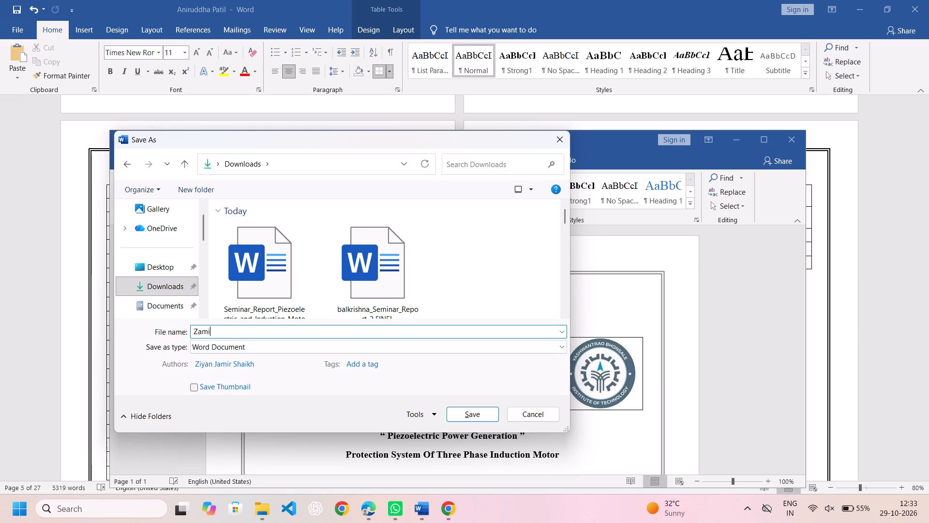
{"action": "key", "text": "BackSpace"}
{"action": "key", "text": "BackSpace"}
{"action": "key", "text": "BackSpace"}
{"action": "key", "text": "i"}
{"action": "type", "text": "ya"}
{"action": "key", "text": "n"}
{"action": "left_click", "coordinate": [463, 410]}
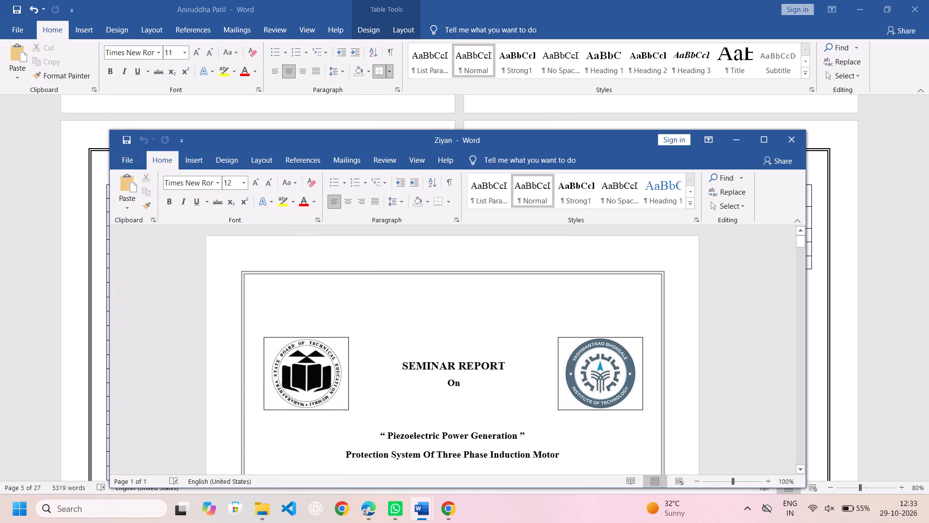
{"action": "scroll", "coordinate": [472, 379], "scroll_direction": "down", "scroll_amount": 3}
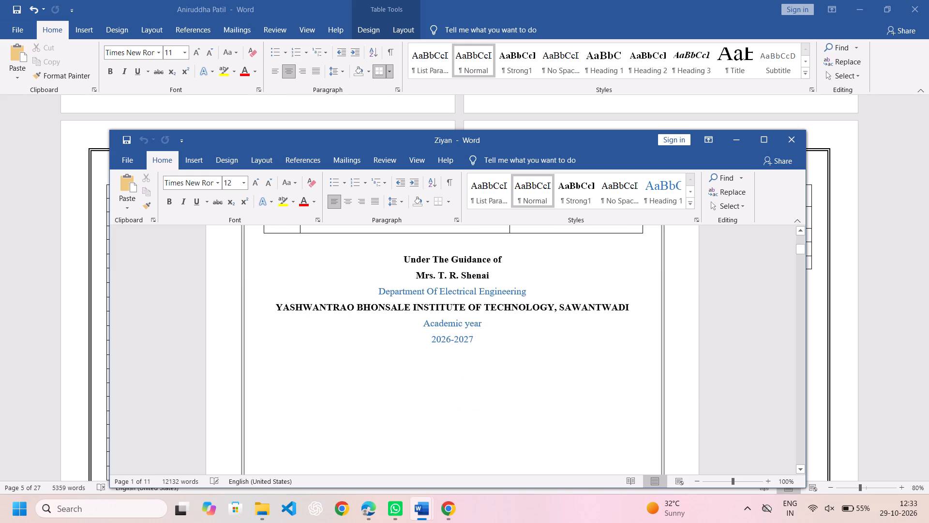
{"action": "scroll", "coordinate": [855, 331], "scroll_direction": "down", "scroll_amount": 2}
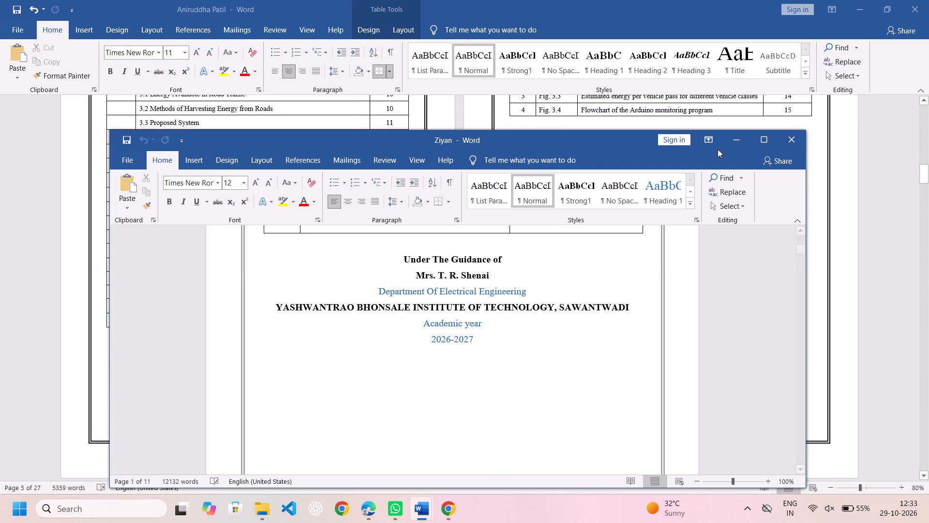
{"action": "left_click", "coordinate": [765, 139]}
{"action": "scroll", "coordinate": [537, 163], "scroll_direction": "up", "scroll_amount": 7}
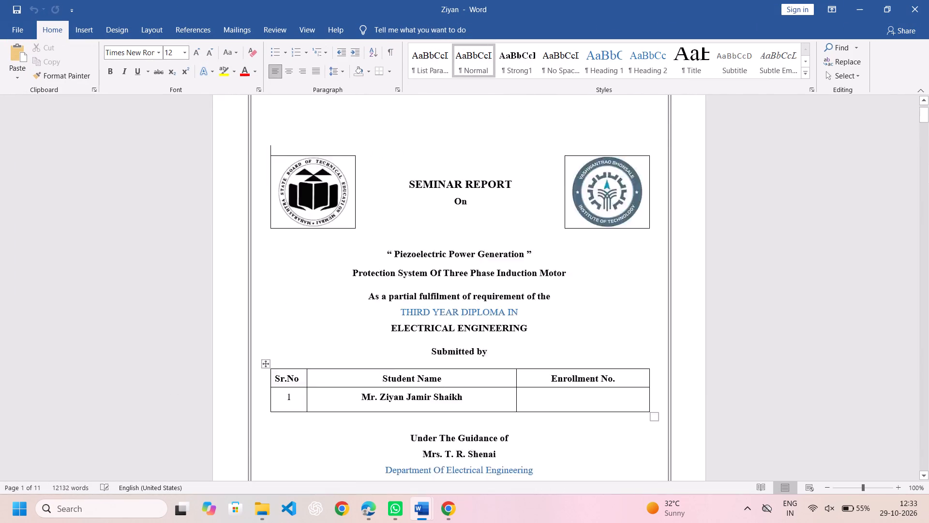
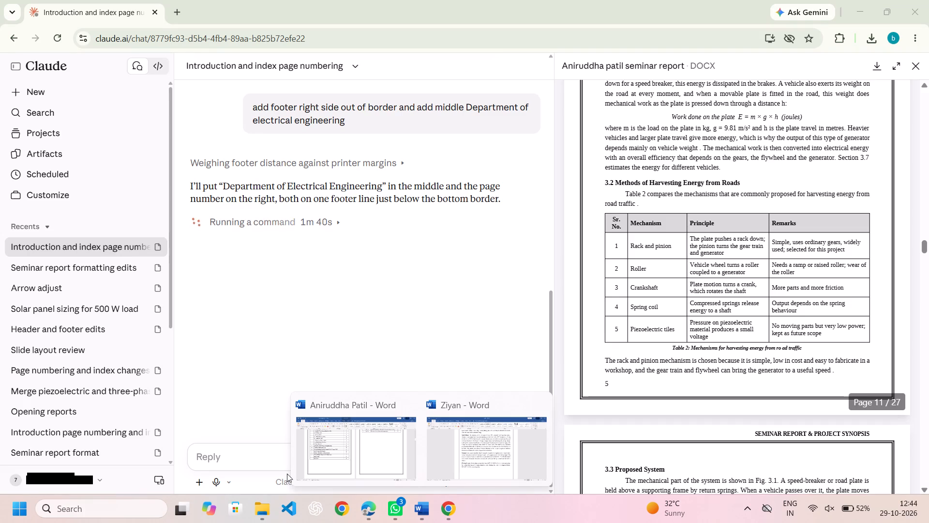
Switch to File Explorer and open the "balkrishna_Seminar_Report_2 FINEL" document from the Downloads folder in Word.
{"action": "left_click", "coordinate": [267, 511]}
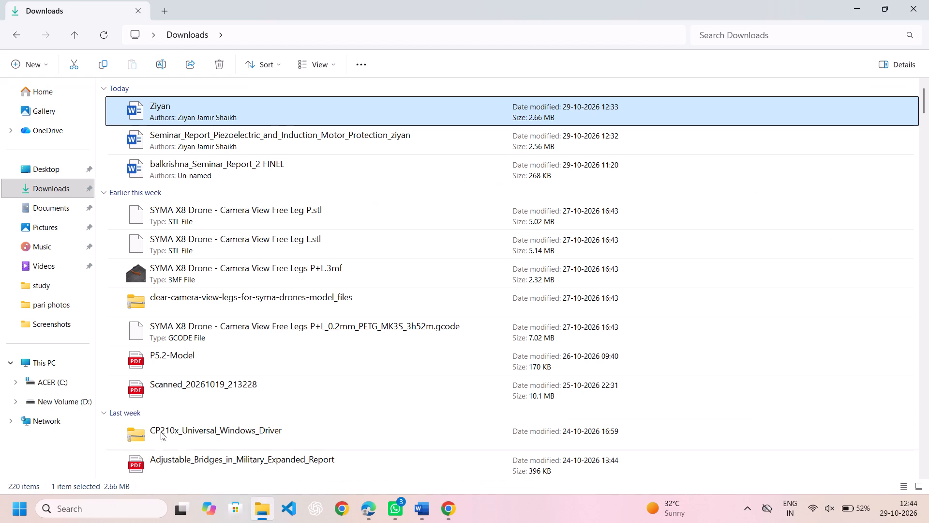
{"action": "left_click", "coordinate": [164, 176]}
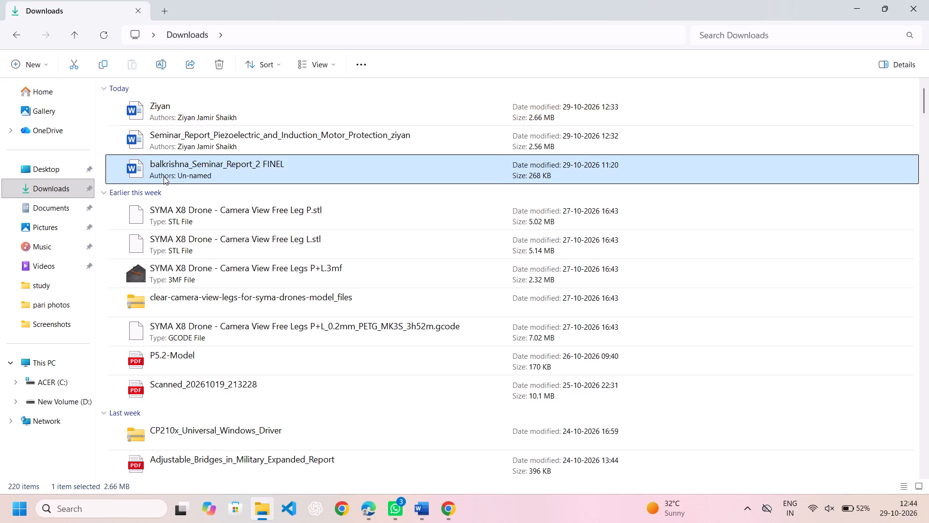
{"action": "double_click", "coordinate": [164, 176]}
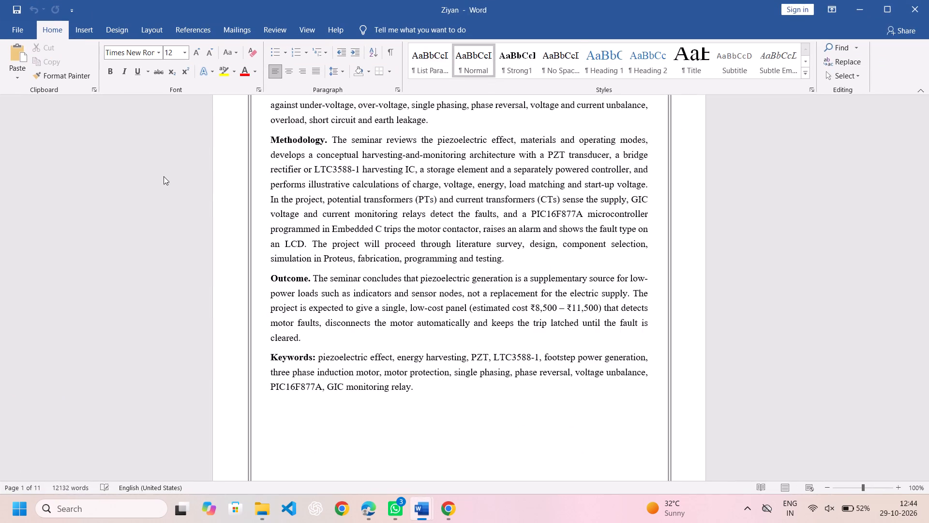
Review the fire detection seminar report's front pages, index and list of figures, plus the header and footer on the Introduction page.
{"action": "scroll", "coordinate": [372, 367], "scroll_direction": "down", "scroll_amount": 2}
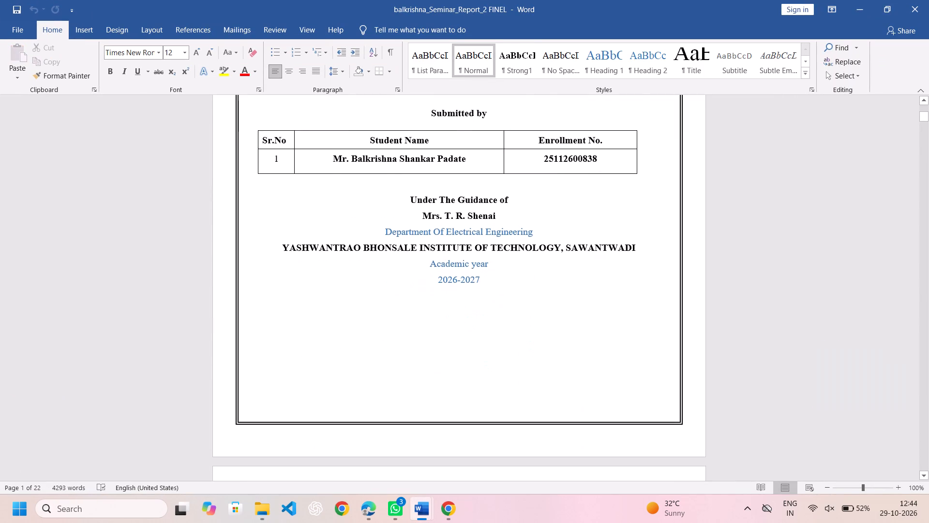
{"action": "scroll", "coordinate": [372, 367], "scroll_direction": "down", "scroll_amount": 3}
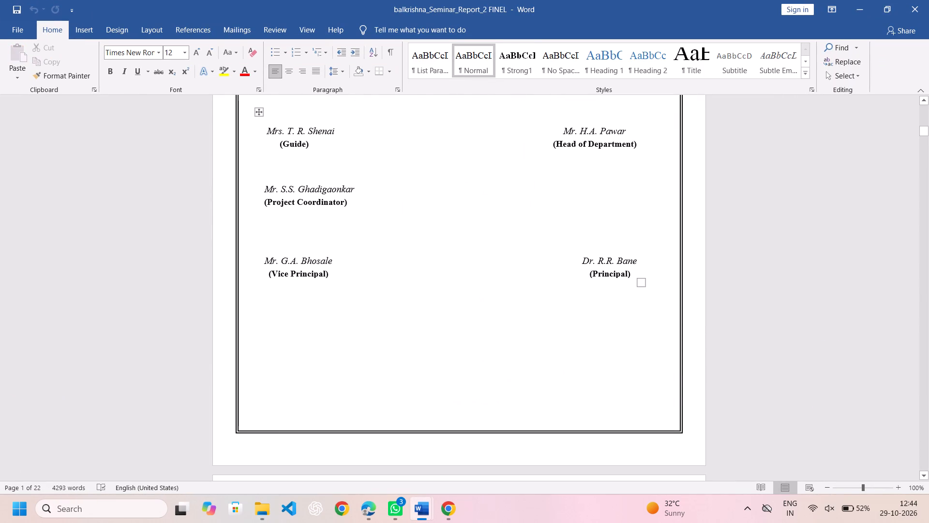
{"action": "scroll", "coordinate": [372, 367], "scroll_direction": "down", "scroll_amount": 4}
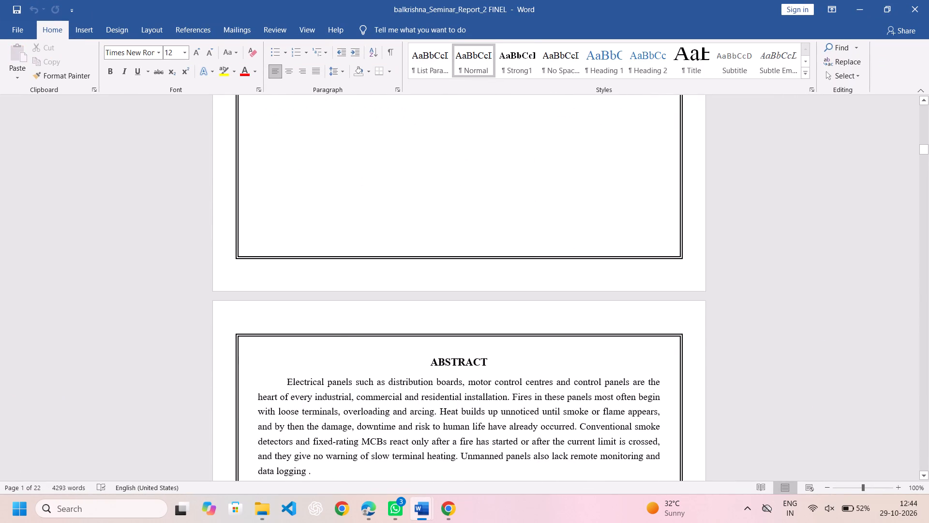
{"action": "scroll", "coordinate": [372, 367], "scroll_direction": "down", "scroll_amount": 3}
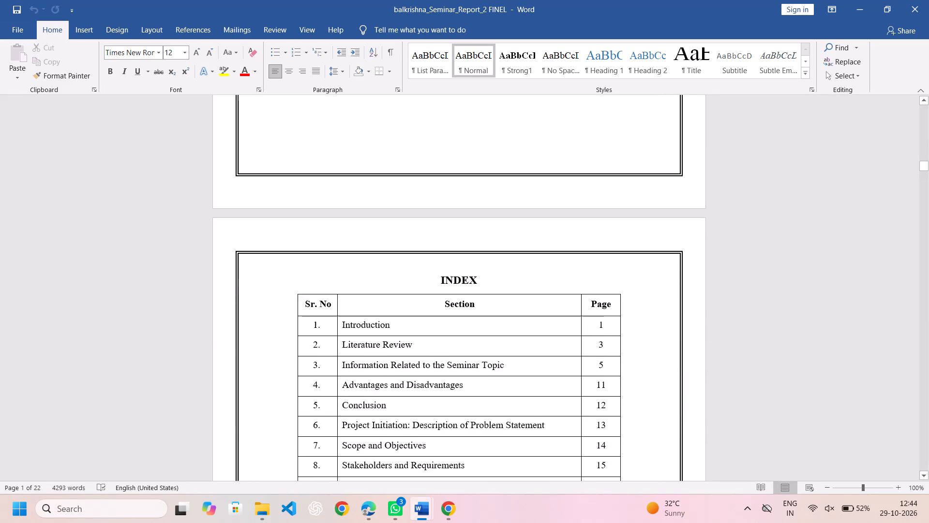
{"action": "scroll", "coordinate": [372, 367], "scroll_direction": "down", "scroll_amount": 1}
{"action": "scroll", "coordinate": [372, 367], "scroll_direction": "up", "scroll_amount": 3}
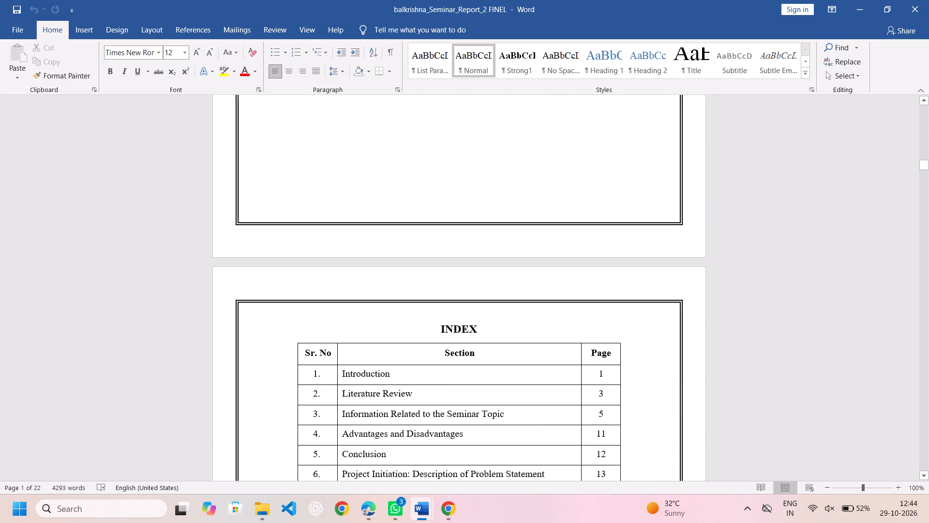
{"action": "scroll", "coordinate": [372, 367], "scroll_direction": "up", "scroll_amount": 7}
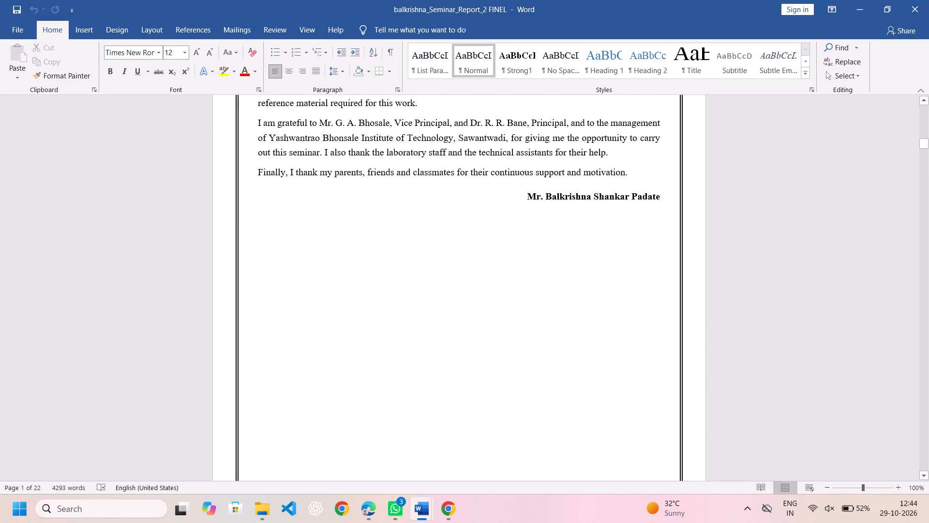
{"action": "scroll", "coordinate": [372, 367], "scroll_direction": "up", "scroll_amount": 4}
{"action": "scroll", "coordinate": [372, 367], "scroll_direction": "down", "scroll_amount": 4}
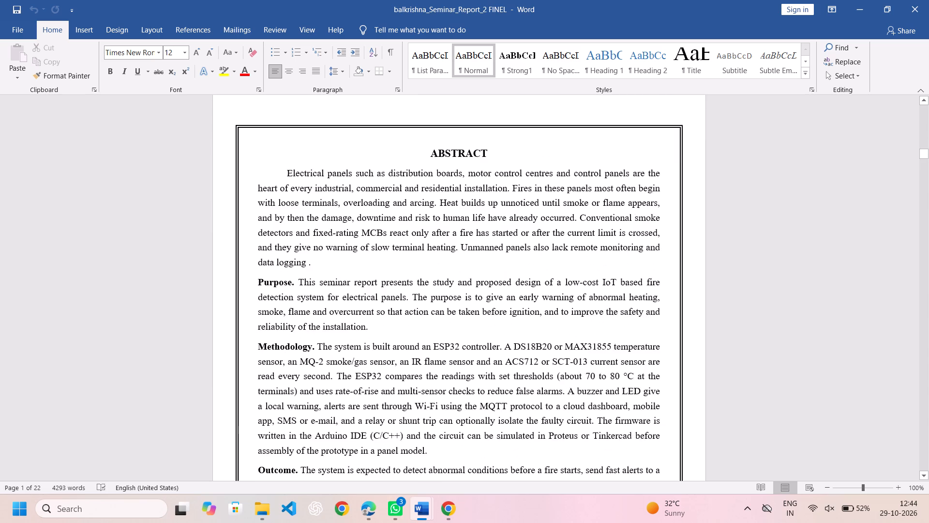
{"action": "scroll", "coordinate": [372, 367], "scroll_direction": "down", "scroll_amount": 3}
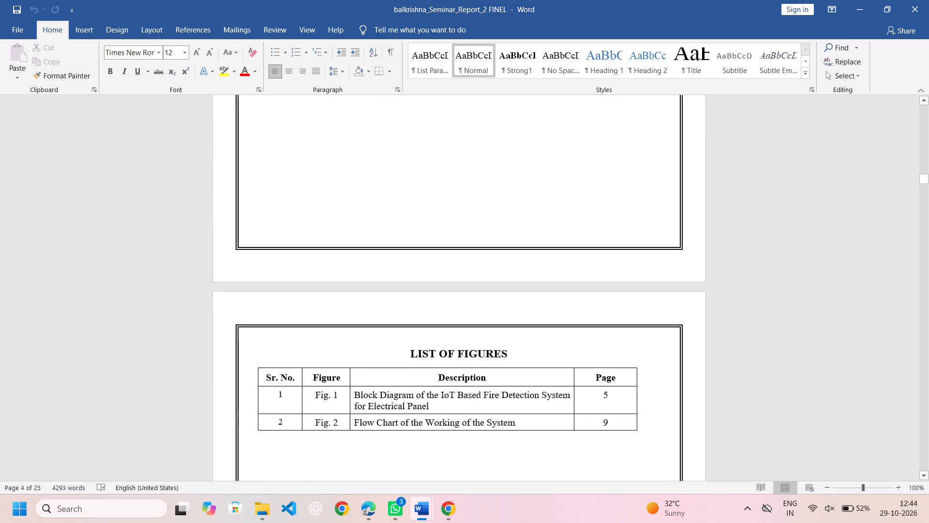
{"action": "scroll", "coordinate": [372, 367], "scroll_direction": "down", "scroll_amount": 6}
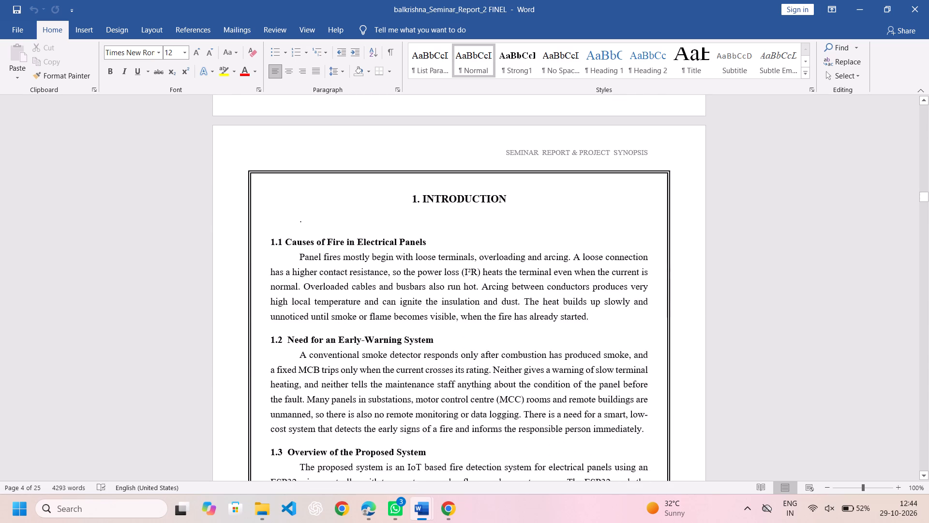
{"action": "scroll", "coordinate": [372, 367], "scroll_direction": "down", "scroll_amount": 2}
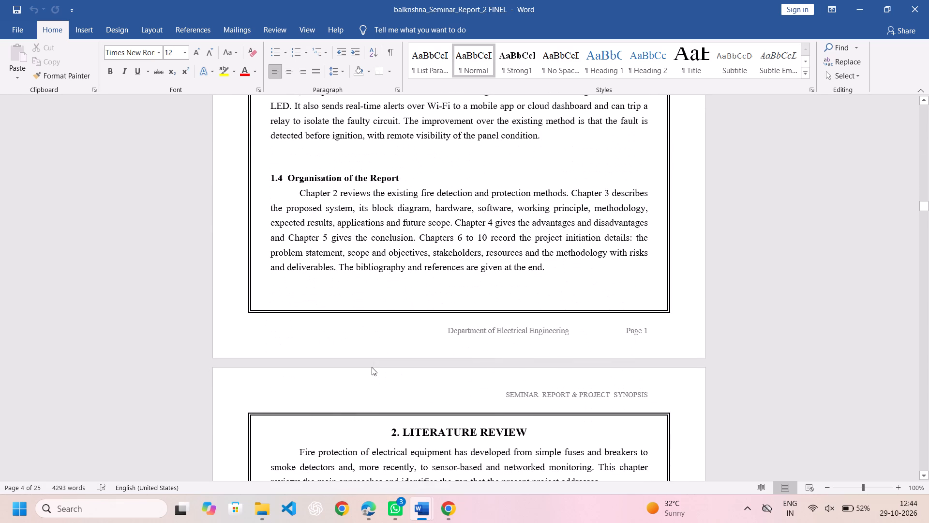
{"action": "scroll", "coordinate": [372, 367], "scroll_direction": "up", "scroll_amount": 4}
{"action": "scroll", "coordinate": [372, 367], "scroll_direction": "down", "scroll_amount": 1}
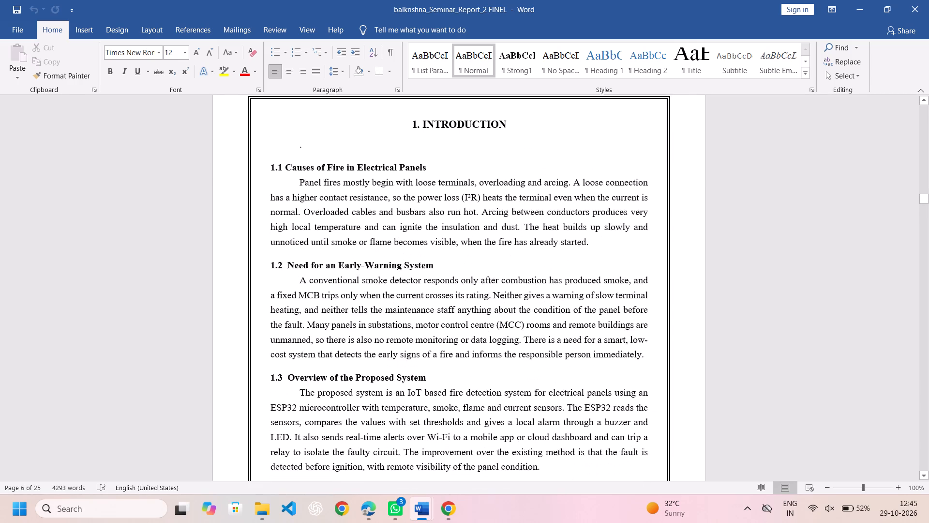
Italicize the Table 1 caption, "Comparison of fire protection approaches for electrical panels", in section 2.6.
{"action": "scroll", "coordinate": [372, 367], "scroll_direction": "down", "scroll_amount": 4}
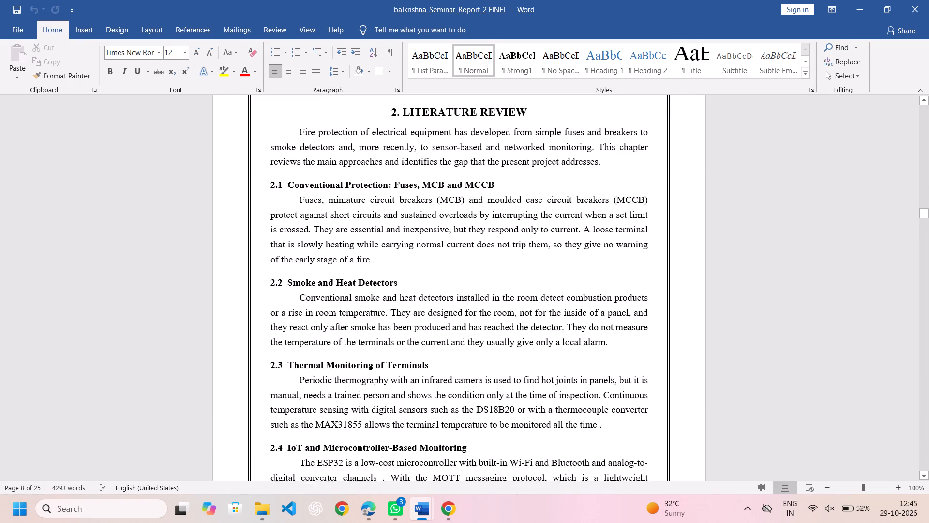
{"action": "scroll", "coordinate": [372, 367], "scroll_direction": "down", "scroll_amount": 3}
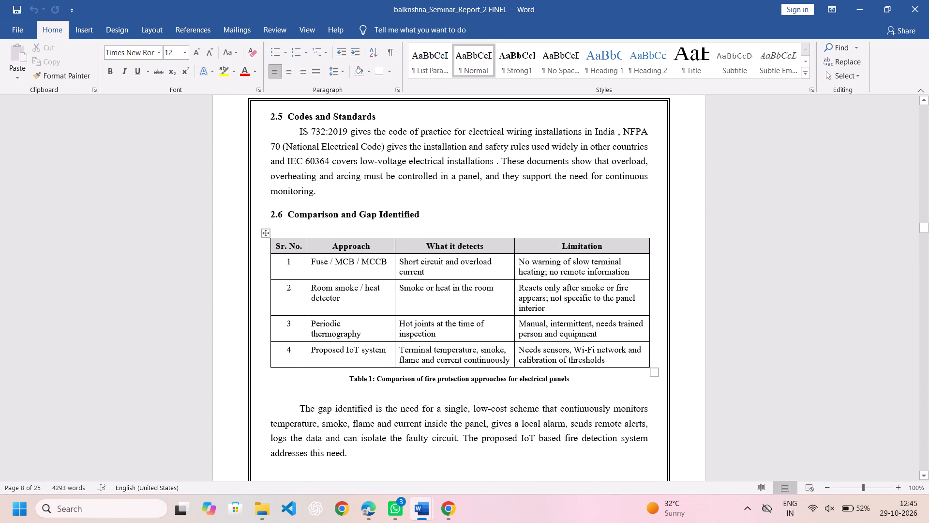
{"action": "left_click_drag", "start_coordinate": [346, 377], "coordinate": [564, 378]}
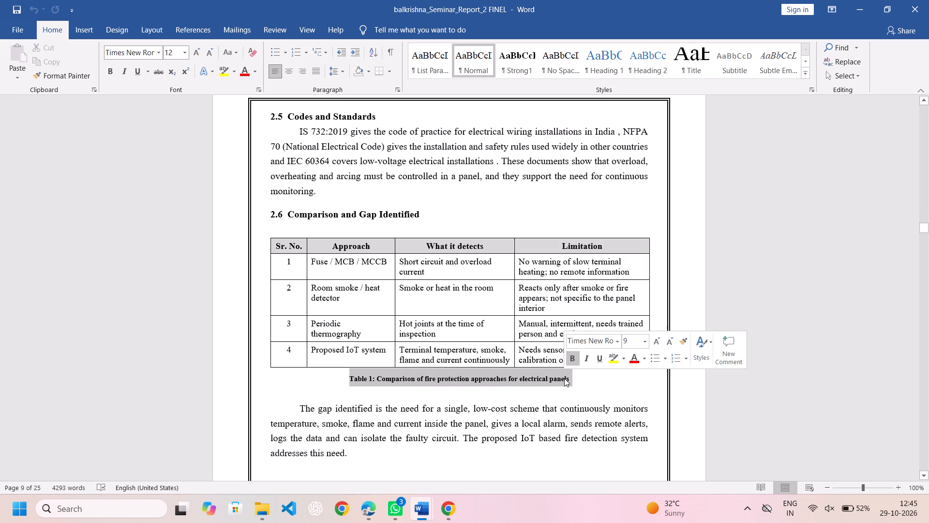
{"action": "left_click", "coordinate": [590, 361]}
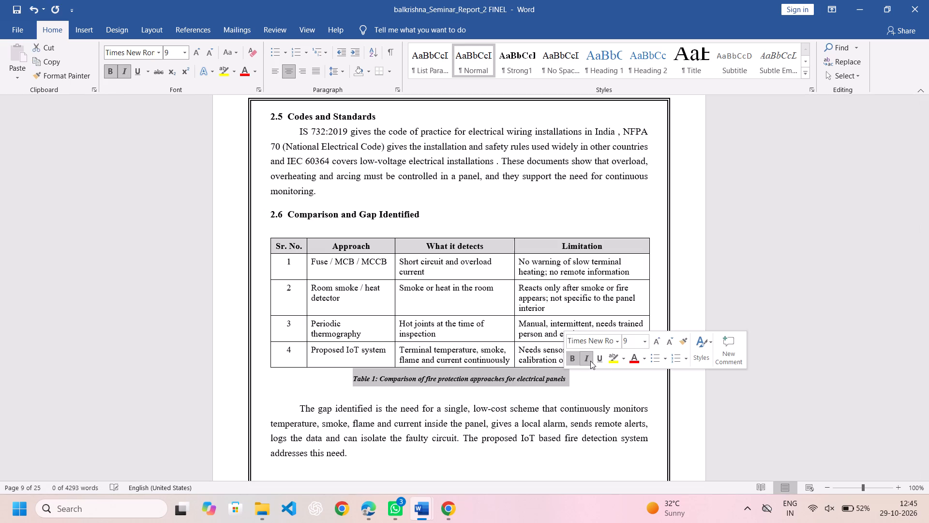
Italicize the Fig. 1 caption, "Block Diagram of the IoT Based Fire Detection System for Electrical Panel", in section 3.2.
{"action": "scroll", "coordinate": [447, 414], "scroll_direction": "down", "scroll_amount": 6}
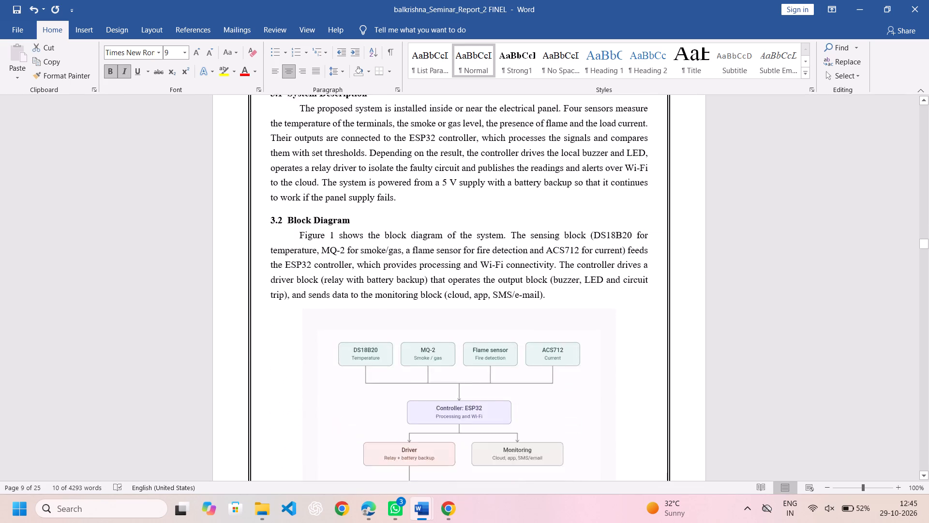
{"action": "scroll", "coordinate": [447, 414], "scroll_direction": "down", "scroll_amount": 2}
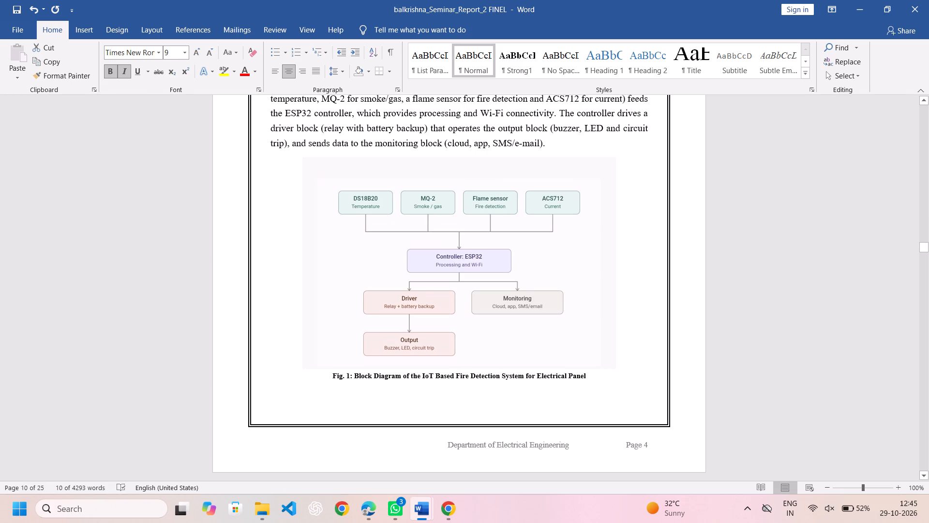
{"action": "left_click", "coordinate": [328, 376]}
{"action": "left_click_drag", "start_coordinate": [328, 376], "coordinate": [586, 376]}
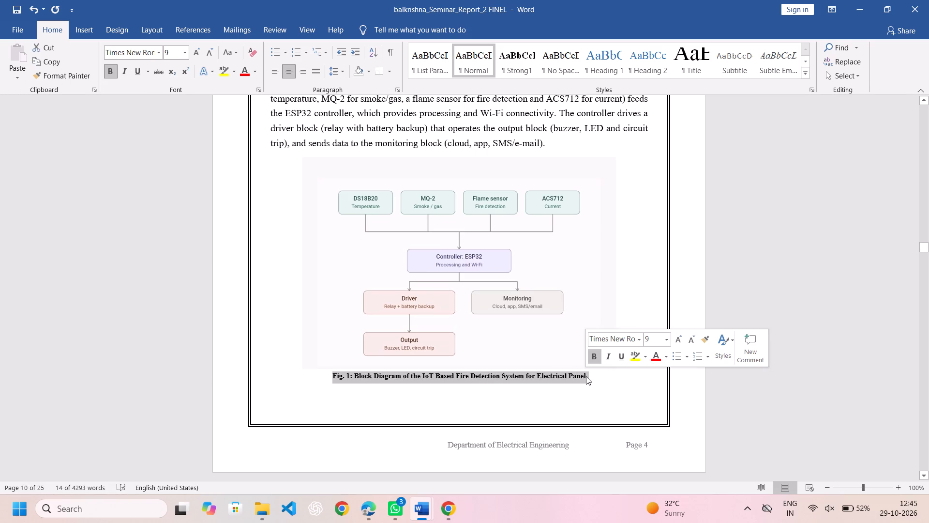
{"action": "left_click", "coordinate": [611, 354]}
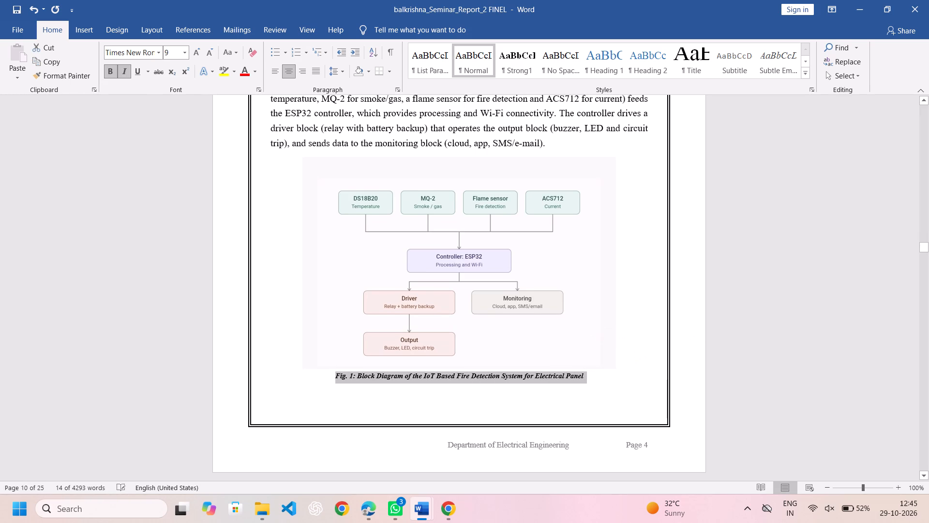
Italicize the Table 2 caption, "Hardware requirements", below the component table in section 3.4.
{"action": "scroll", "coordinate": [511, 401], "scroll_direction": "down", "scroll_amount": 4}
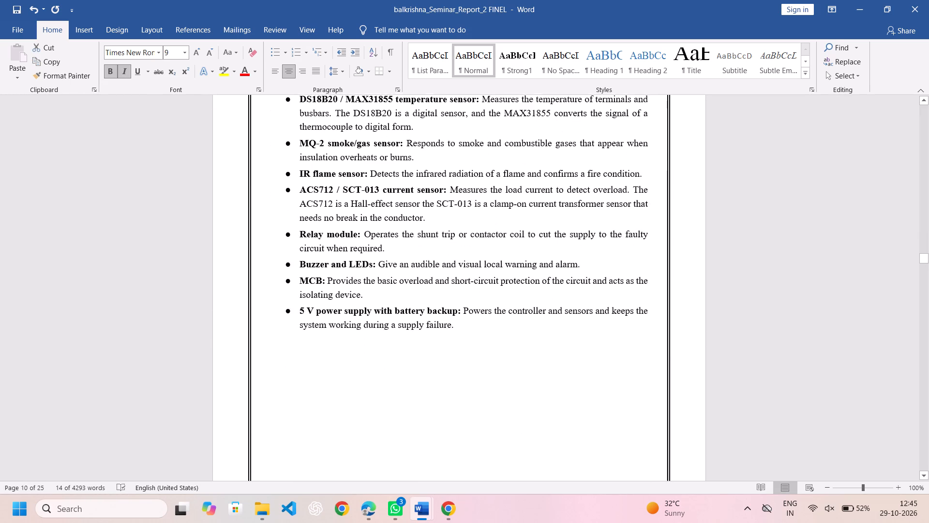
{"action": "scroll", "coordinate": [511, 401], "scroll_direction": "down", "scroll_amount": 3}
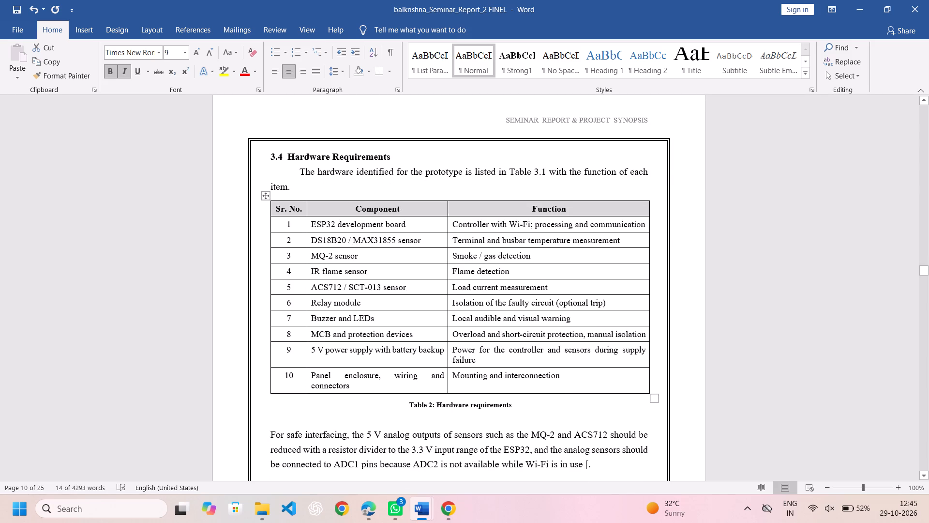
{"action": "left_click_drag", "start_coordinate": [405, 401], "coordinate": [454, 400]}
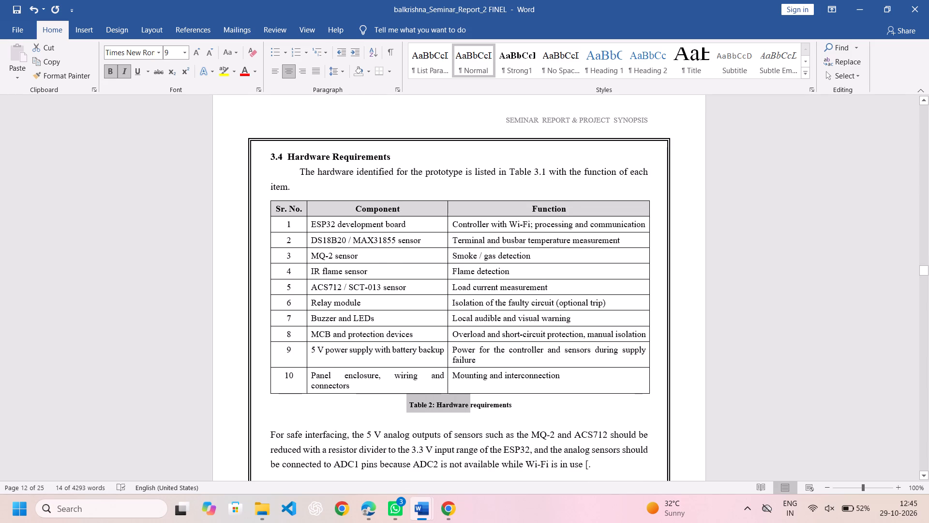
{"action": "left_click_drag", "start_coordinate": [454, 400], "coordinate": [503, 400]}
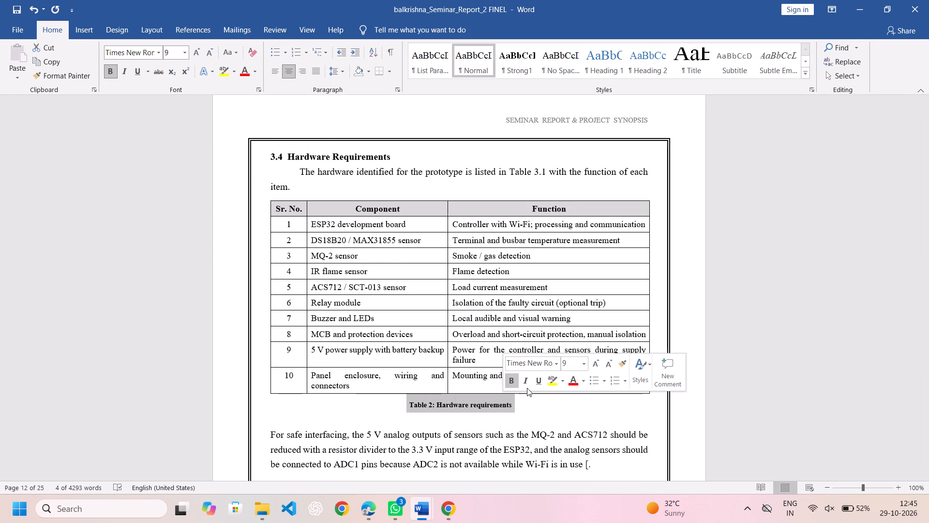
{"action": "left_click", "coordinate": [526, 382]}
Italicize the Table 3 caption, "Software requirements", below the software table in section 3.5.
{"action": "scroll", "coordinate": [508, 411], "scroll_direction": "down", "scroll_amount": 1}
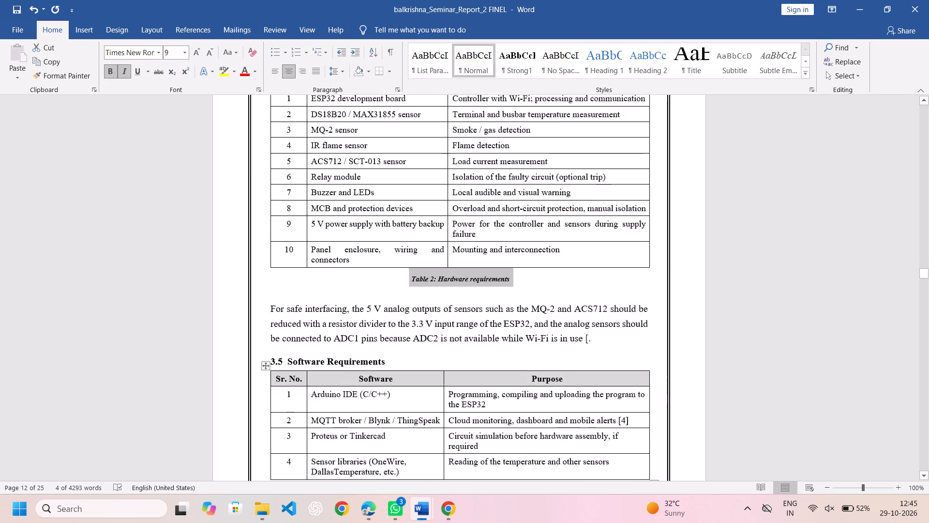
{"action": "scroll", "coordinate": [508, 411], "scroll_direction": "down", "scroll_amount": 1}
{"action": "left_click", "coordinate": [409, 325]}
{"action": "left_click_drag", "start_coordinate": [409, 325], "coordinate": [505, 327]}
{"action": "left_click", "coordinate": [522, 305]}
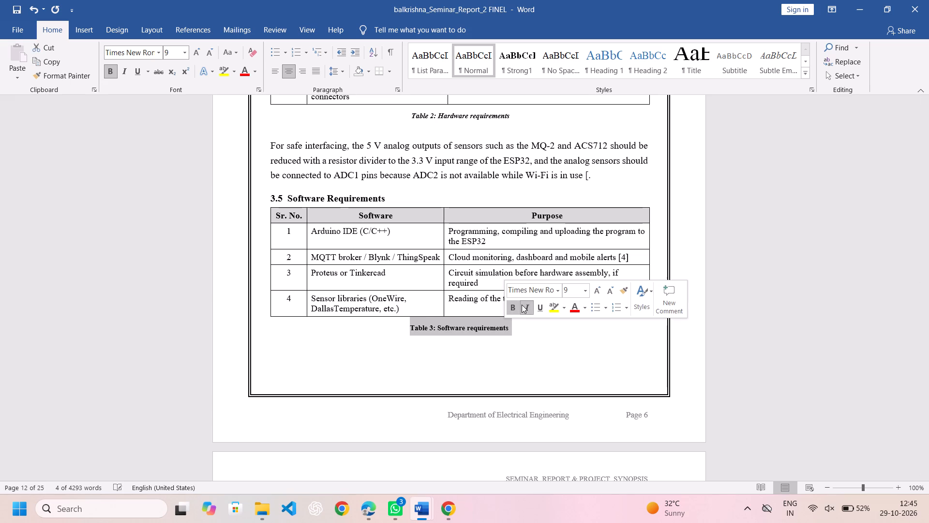
Italicize the Table 4 caption, "Alert levels and actions".
{"action": "scroll", "coordinate": [496, 343], "scroll_direction": "down", "scroll_amount": 3}
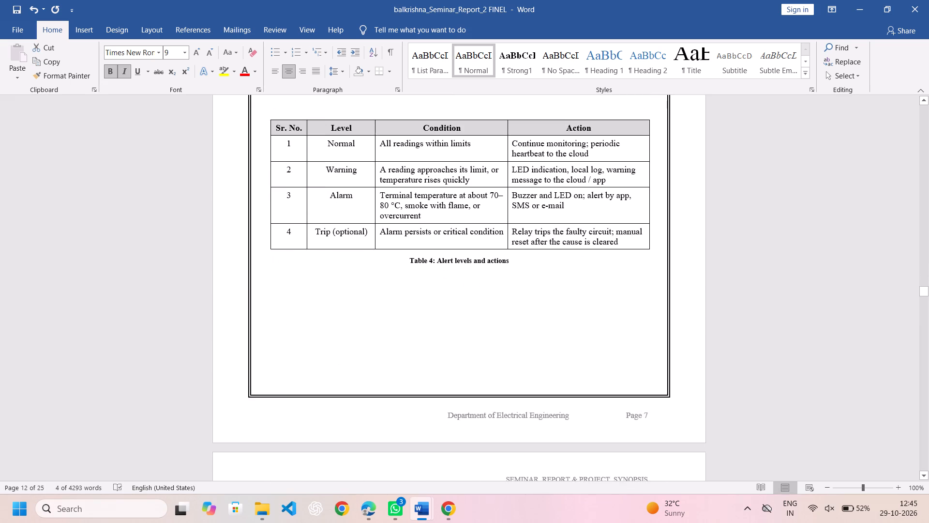
{"action": "left_click", "coordinate": [405, 255]}
{"action": "left_click_drag", "start_coordinate": [405, 255], "coordinate": [473, 253]}
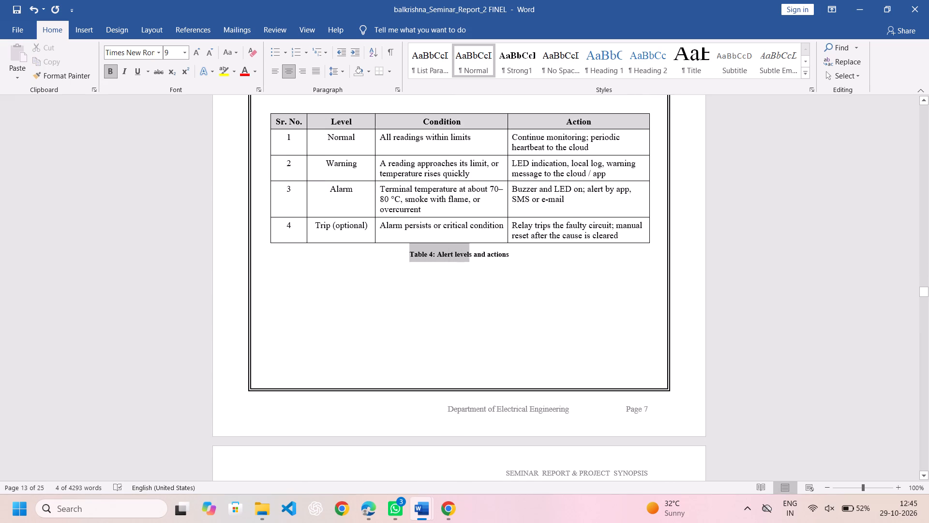
{"action": "left_click_drag", "start_coordinate": [473, 253], "coordinate": [509, 256]}
{"action": "left_click", "coordinate": [531, 234]}
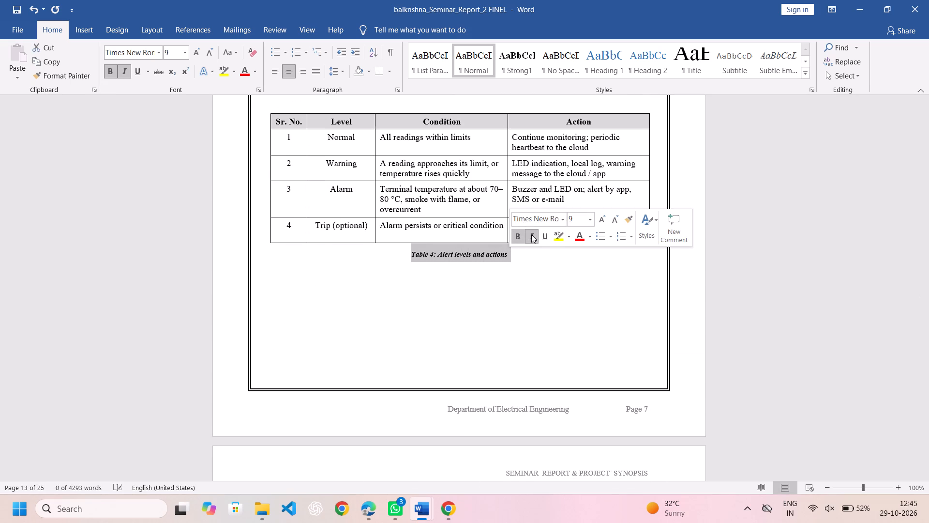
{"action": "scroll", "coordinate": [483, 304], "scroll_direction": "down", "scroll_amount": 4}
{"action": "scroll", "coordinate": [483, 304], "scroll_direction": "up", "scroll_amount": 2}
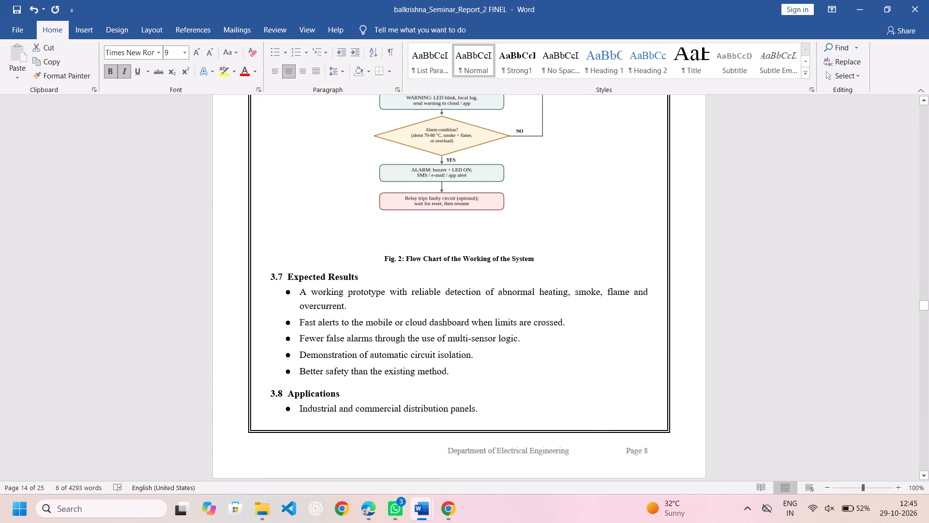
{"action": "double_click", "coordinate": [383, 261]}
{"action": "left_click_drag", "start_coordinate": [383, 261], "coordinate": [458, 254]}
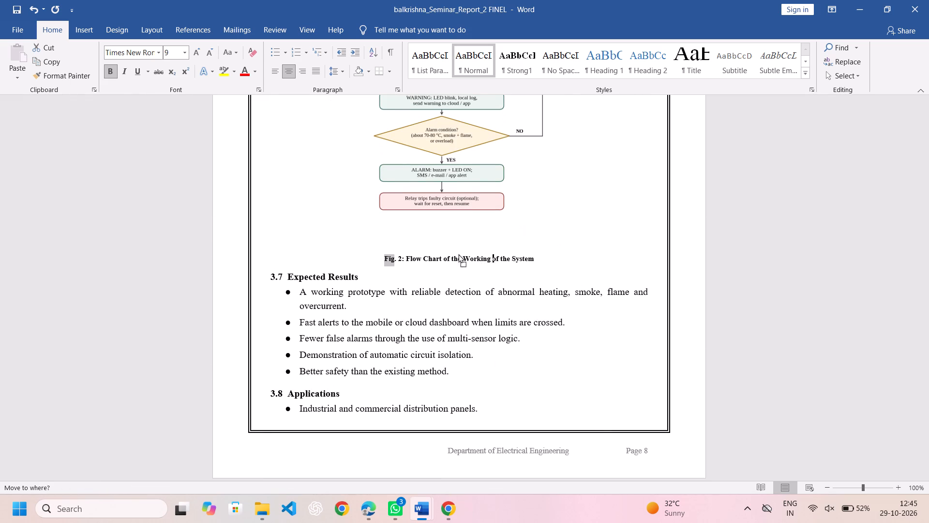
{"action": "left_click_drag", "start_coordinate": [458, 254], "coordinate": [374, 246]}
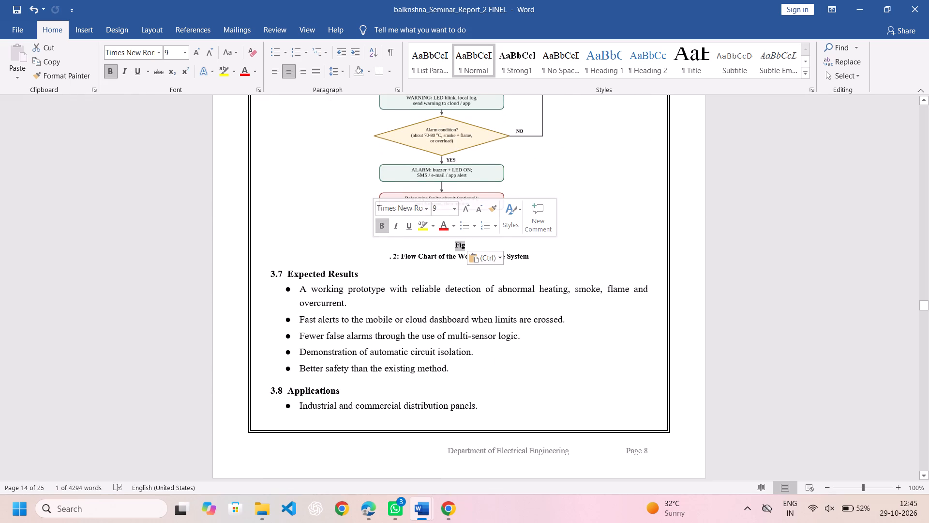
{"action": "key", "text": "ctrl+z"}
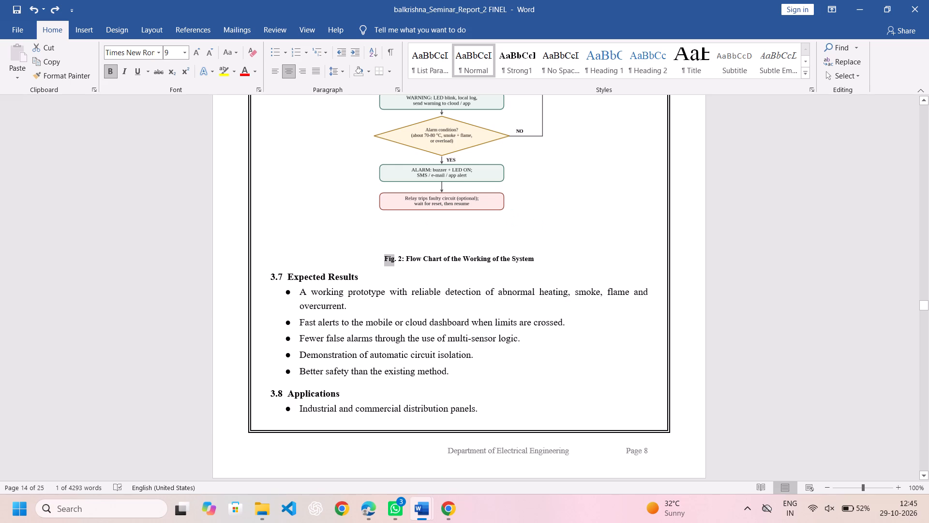
Italicize the Fig. 2 caption, "Flow Chart of the Working of the System", above section 3.7.
{"action": "left_click", "coordinate": [383, 246]}
{"action": "left_click_drag", "start_coordinate": [381, 258], "coordinate": [527, 261]}
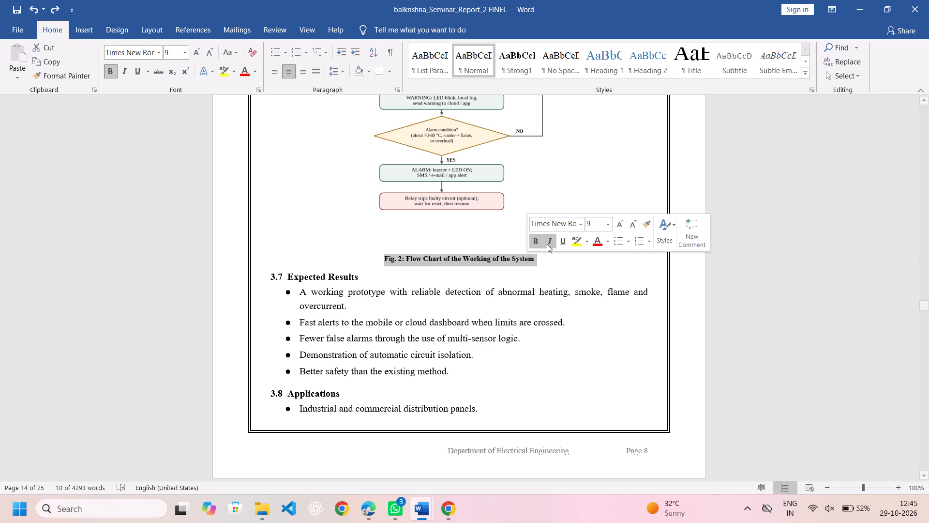
{"action": "left_click", "coordinate": [547, 244]}
Italicize the Table 5 caption, "Project stakeholders", below the stakeholder table above section 8.2.
{"action": "scroll", "coordinate": [490, 309], "scroll_direction": "down", "scroll_amount": 2}
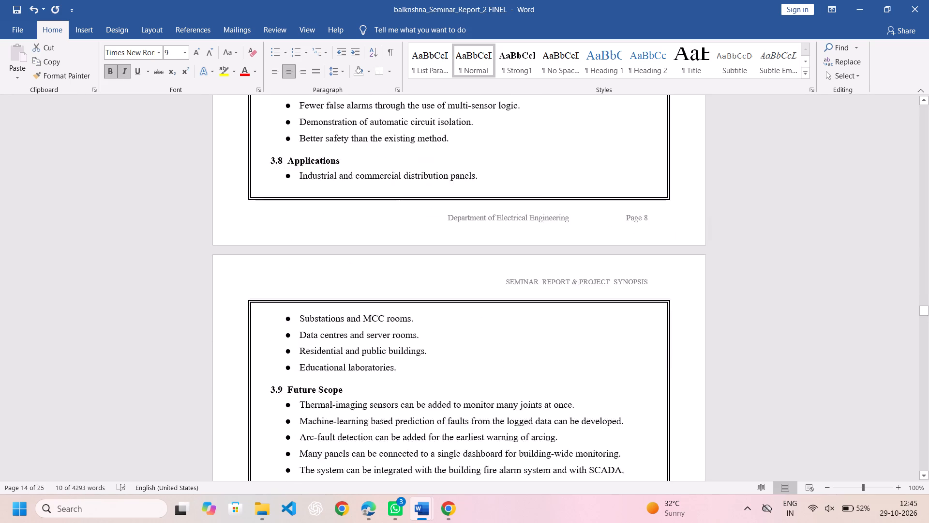
{"action": "scroll", "coordinate": [490, 309], "scroll_direction": "down", "scroll_amount": 5}
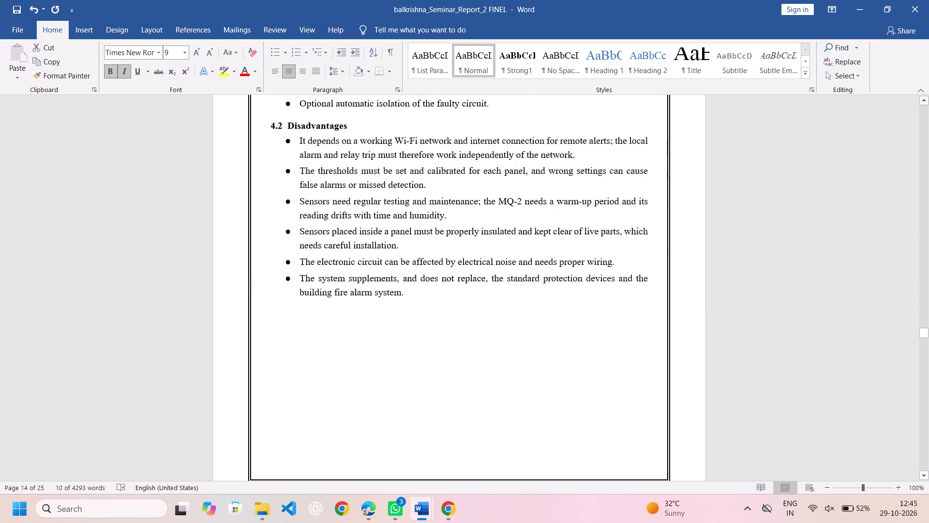
{"action": "scroll", "coordinate": [490, 309], "scroll_direction": "down", "scroll_amount": 3}
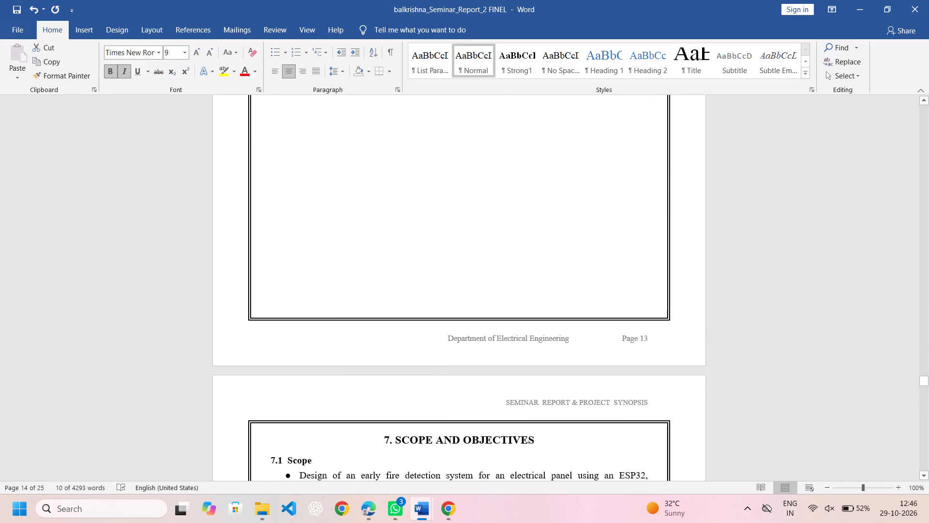
{"action": "scroll", "coordinate": [490, 309], "scroll_direction": "up", "scroll_amount": 4}
{"action": "scroll", "coordinate": [490, 309], "scroll_direction": "down", "scroll_amount": 1}
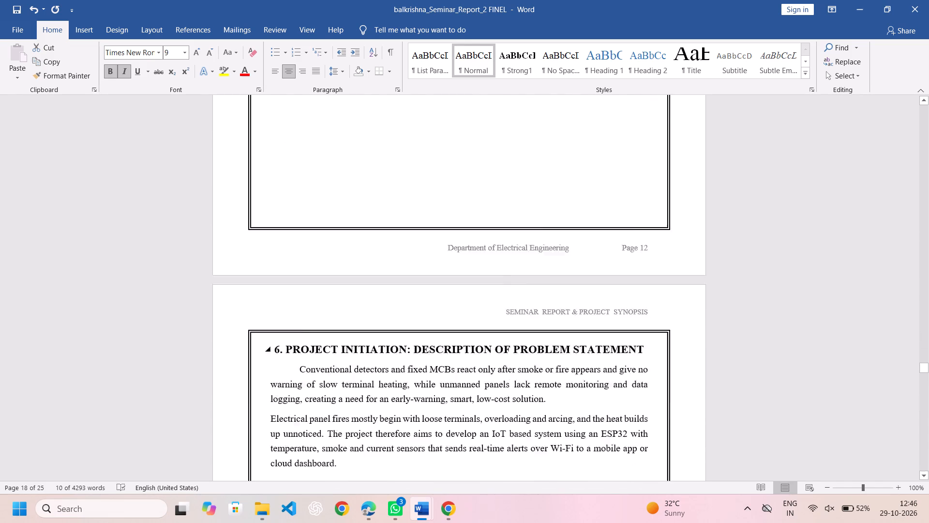
{"action": "scroll", "coordinate": [490, 309], "scroll_direction": "up", "scroll_amount": 1}
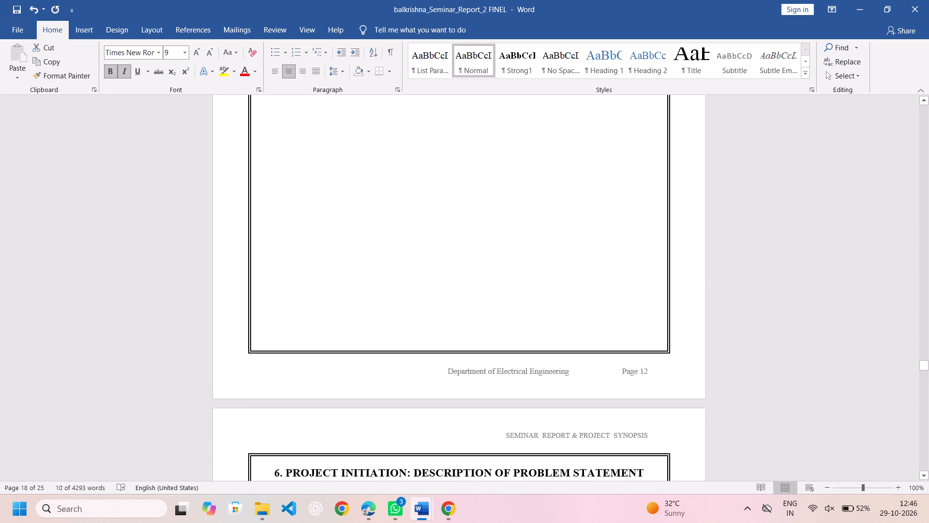
{"action": "left_click", "coordinate": [438, 233]}
{"action": "scroll", "coordinate": [438, 233], "scroll_direction": "up", "scroll_amount": 2}
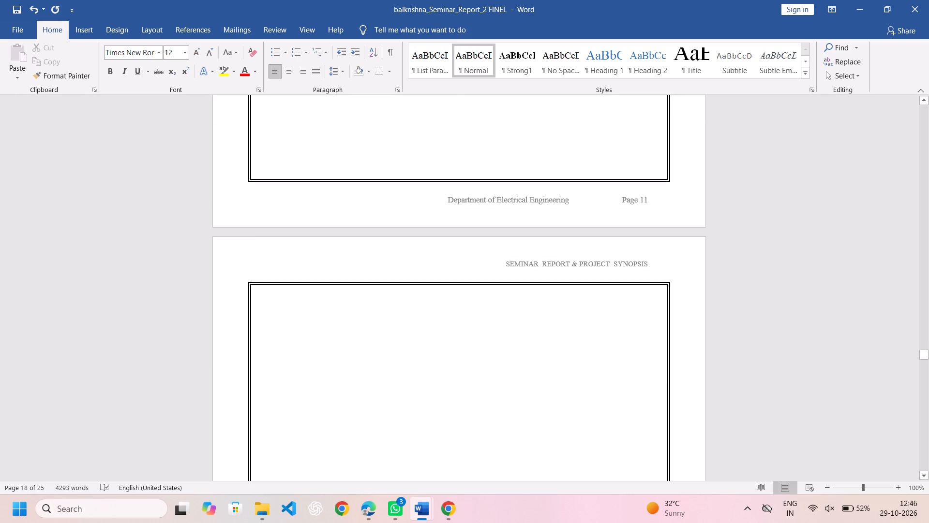
{"action": "scroll", "coordinate": [438, 233], "scroll_direction": "down", "scroll_amount": 3}
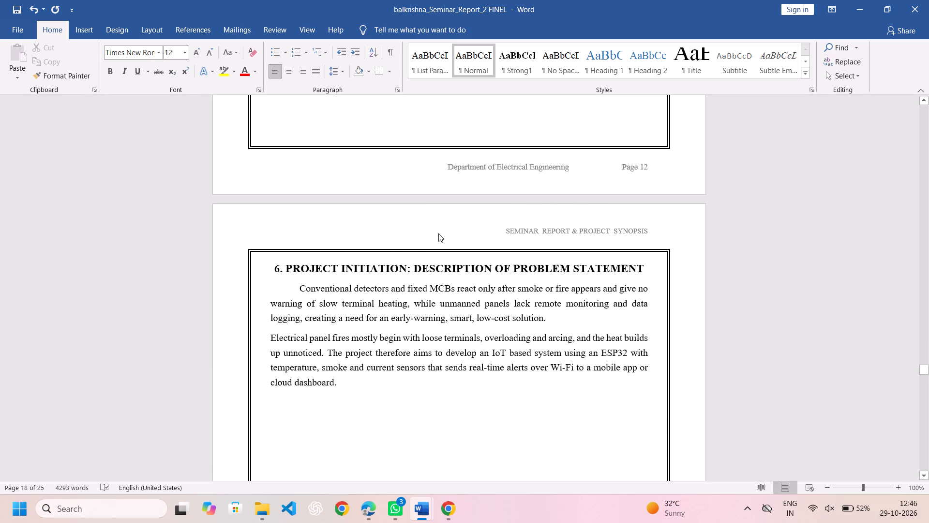
{"action": "scroll", "coordinate": [438, 233], "scroll_direction": "down", "scroll_amount": 4}
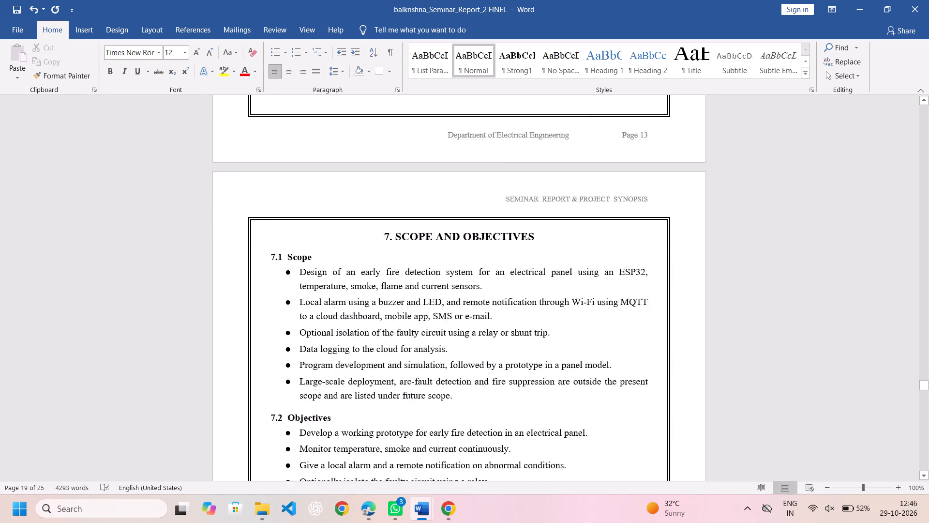
{"action": "scroll", "coordinate": [438, 233], "scroll_direction": "down", "scroll_amount": 3}
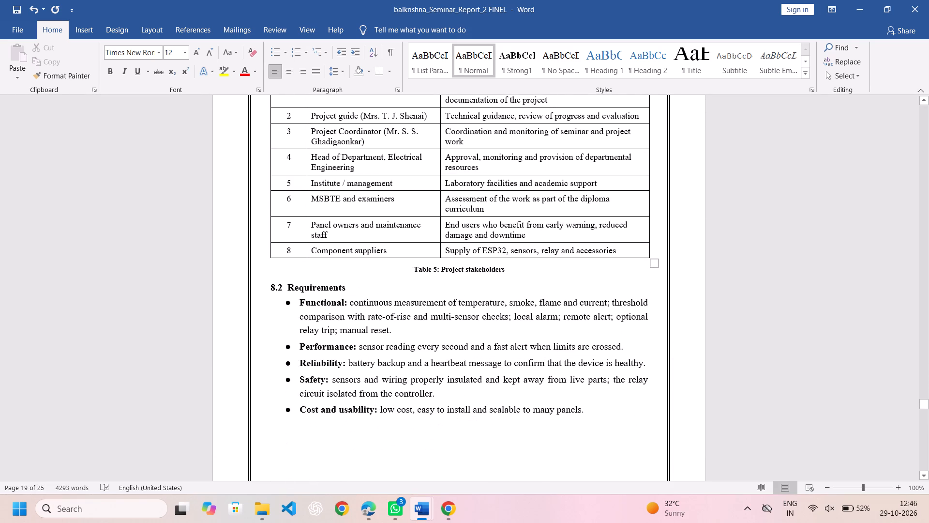
{"action": "left_click", "coordinate": [412, 271]}
{"action": "left_click_drag", "start_coordinate": [412, 271], "coordinate": [494, 273]}
{"action": "left_click", "coordinate": [522, 253]}
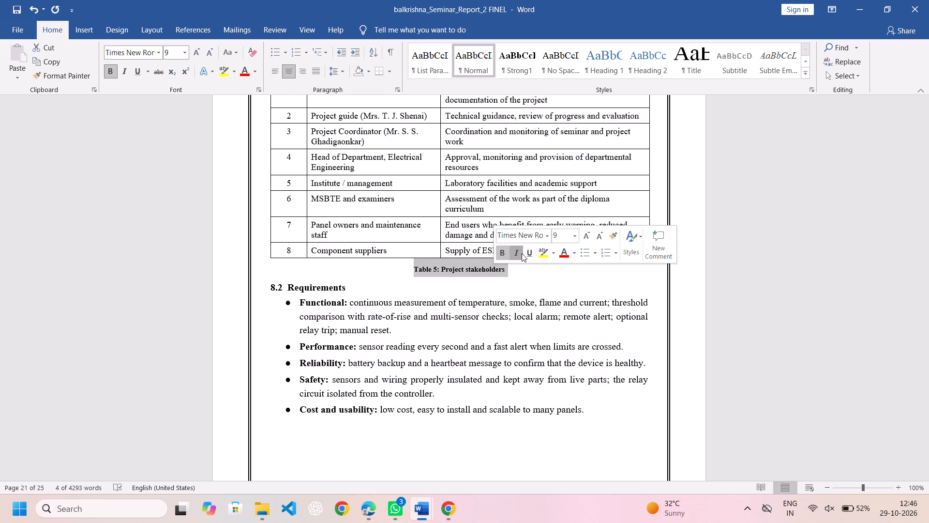
Italicize the Table 6 caption, "Approximate estimated project cost", below the cost table in section 9.4.
{"action": "scroll", "coordinate": [486, 321], "scroll_direction": "down", "scroll_amount": 2}
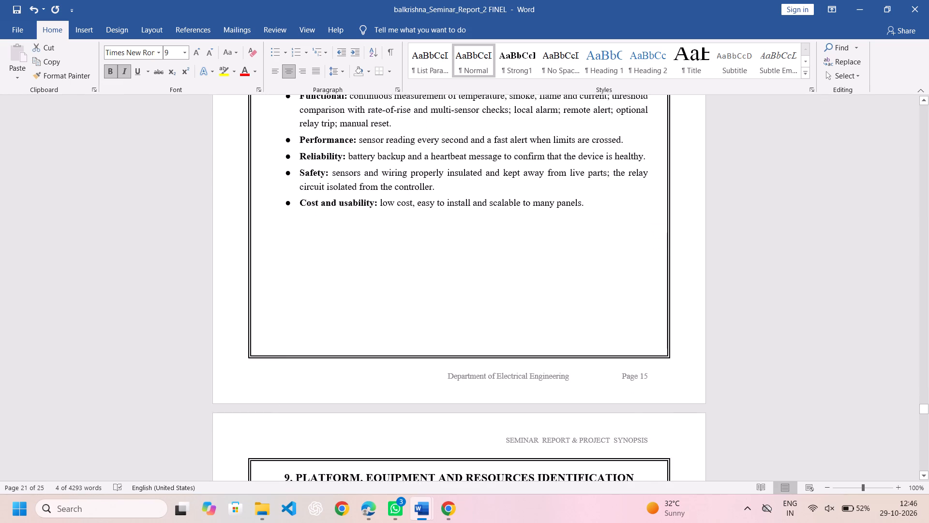
{"action": "scroll", "coordinate": [486, 321], "scroll_direction": "down", "scroll_amount": 3}
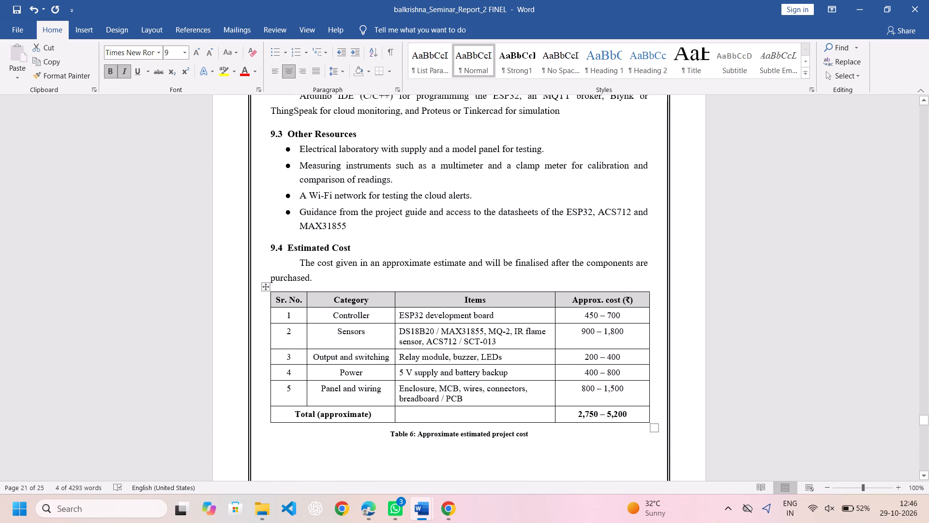
{"action": "scroll", "coordinate": [486, 321], "scroll_direction": "down", "scroll_amount": 1}
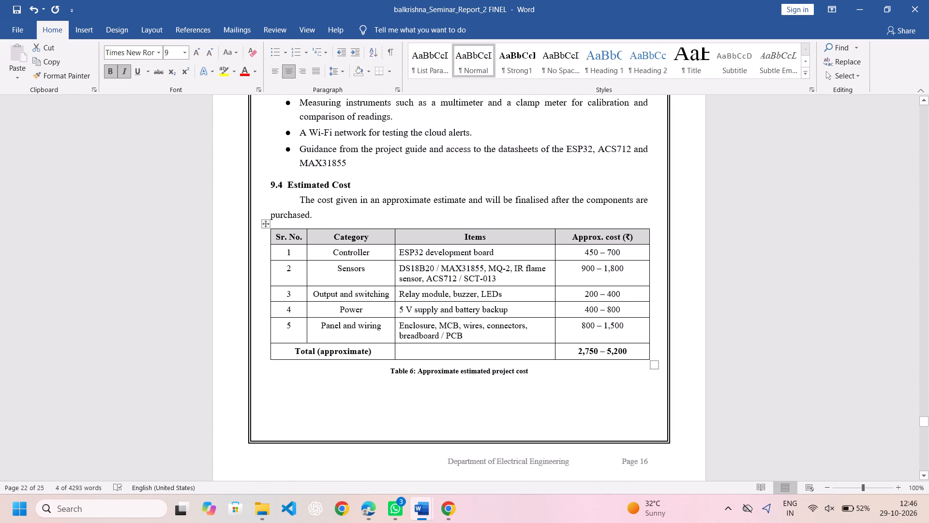
{"action": "left_click_drag", "start_coordinate": [390, 370], "coordinate": [501, 380]}
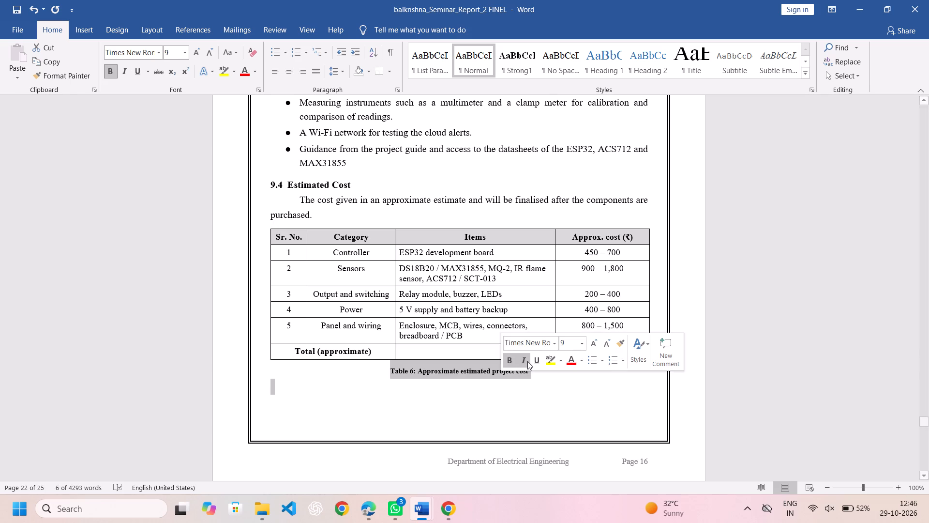
{"action": "left_click", "coordinate": [528, 361]}
Italicize the Table 7 caption, "Project risks and mitigation", below the risk table in section 10.2.
{"action": "scroll", "coordinate": [491, 400], "scroll_direction": "down", "scroll_amount": 2}
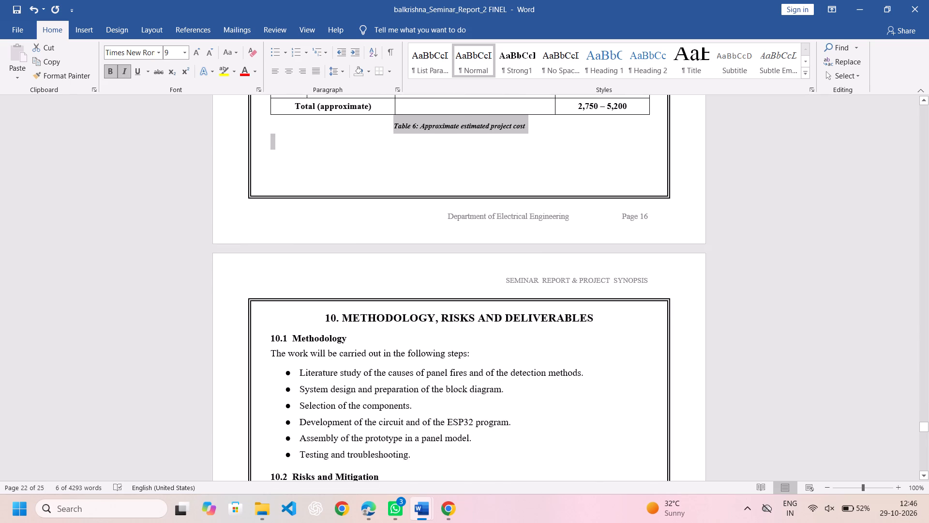
{"action": "scroll", "coordinate": [491, 400], "scroll_direction": "down", "scroll_amount": 1}
{"action": "left_click", "coordinate": [401, 379]}
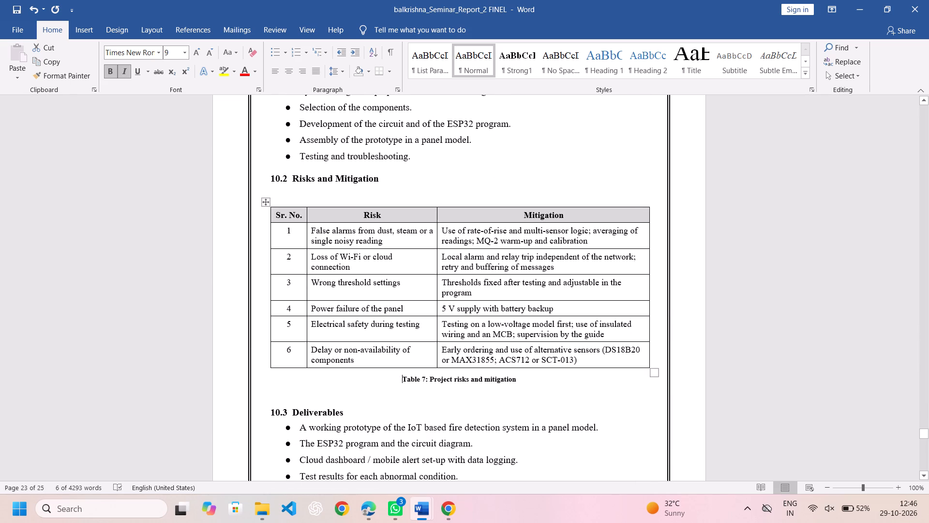
{"action": "left_click_drag", "start_coordinate": [401, 379], "coordinate": [498, 377]}
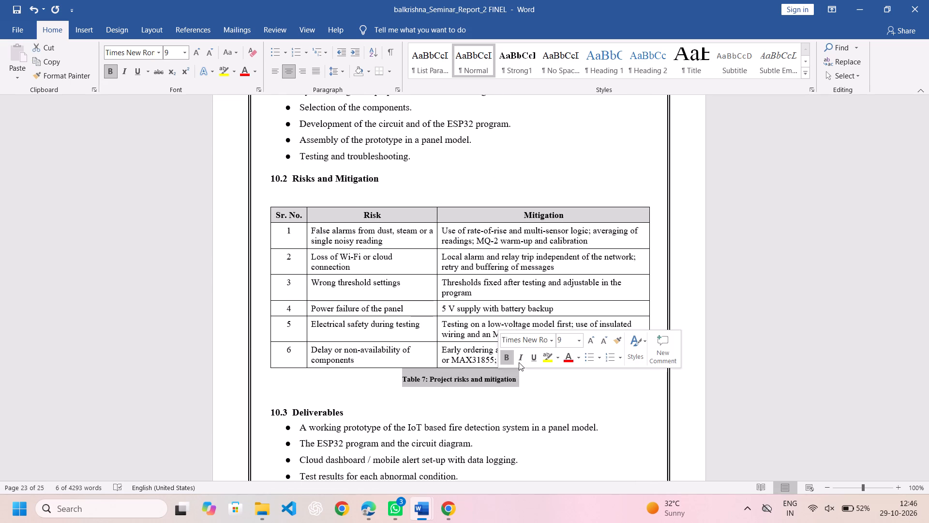
{"action": "left_click", "coordinate": [519, 362]}
Check the remaining pages through the References and save the report under its existing file name.
{"action": "scroll", "coordinate": [485, 420], "scroll_direction": "down", "scroll_amount": 1}
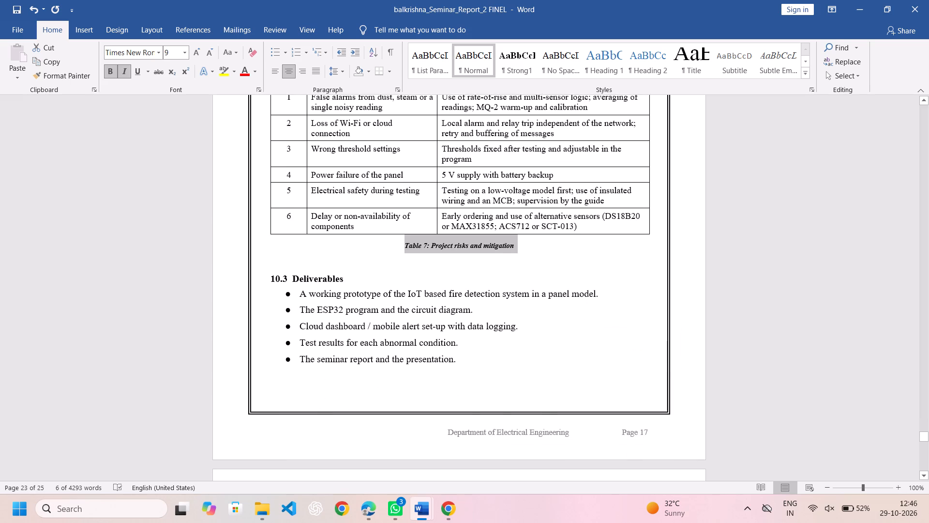
{"action": "scroll", "coordinate": [485, 420], "scroll_direction": "down", "scroll_amount": 3}
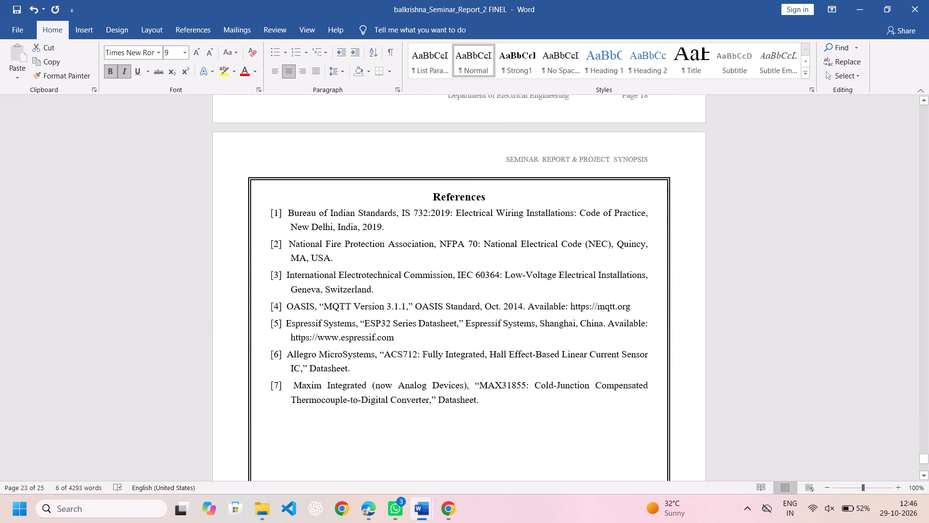
{"action": "scroll", "coordinate": [485, 420], "scroll_direction": "down", "scroll_amount": 4}
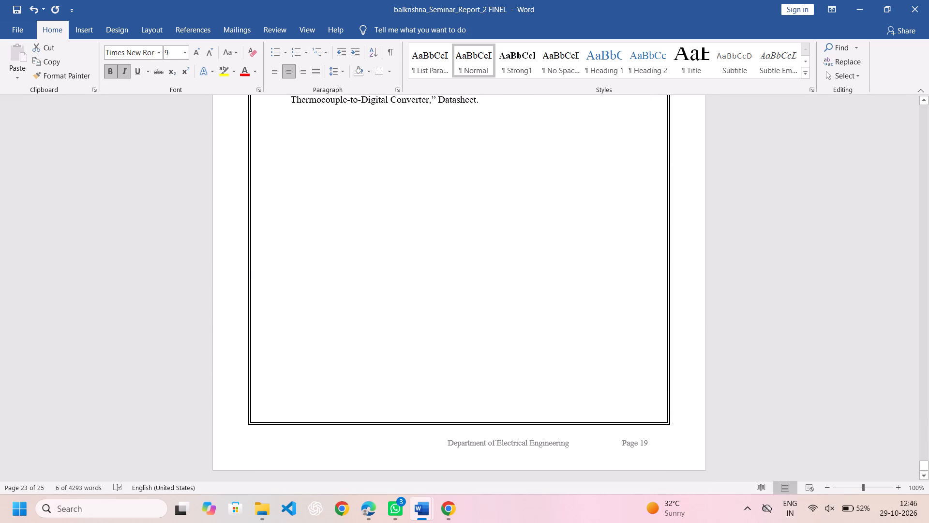
{"action": "key", "text": "ctrl+s"}
{"action": "left_click", "coordinate": [15, 26]}
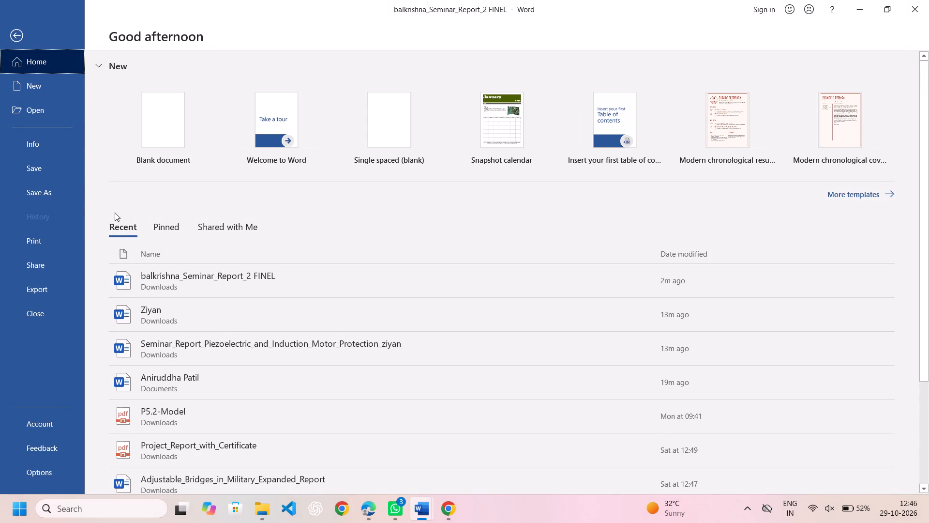
{"action": "left_click", "coordinate": [34, 191]}
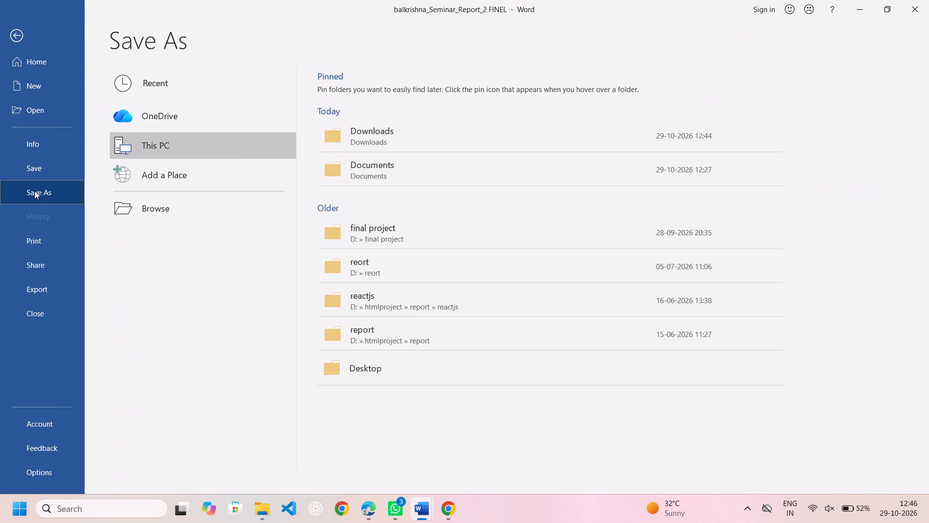
{"action": "left_click", "coordinate": [31, 167]}
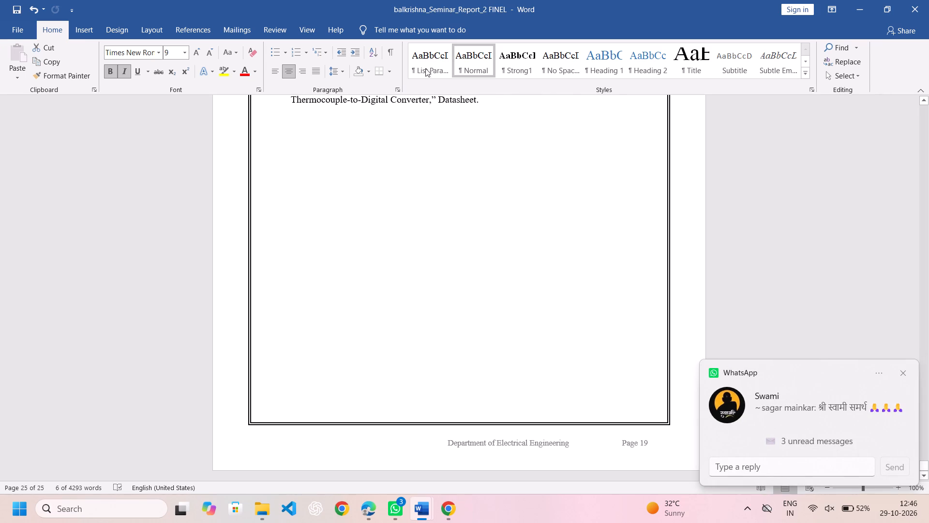
Close both open Word documents and reopen balkrishna_Seminar_Report_2 FINEL from the Downloads folder.
{"action": "left_click", "coordinate": [904, 13]}
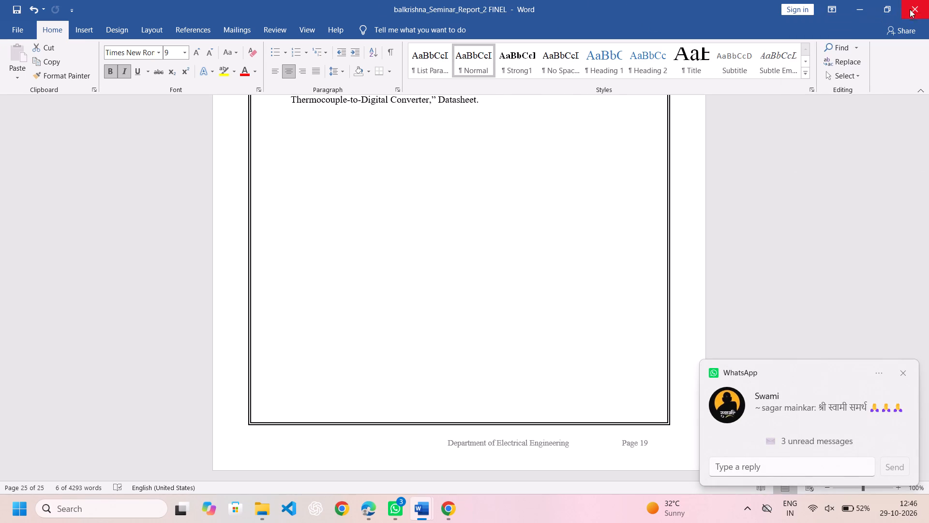
{"action": "left_click", "coordinate": [915, 7]}
{"action": "left_click", "coordinate": [915, 7]}
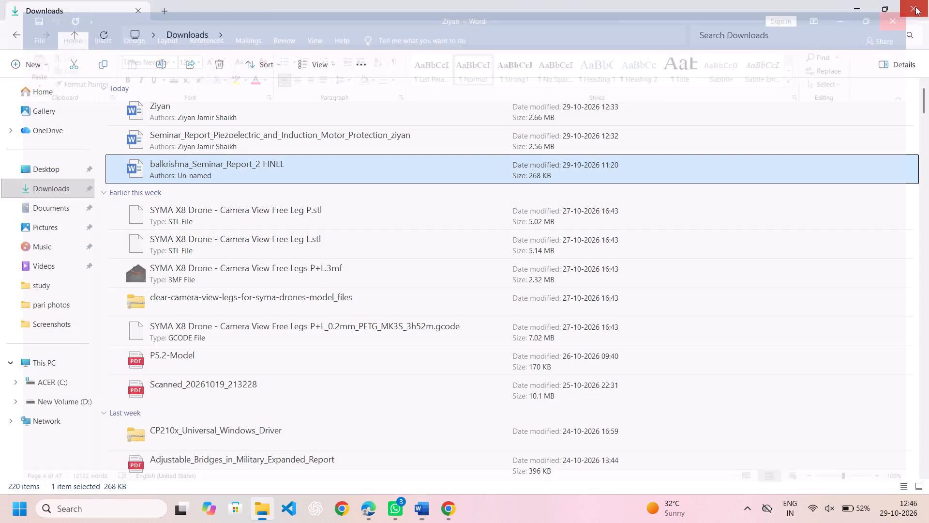
{"action": "double_click", "coordinate": [381, 175]}
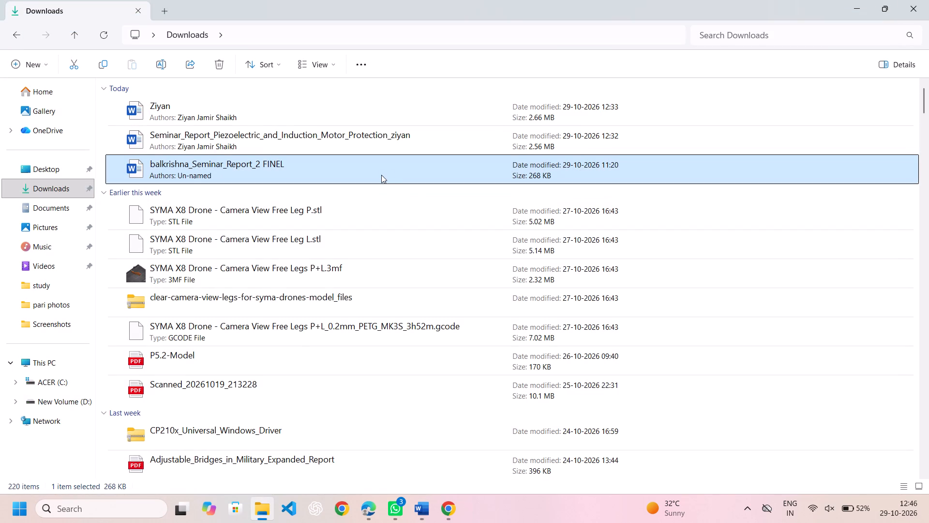
Review the reopened report from the cover page to chapter 4, examining captions, headers, footers and page numbers.
{"action": "scroll", "coordinate": [397, 255], "scroll_direction": "down", "scroll_amount": 3}
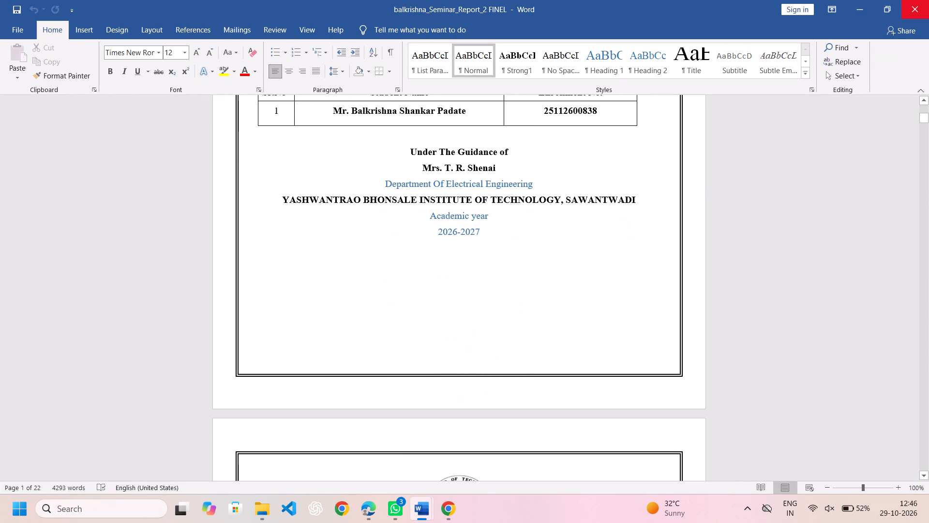
{"action": "scroll", "coordinate": [397, 255], "scroll_direction": "down", "scroll_amount": 6}
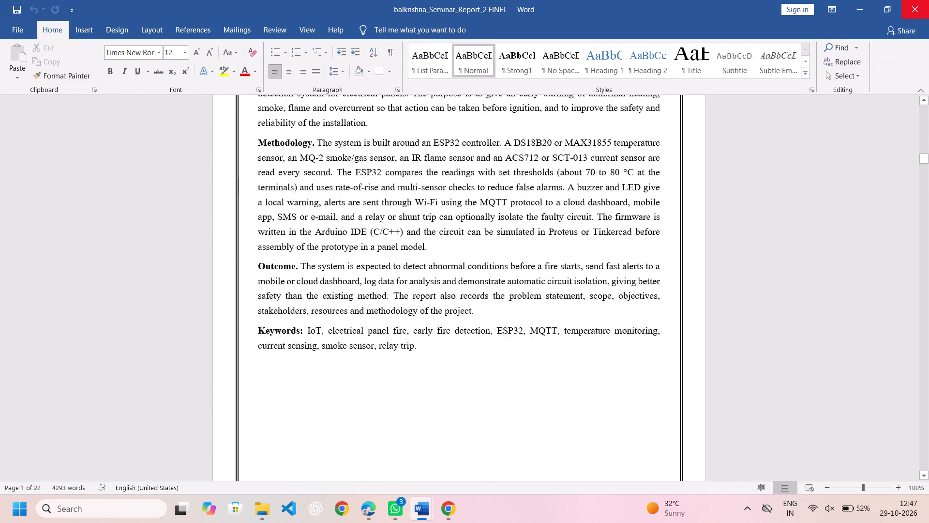
{"action": "scroll", "coordinate": [397, 255], "scroll_direction": "down", "scroll_amount": 2}
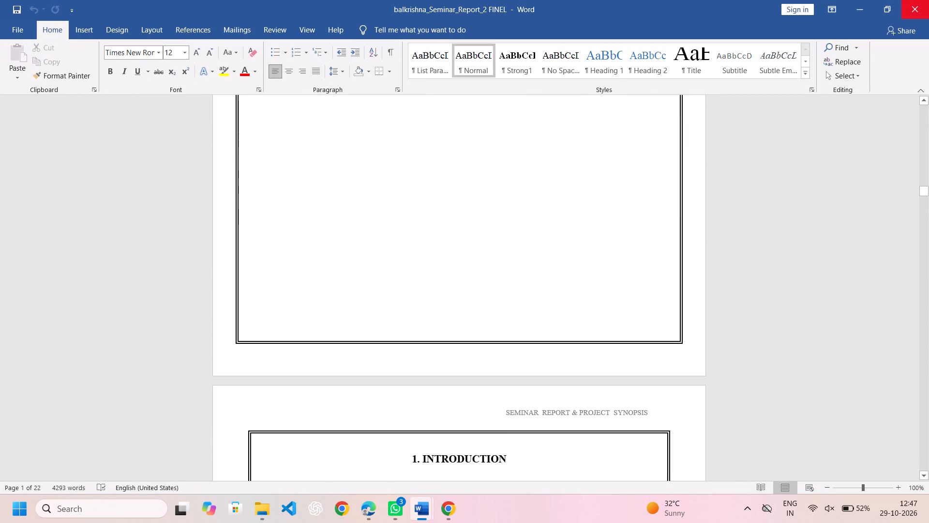
{"action": "scroll", "coordinate": [397, 255], "scroll_direction": "down", "scroll_amount": 6}
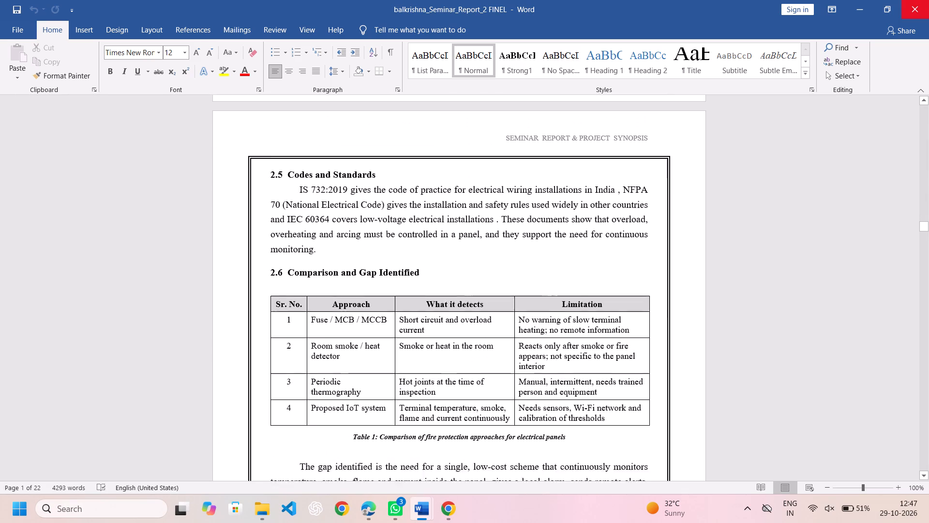
{"action": "scroll", "coordinate": [397, 255], "scroll_direction": "down", "scroll_amount": 1}
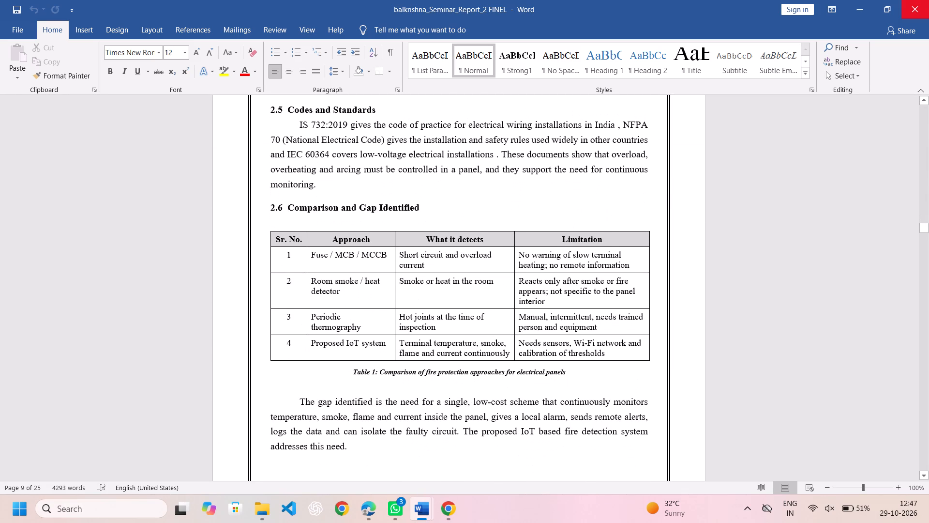
{"action": "scroll", "coordinate": [397, 255], "scroll_direction": "up", "scroll_amount": 2}
{"action": "scroll", "coordinate": [397, 255], "scroll_direction": "down", "scroll_amount": 5}
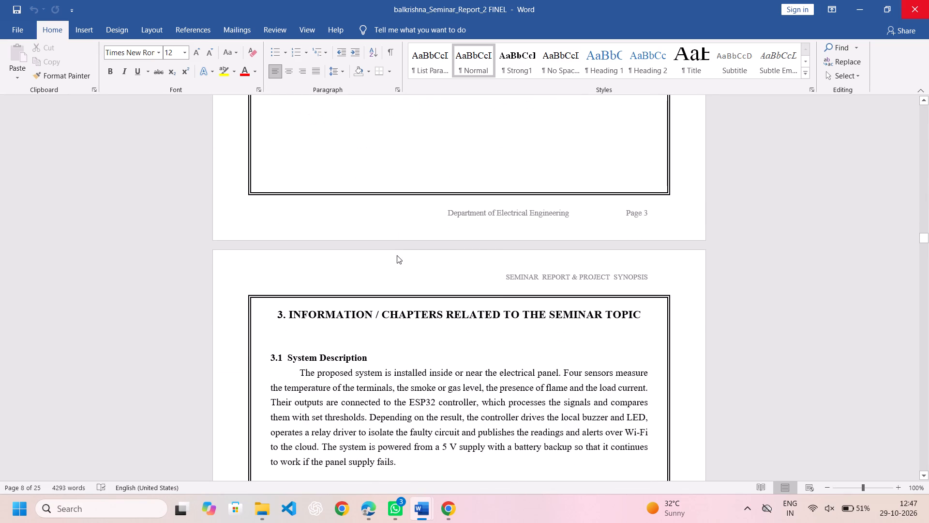
{"action": "scroll", "coordinate": [397, 255], "scroll_direction": "down", "scroll_amount": 3}
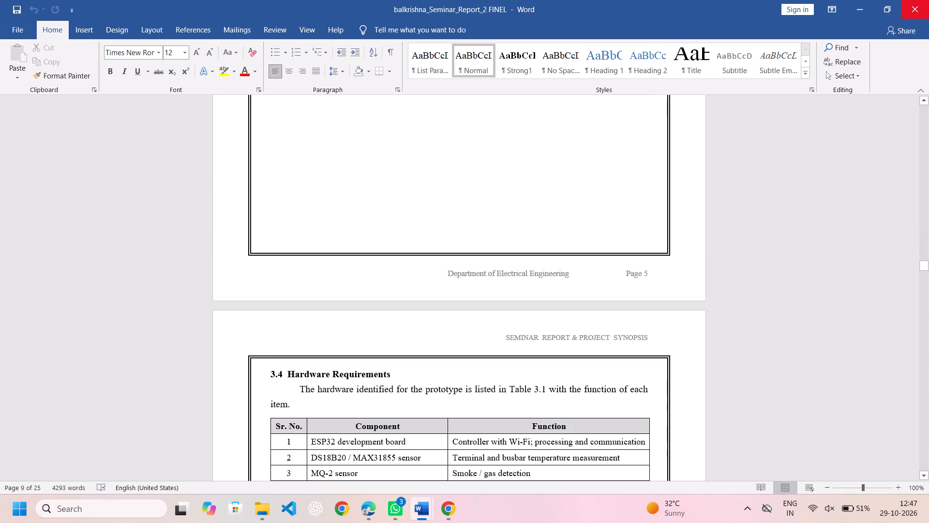
{"action": "scroll", "coordinate": [397, 255], "scroll_direction": "down", "scroll_amount": 9}
Recheck the flow chart page with its Fig. 2 caption and the layout of sections 3.7 to 3.9.
{"action": "scroll", "coordinate": [397, 255], "scroll_direction": "up", "scroll_amount": 2}
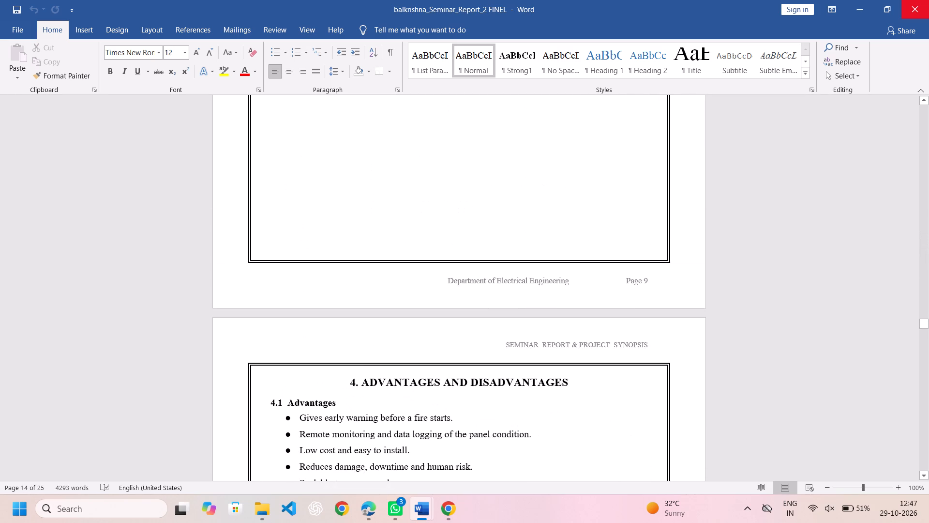
{"action": "scroll", "coordinate": [397, 255], "scroll_direction": "up", "scroll_amount": 6}
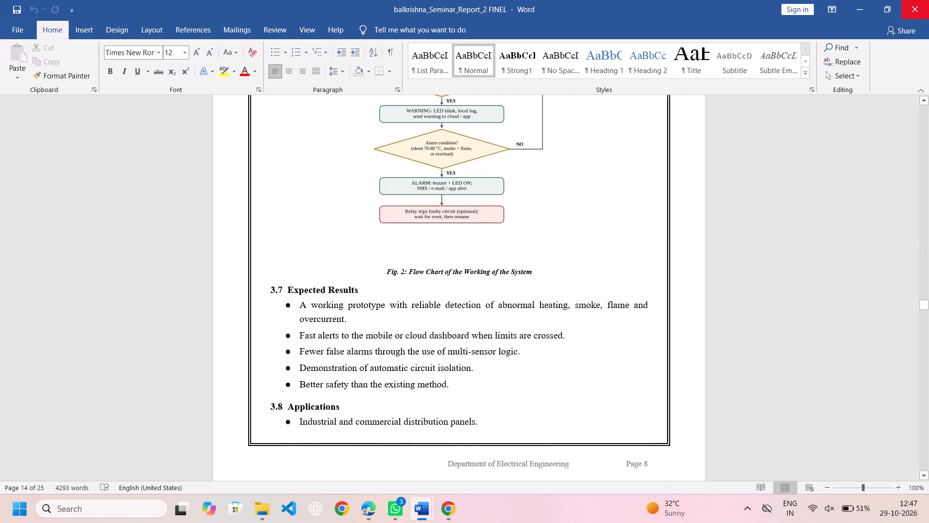
{"action": "scroll", "coordinate": [397, 255], "scroll_direction": "up", "scroll_amount": 1}
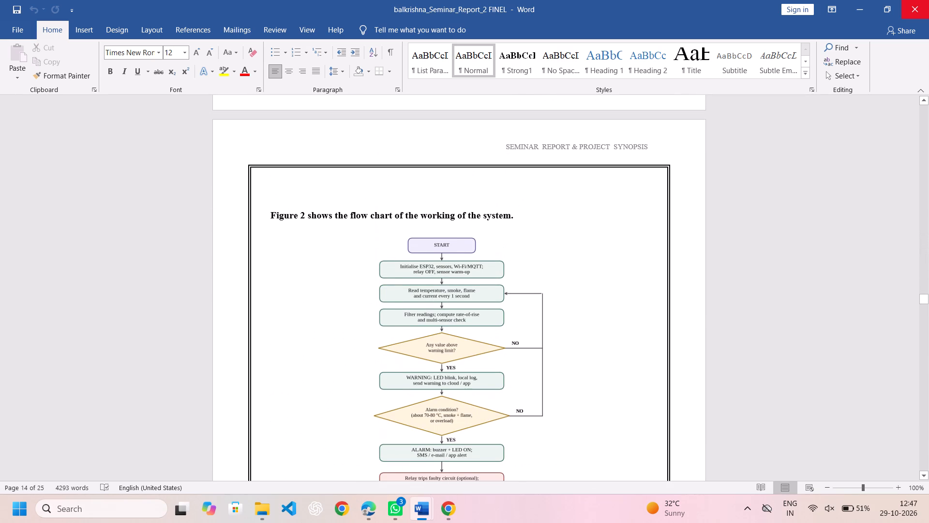
{"action": "scroll", "coordinate": [397, 255], "scroll_direction": "down", "scroll_amount": 2}
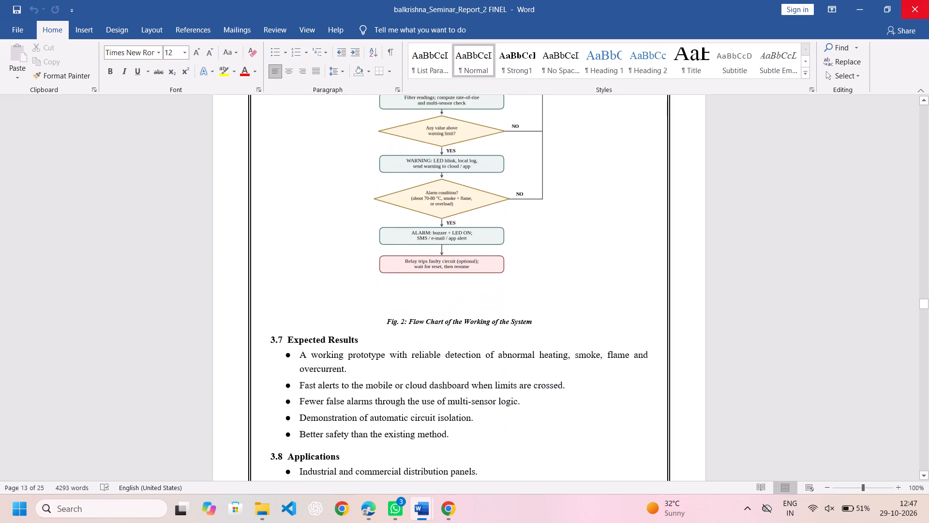
{"action": "scroll", "coordinate": [397, 255], "scroll_direction": "down", "scroll_amount": 5}
Add an empty unbulleted line after the last Expected Results bullet so the 3.8 Applications heading starts on the next page.
{"action": "scroll", "coordinate": [397, 255], "scroll_direction": "up", "scroll_amount": 6}
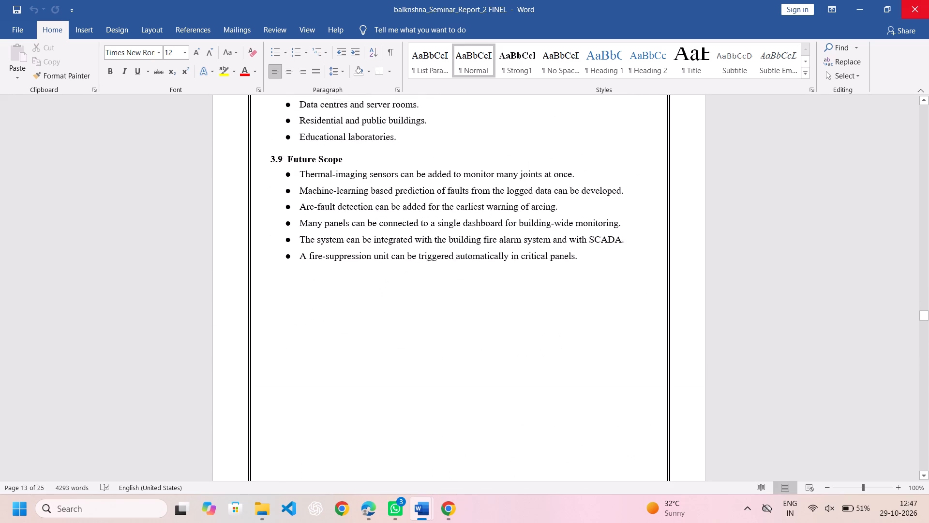
{"action": "scroll", "coordinate": [397, 255], "scroll_direction": "up", "scroll_amount": 1}
{"action": "scroll", "coordinate": [397, 255], "scroll_direction": "down", "scroll_amount": 2}
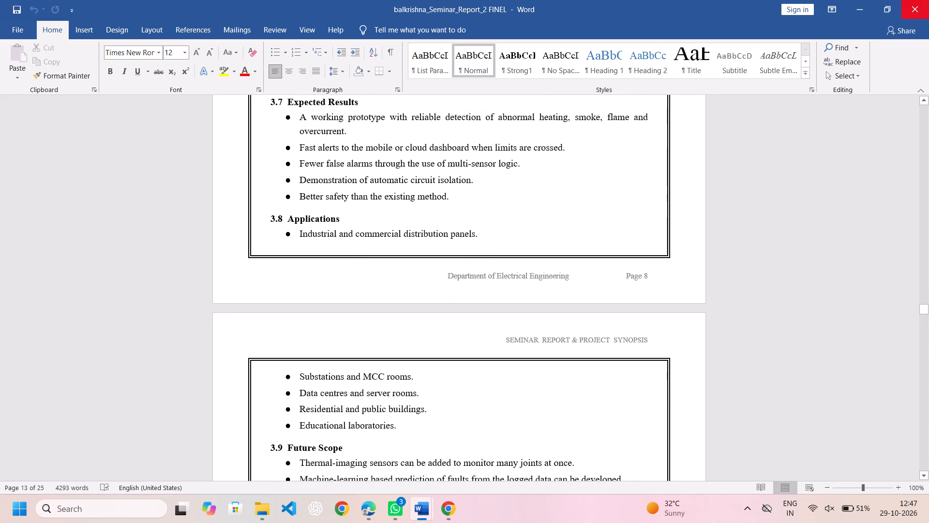
{"action": "left_click", "coordinate": [340, 212]}
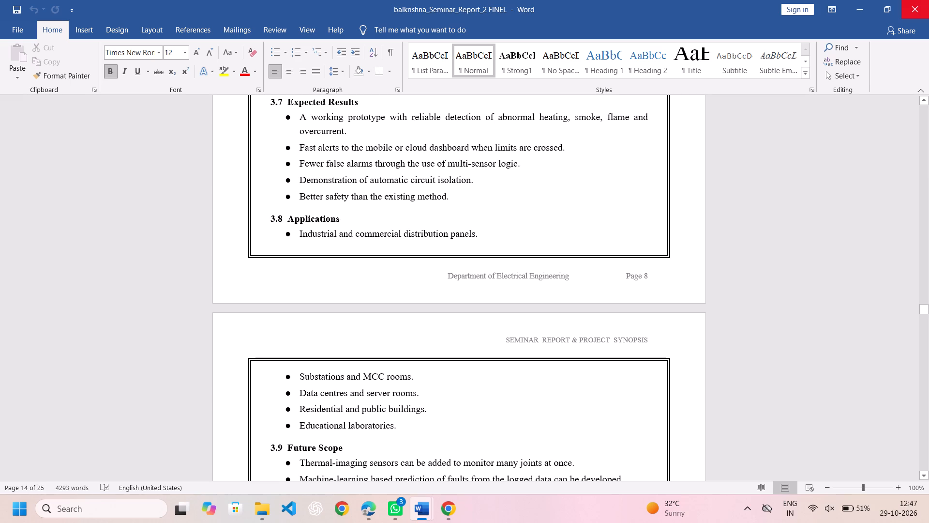
{"action": "left_click", "coordinate": [455, 199]}
{"action": "key", "text": "Return"}
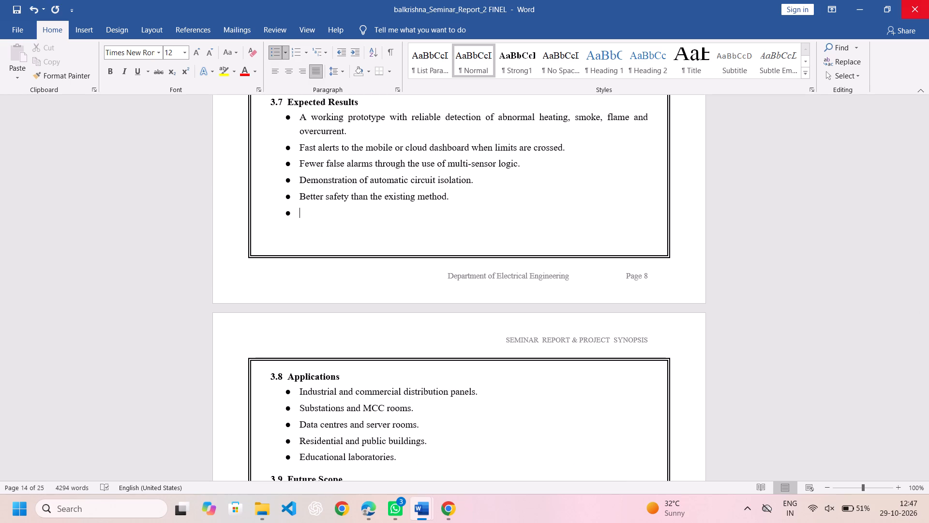
{"action": "key", "text": "BackSpace"}
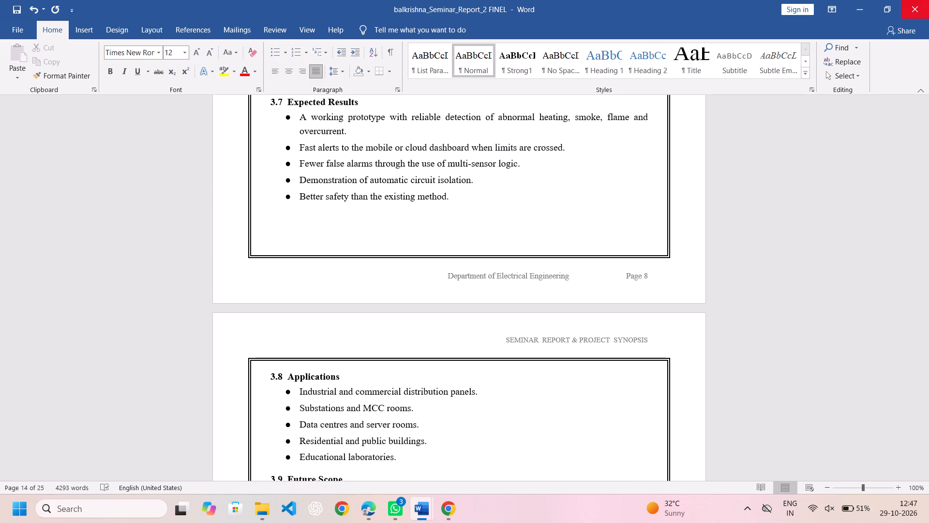
Review the page breaks, blank space and captions from section 3.8 Applications through section 10.3 Deliverables.
{"action": "scroll", "coordinate": [455, 199], "scroll_direction": "down", "scroll_amount": 1}
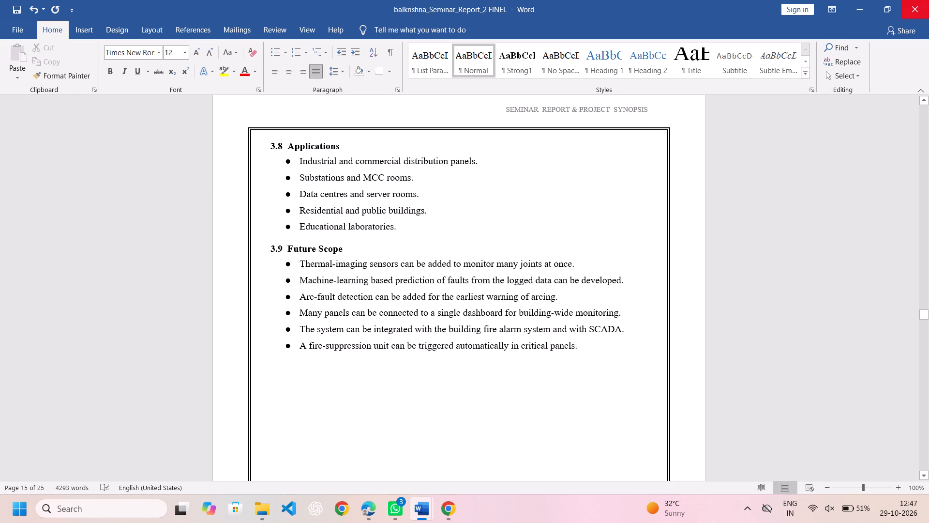
{"action": "scroll", "coordinate": [455, 199], "scroll_direction": "down", "scroll_amount": 2}
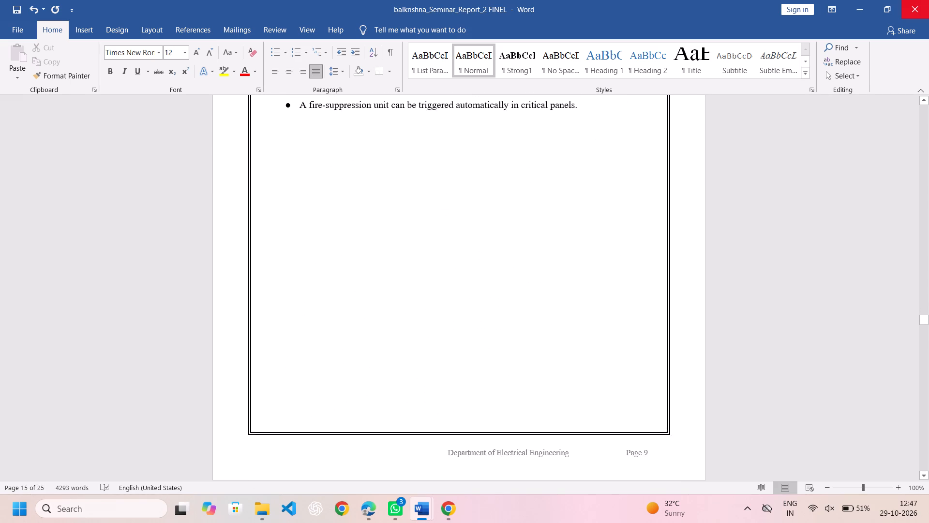
{"action": "scroll", "coordinate": [455, 199], "scroll_direction": "down", "scroll_amount": 3}
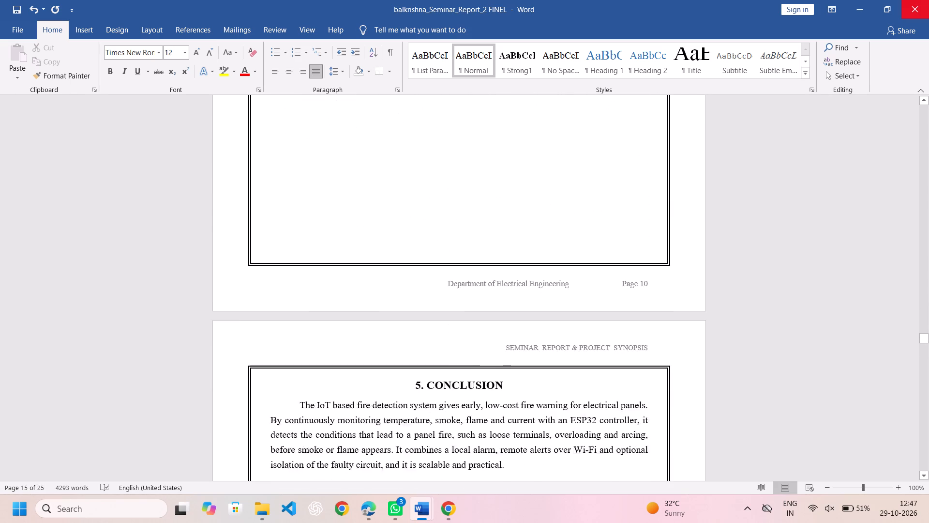
{"action": "scroll", "coordinate": [455, 199], "scroll_direction": "down", "scroll_amount": 4}
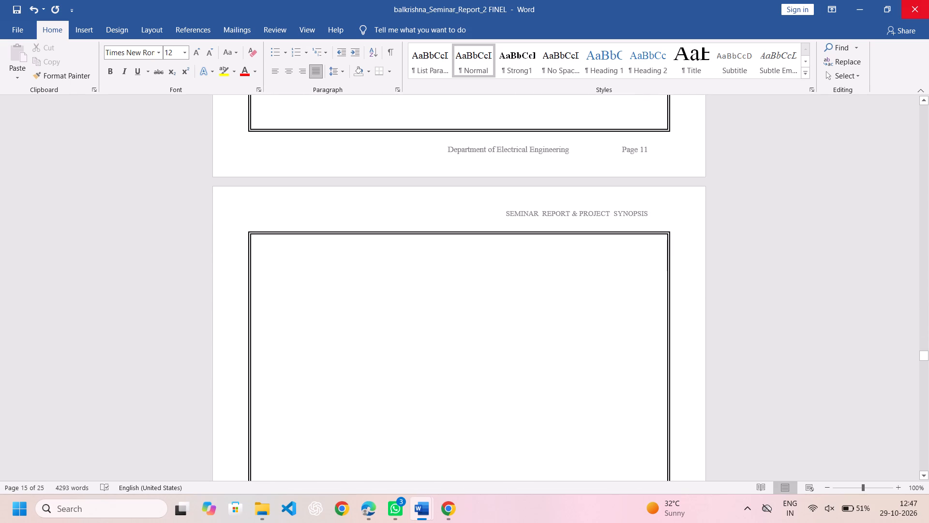
{"action": "scroll", "coordinate": [455, 199], "scroll_direction": "down", "scroll_amount": 6}
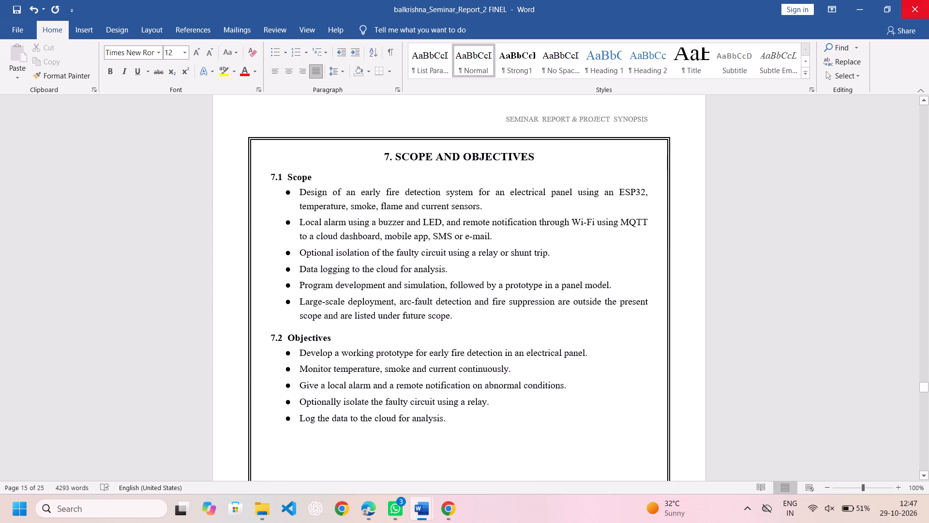
{"action": "scroll", "coordinate": [455, 199], "scroll_direction": "up", "scroll_amount": 5}
{"action": "scroll", "coordinate": [455, 199], "scroll_direction": "down", "scroll_amount": 1}
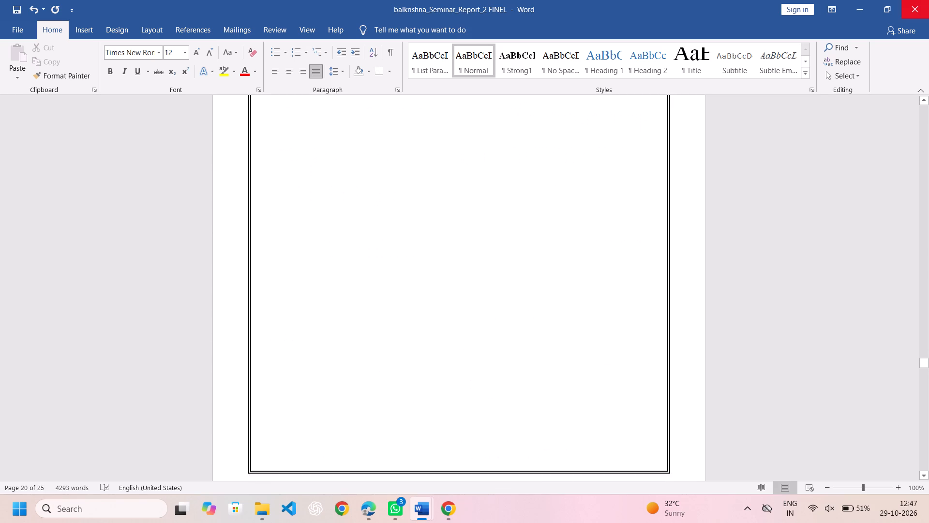
{"action": "scroll", "coordinate": [455, 199], "scroll_direction": "down", "scroll_amount": 1}
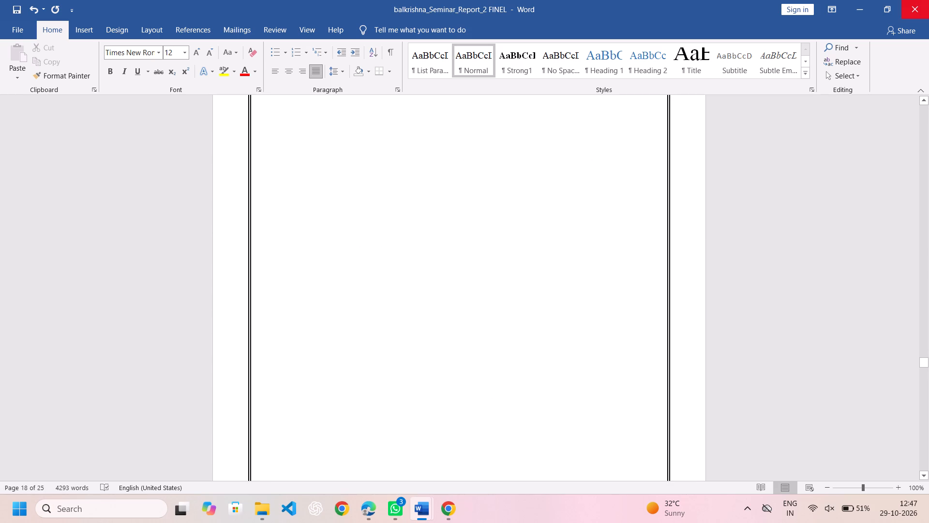
{"action": "scroll", "coordinate": [455, 199], "scroll_direction": "down", "scroll_amount": 2}
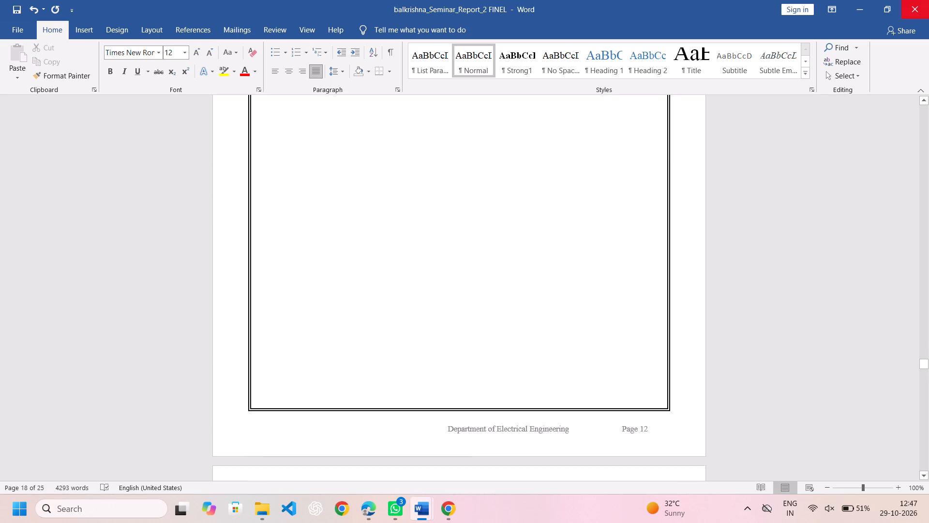
{"action": "scroll", "coordinate": [455, 199], "scroll_direction": "down", "scroll_amount": 2}
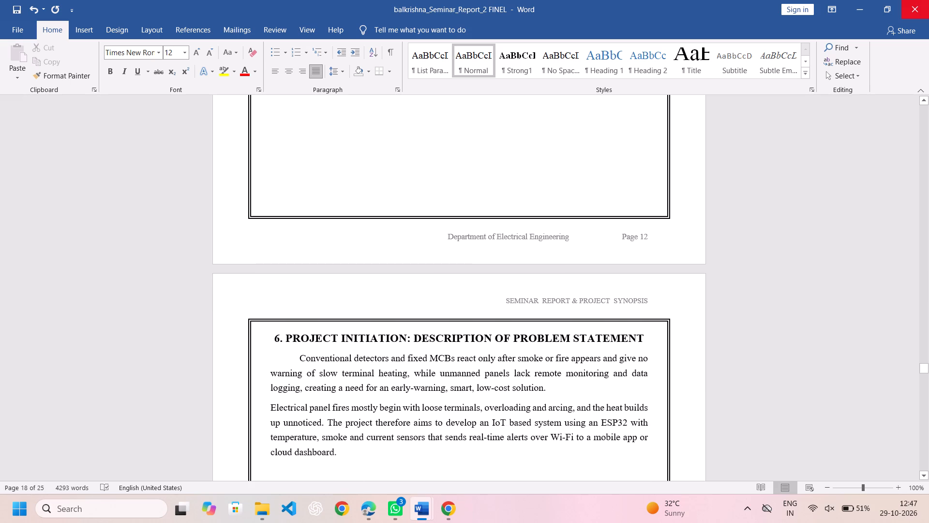
{"action": "scroll", "coordinate": [455, 199], "scroll_direction": "down", "scroll_amount": 3}
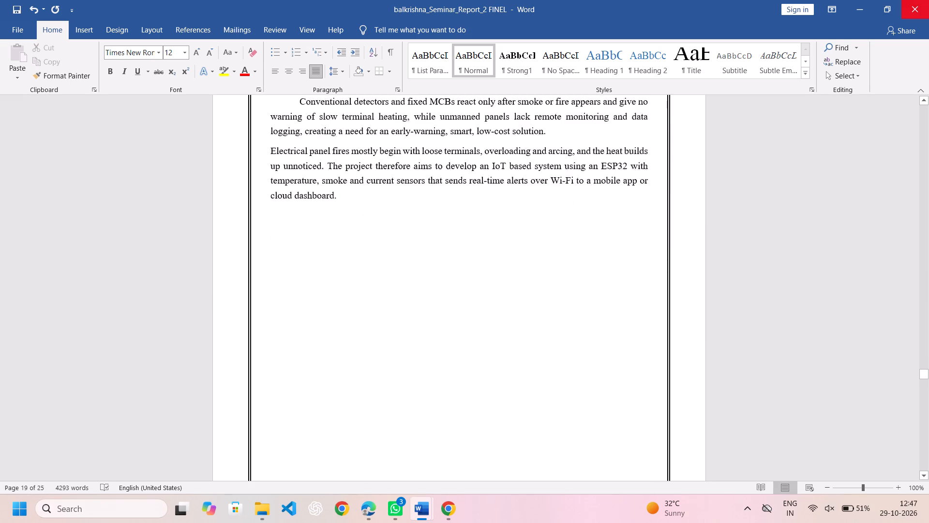
{"action": "scroll", "coordinate": [455, 199], "scroll_direction": "down", "scroll_amount": 7}
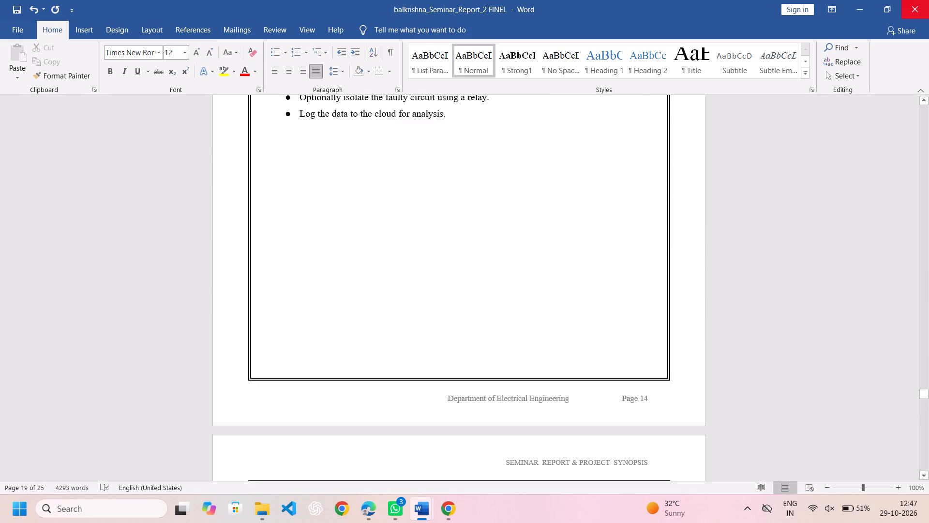
{"action": "scroll", "coordinate": [455, 199], "scroll_direction": "down", "scroll_amount": 3}
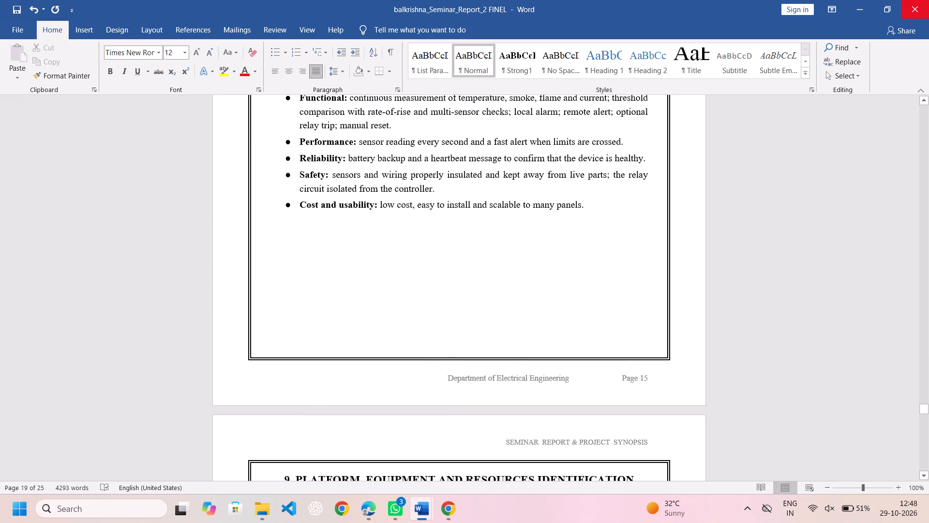
{"action": "scroll", "coordinate": [455, 199], "scroll_direction": "down", "scroll_amount": 3}
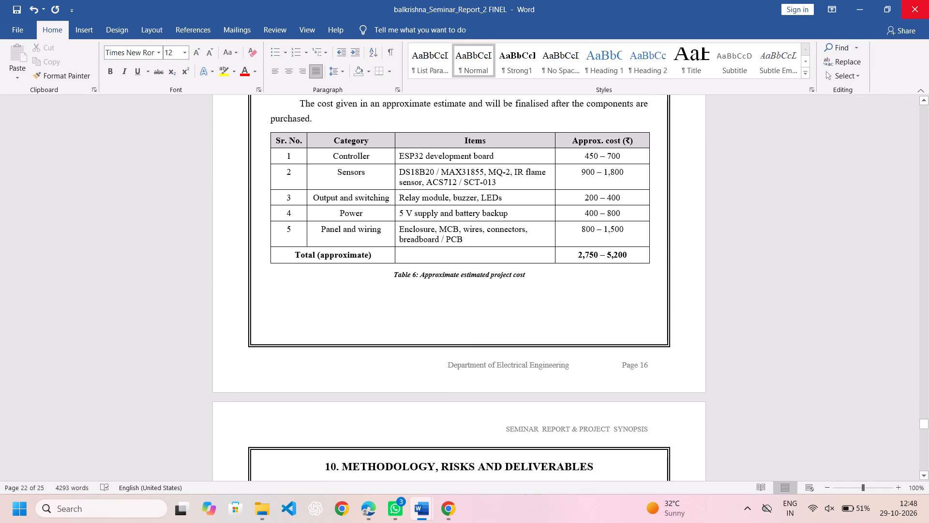
{"action": "scroll", "coordinate": [455, 199], "scroll_direction": "down", "scroll_amount": 3}
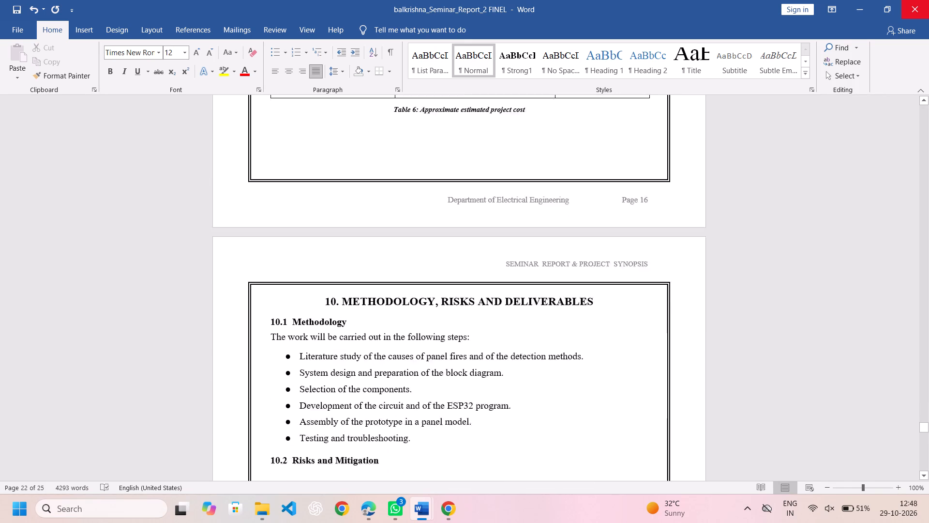
{"action": "scroll", "coordinate": [455, 199], "scroll_direction": "down", "scroll_amount": 2}
Save the fire detection report, and close it and the other open seminar report on road traffic electricity generation.
{"action": "key", "text": "ctrl+s"}
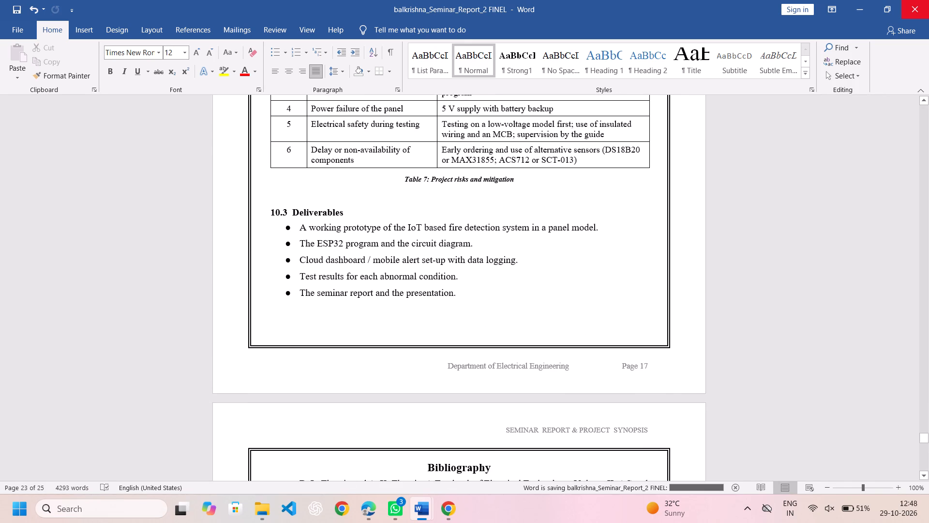
{"action": "left_click", "coordinate": [455, 199]}
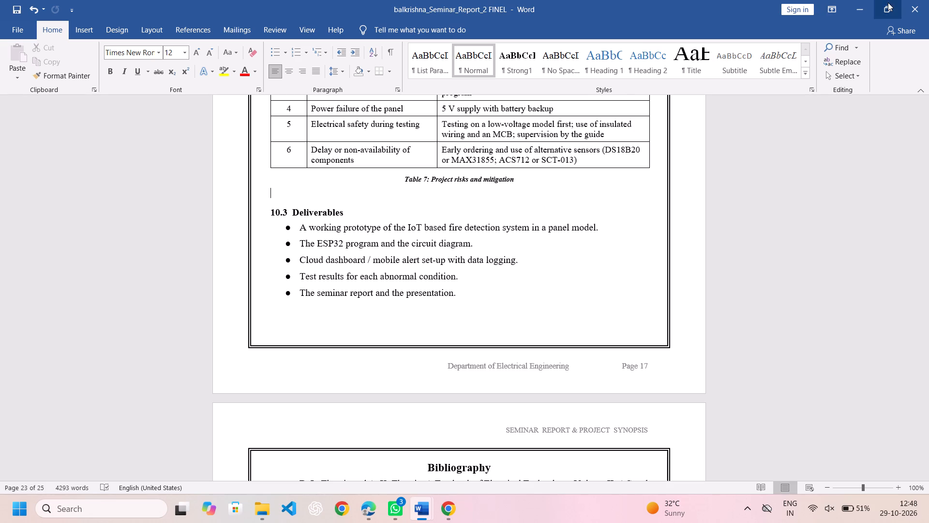
{"action": "left_click", "coordinate": [907, 2]}
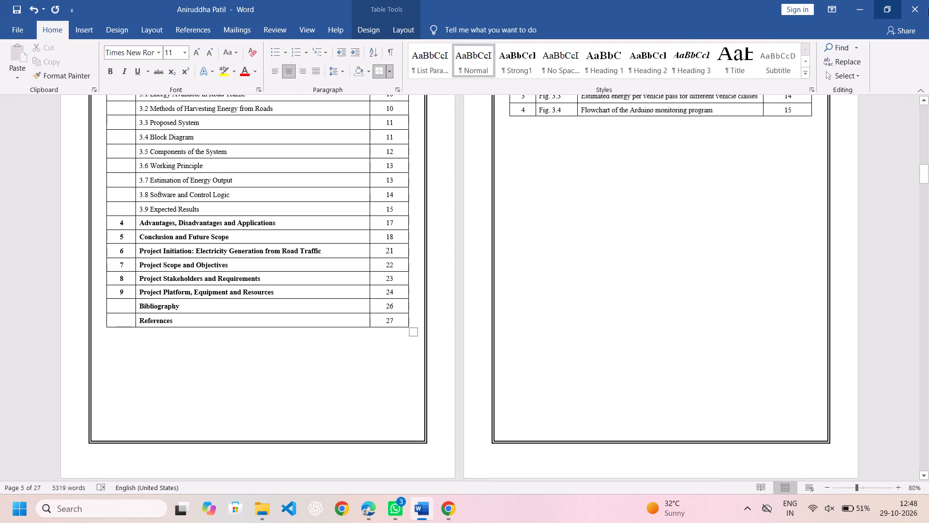
{"action": "left_click", "coordinate": [915, 7]}
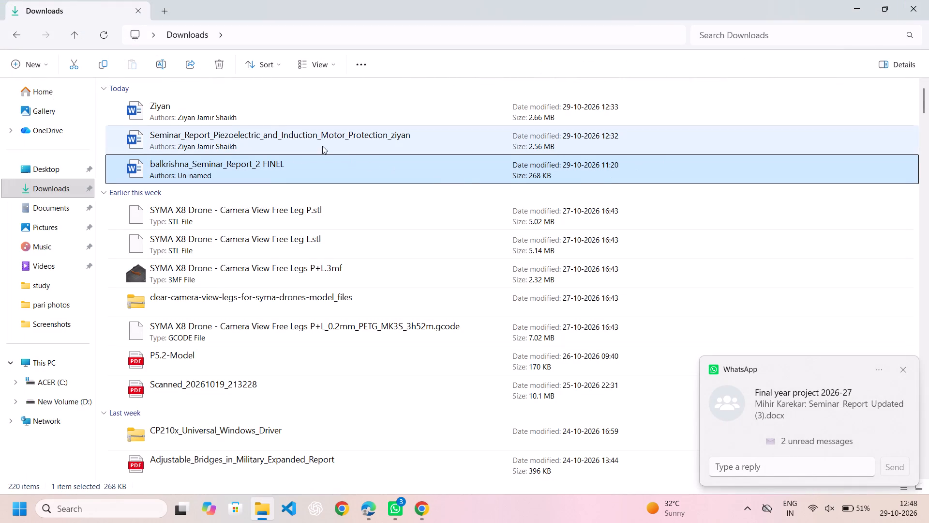
{"action": "right_click", "coordinate": [283, 169]}
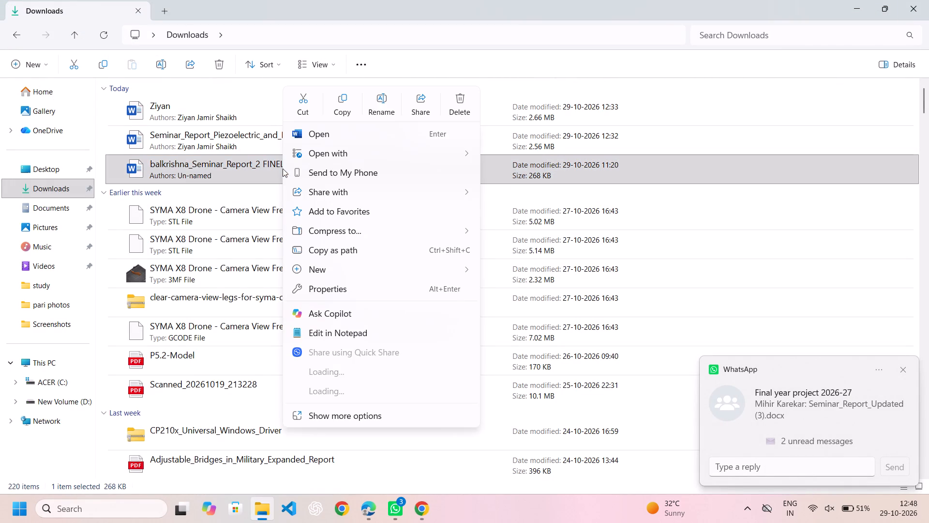
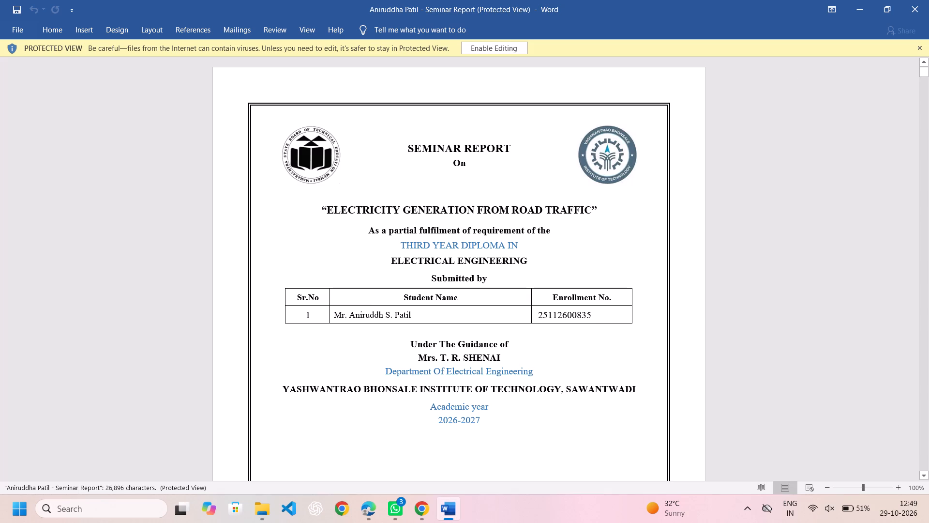
Enable editing of the road traffic electricity report and expand the student's middle initial to the full middle name in the cover page table.
{"action": "left_click", "coordinate": [503, 51]}
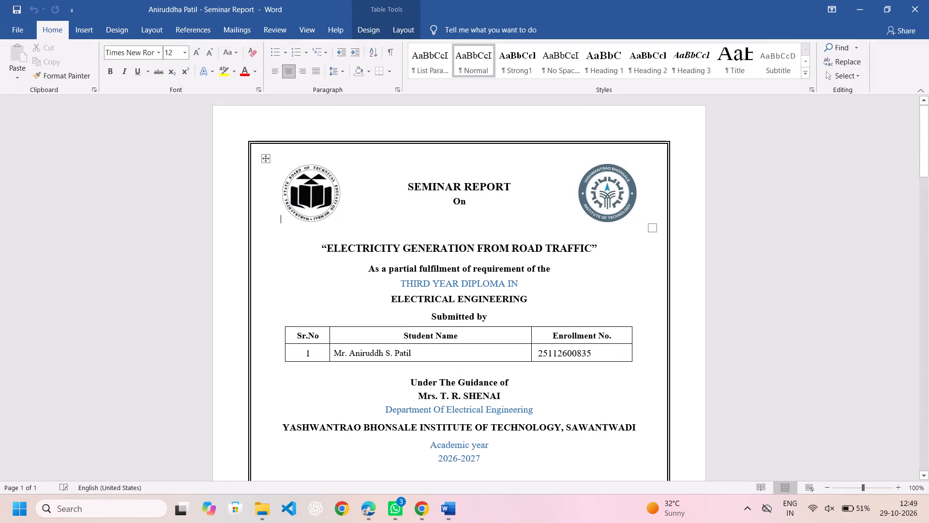
{"action": "left_click", "coordinate": [388, 354]}
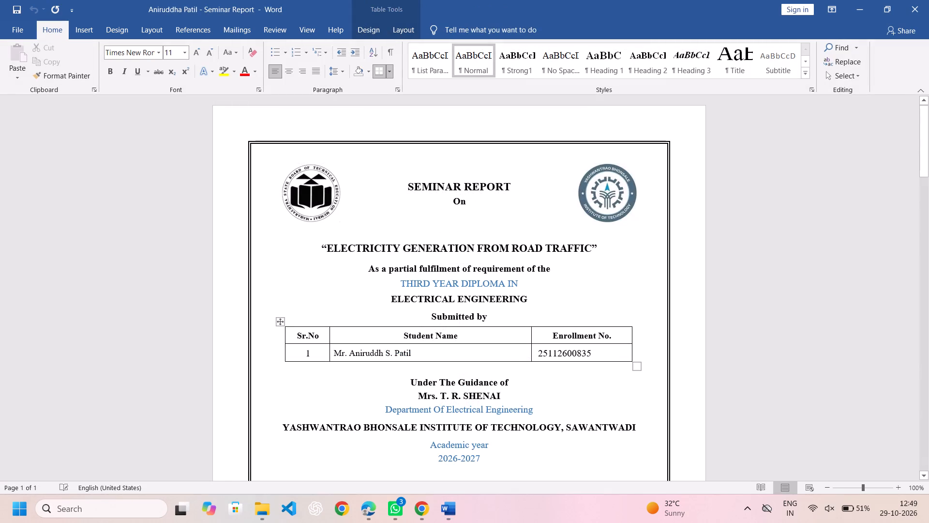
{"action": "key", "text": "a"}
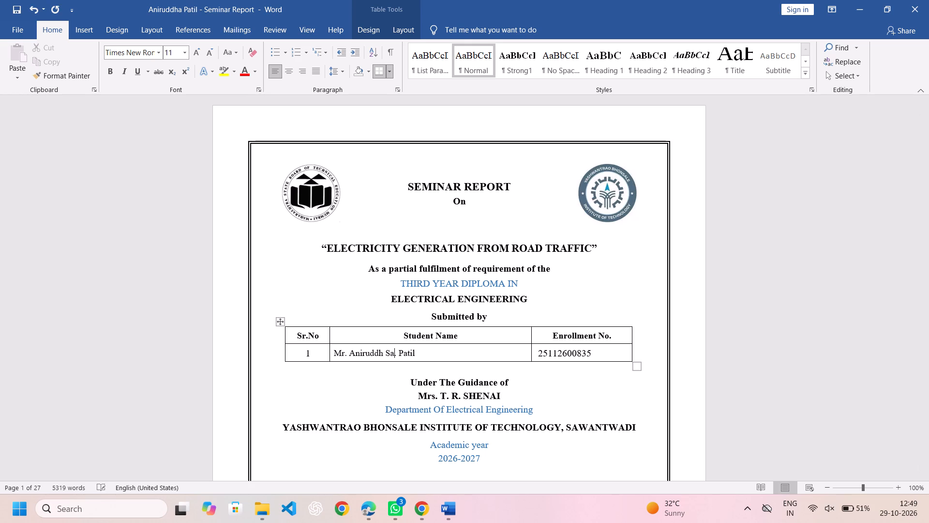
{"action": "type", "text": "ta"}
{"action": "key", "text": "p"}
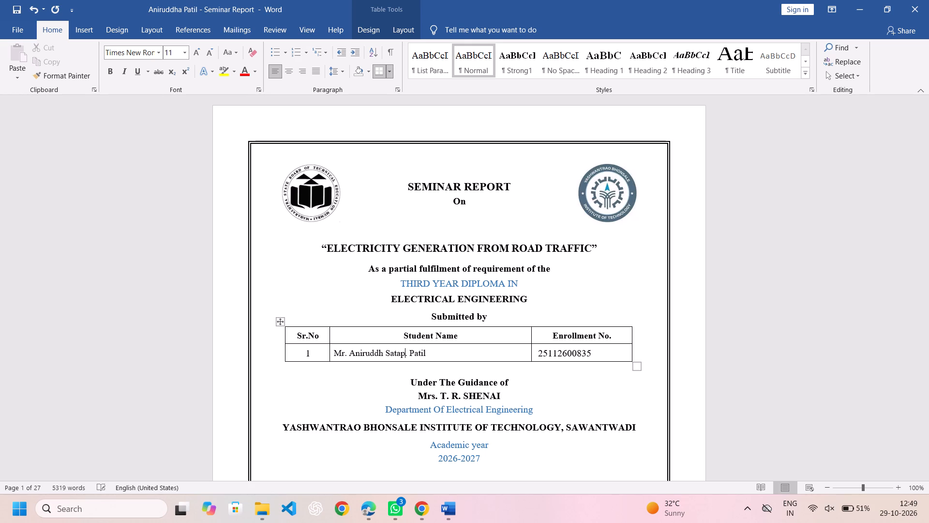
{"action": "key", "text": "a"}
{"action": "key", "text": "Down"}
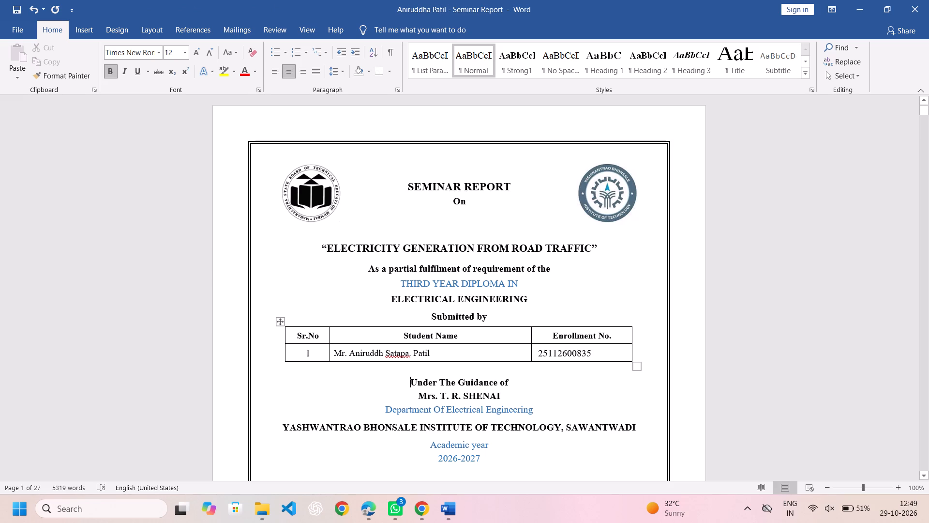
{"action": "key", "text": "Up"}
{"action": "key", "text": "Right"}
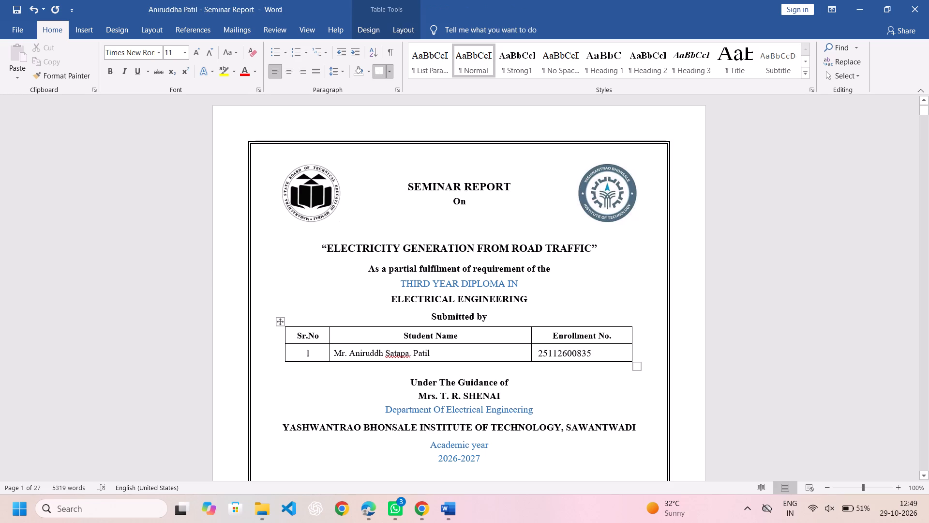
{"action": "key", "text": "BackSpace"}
Review the certificate, acknowledgement, index, list of figures and the Introduction chapter through section 1.2 Proposed System, including its header and footer.
{"action": "scroll", "coordinate": [399, 385], "scroll_direction": "down", "scroll_amount": 3}
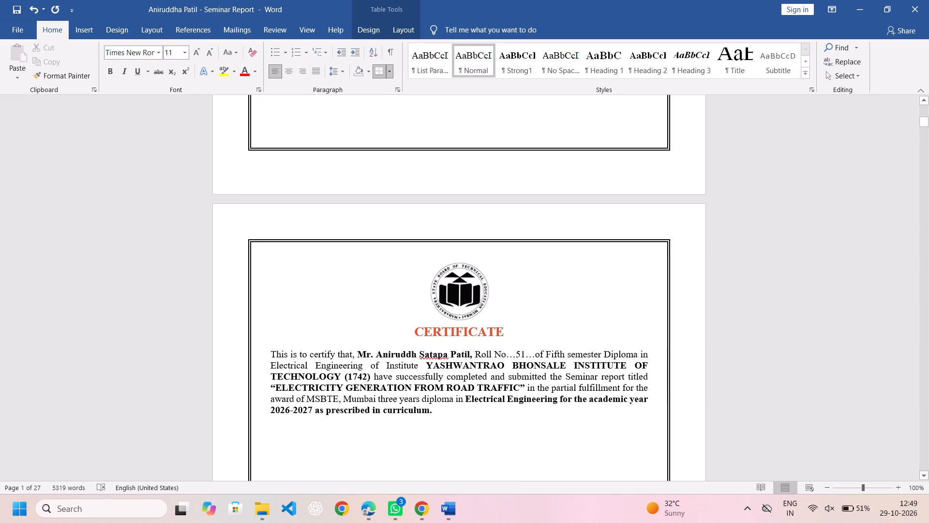
{"action": "scroll", "coordinate": [399, 385], "scroll_direction": "down", "scroll_amount": 3}
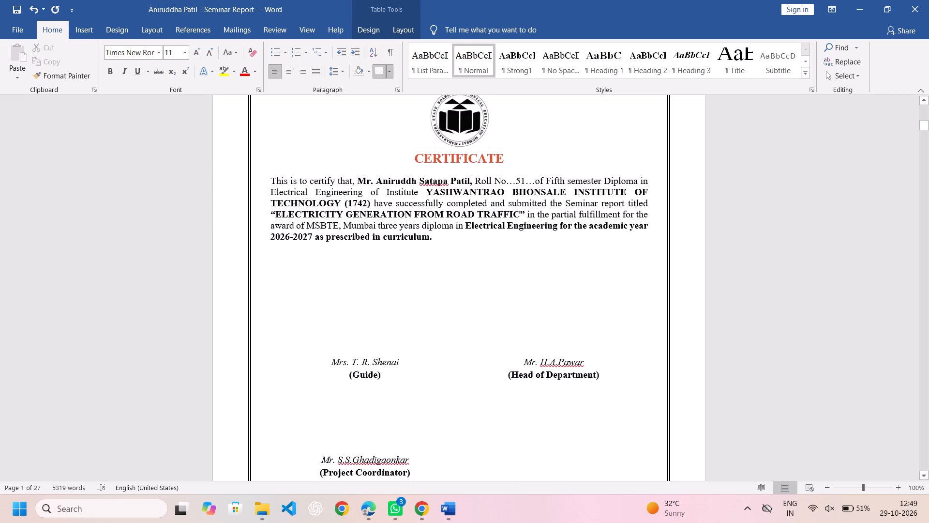
{"action": "scroll", "coordinate": [399, 385], "scroll_direction": "down", "scroll_amount": 3}
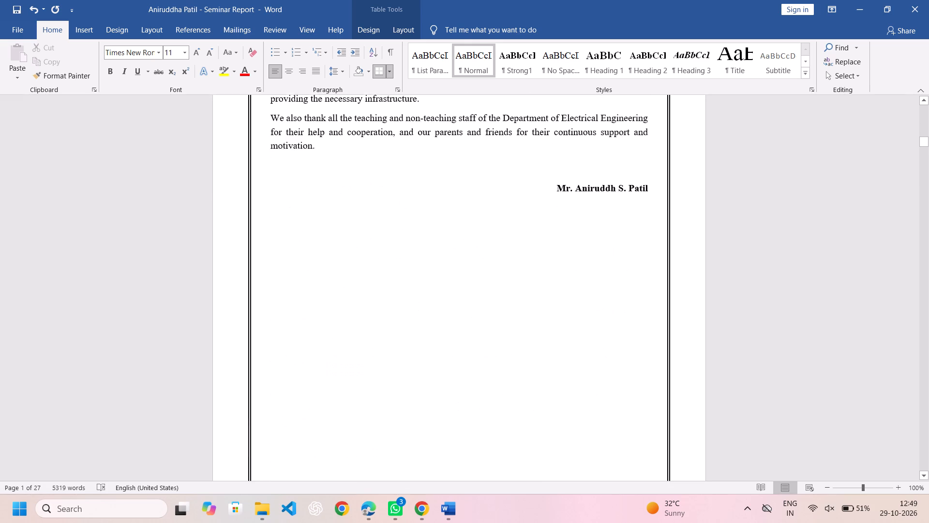
{"action": "scroll", "coordinate": [399, 385], "scroll_direction": "down", "scroll_amount": 4}
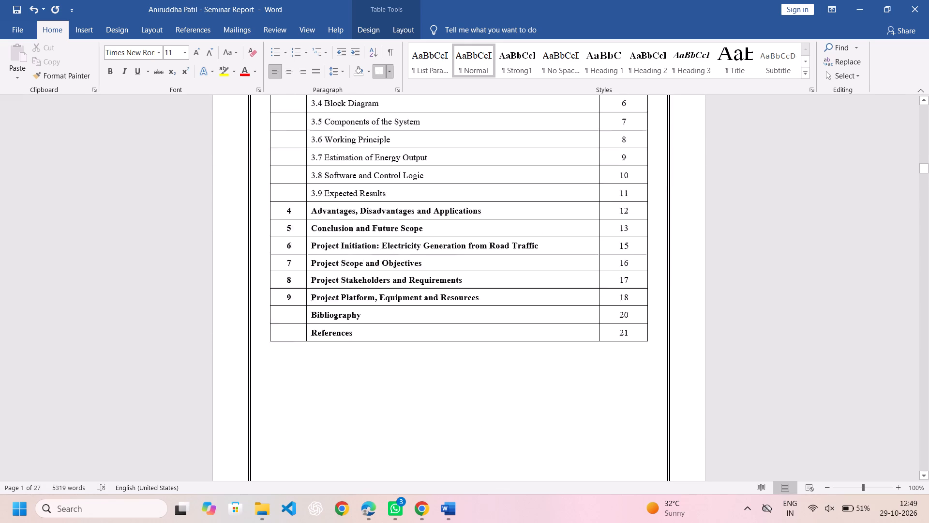
{"action": "scroll", "coordinate": [399, 385], "scroll_direction": "down", "scroll_amount": 2}
{"action": "scroll", "coordinate": [399, 385], "scroll_direction": "up", "scroll_amount": 2}
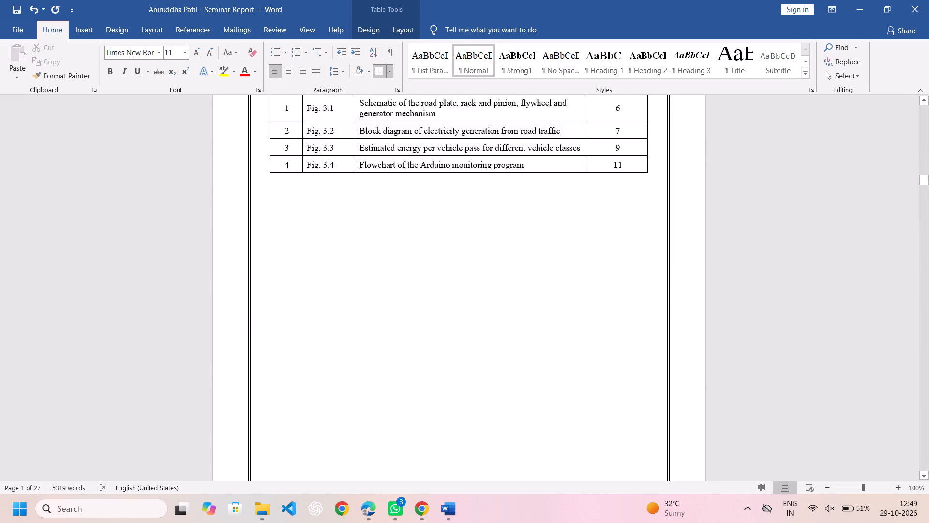
{"action": "scroll", "coordinate": [399, 385], "scroll_direction": "up", "scroll_amount": 2}
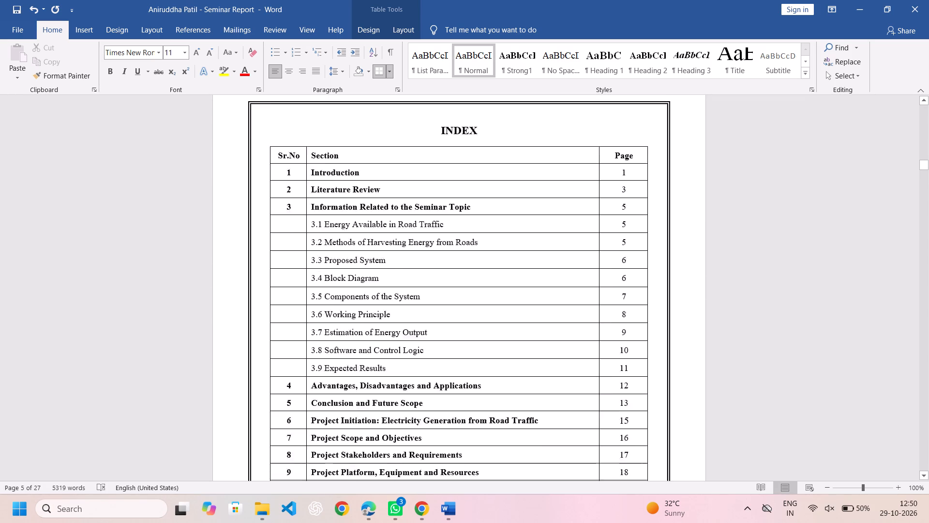
{"action": "scroll", "coordinate": [399, 385], "scroll_direction": "down", "scroll_amount": 2}
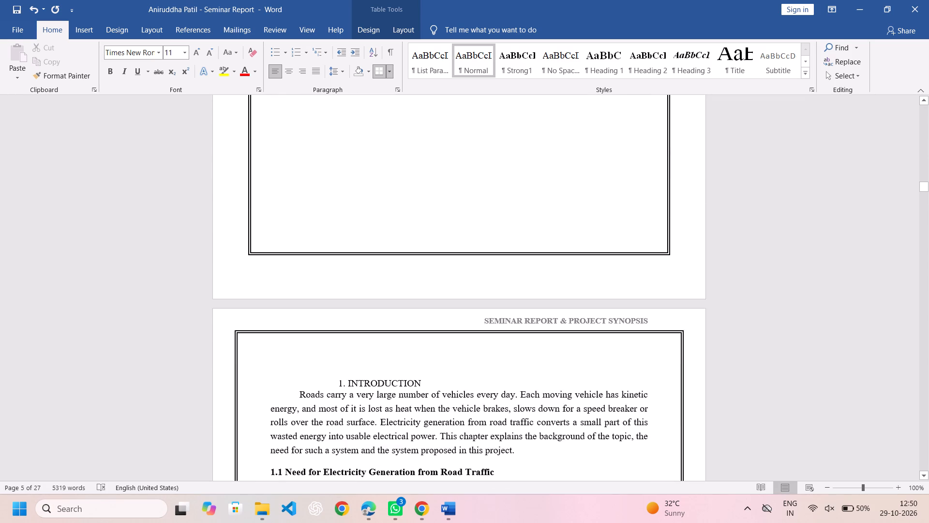
{"action": "scroll", "coordinate": [399, 385], "scroll_direction": "down", "scroll_amount": 4}
{"action": "scroll", "coordinate": [399, 385], "scroll_direction": "up", "scroll_amount": 1}
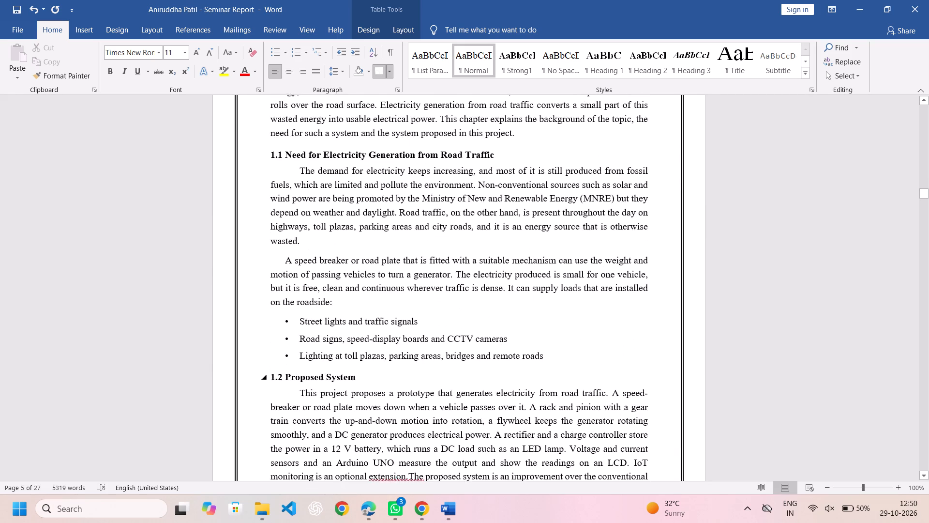
{"action": "scroll", "coordinate": [399, 385], "scroll_direction": "up", "scroll_amount": 2}
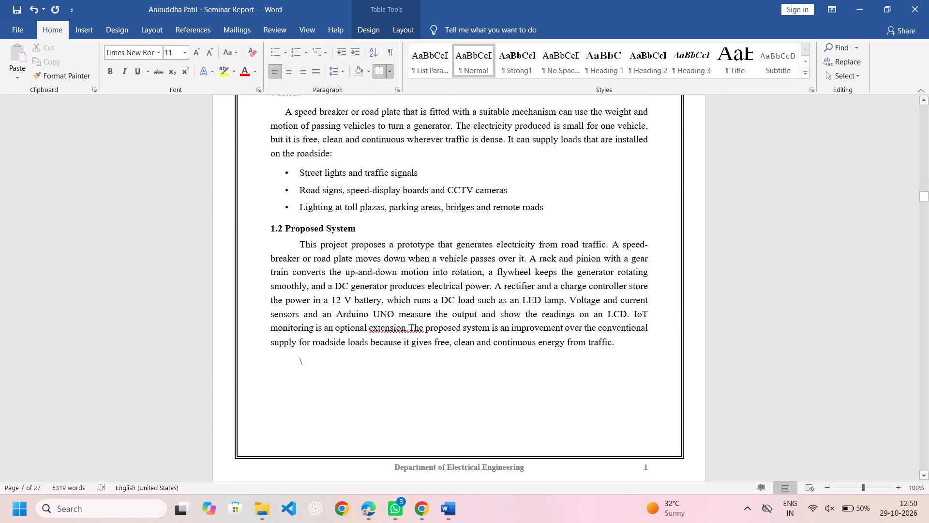
Format the 1. INTRODUCTION heading as 14 pt, centred and bold.
{"action": "scroll", "coordinate": [399, 385], "scroll_direction": "up", "scroll_amount": 1}
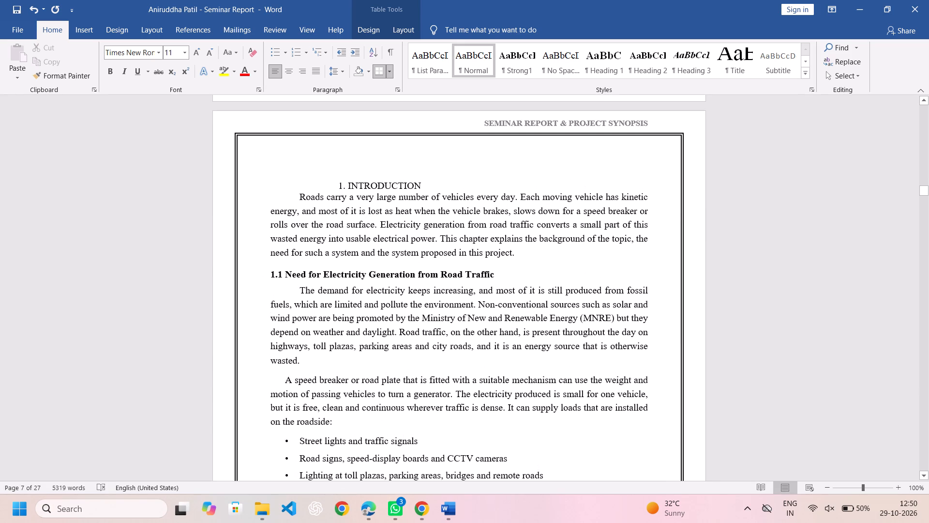
{"action": "left_click", "coordinate": [337, 186]}
{"action": "left_click_drag", "start_coordinate": [337, 186], "coordinate": [345, 185]}
{"action": "left_click_drag", "start_coordinate": [345, 185], "coordinate": [385, 183]}
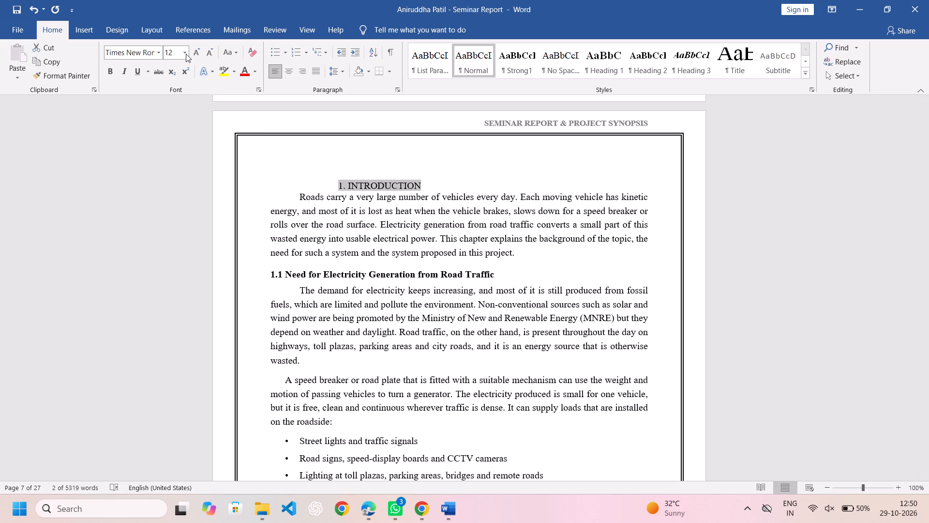
{"action": "left_click", "coordinate": [186, 54]}
{"action": "left_click", "coordinate": [176, 122]}
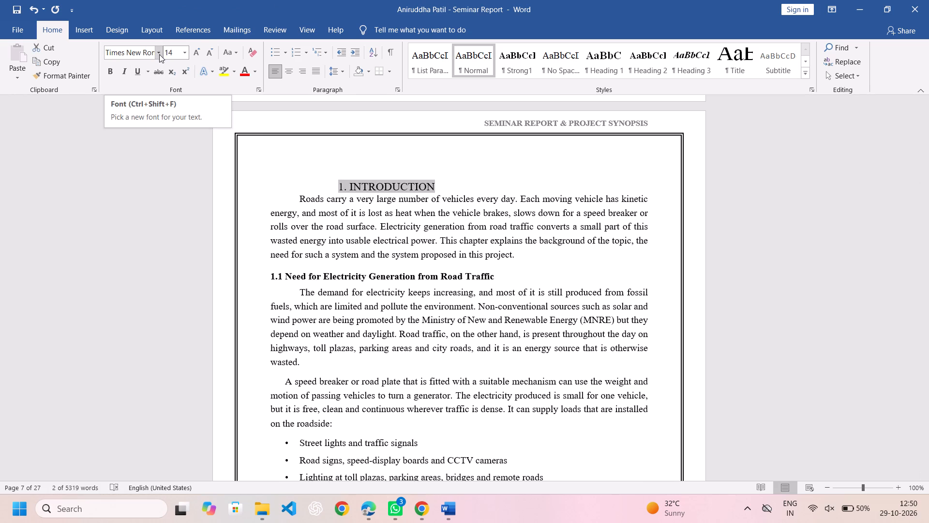
{"action": "left_click", "coordinate": [290, 72]}
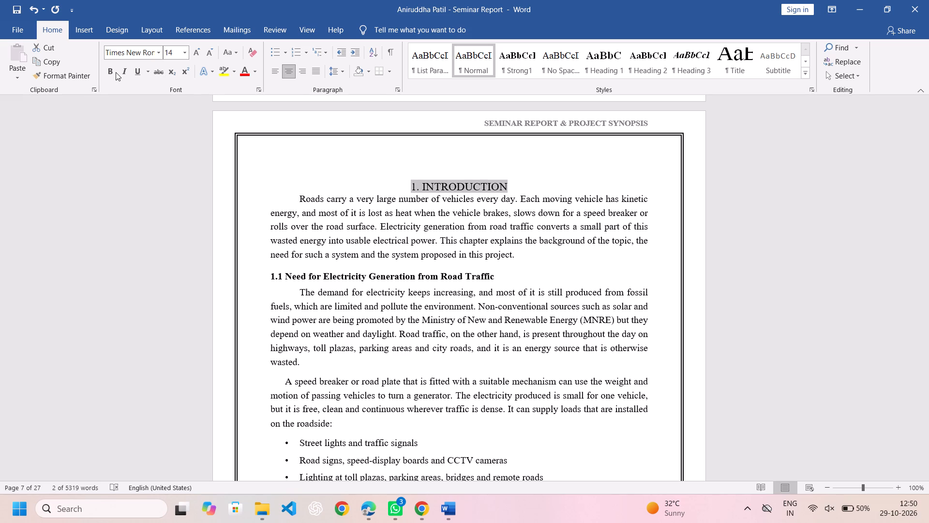
{"action": "left_click", "coordinate": [113, 72]}
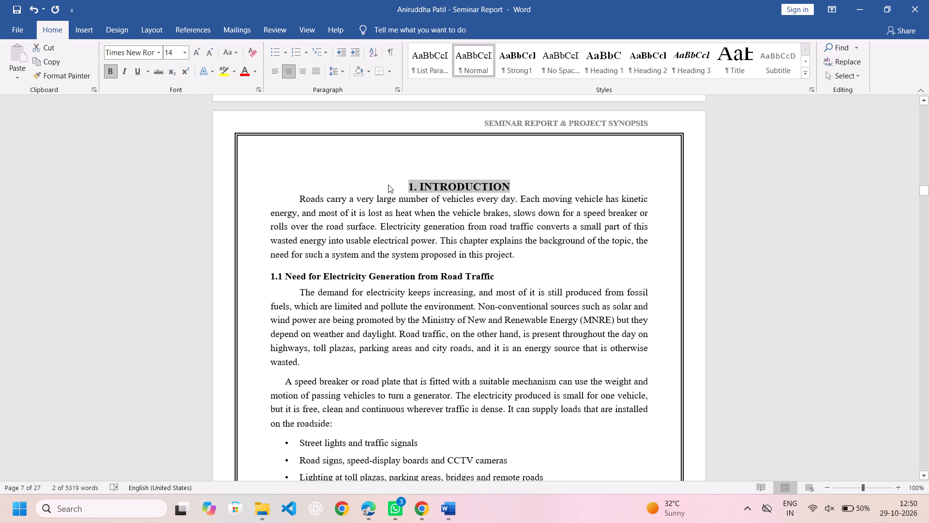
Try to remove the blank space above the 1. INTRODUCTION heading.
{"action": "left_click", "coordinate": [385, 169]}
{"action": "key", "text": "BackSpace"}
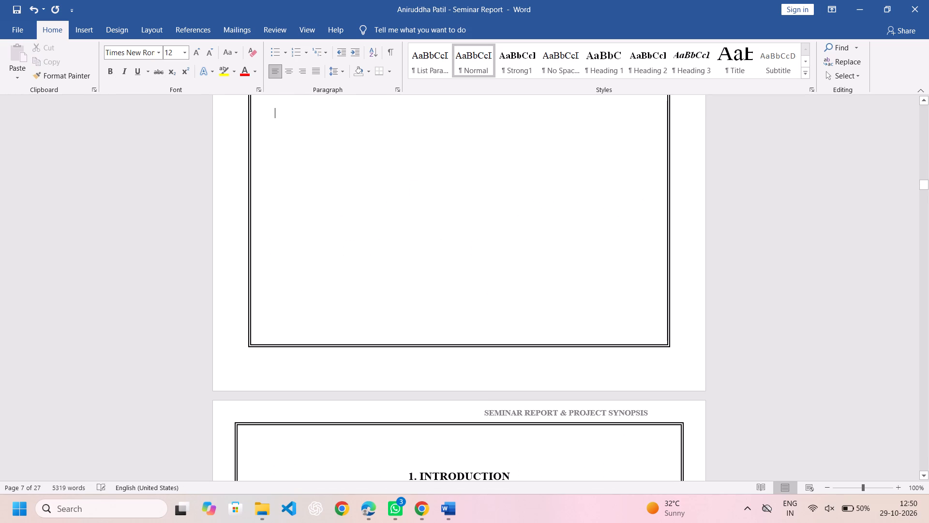
Add an empty unnumbered line between the 1. INTRODUCTION heading and its first paragraph.
{"action": "scroll", "coordinate": [385, 169], "scroll_direction": "down", "scroll_amount": 2}
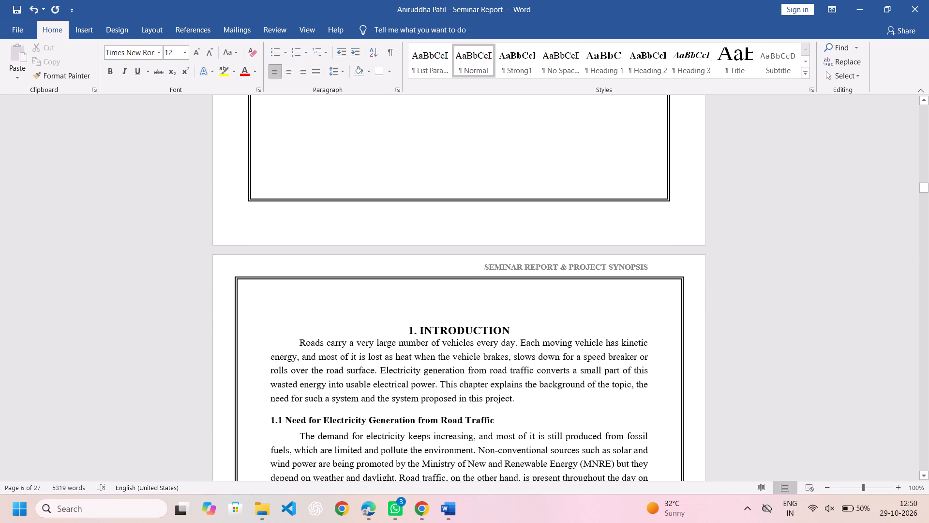
{"action": "left_click", "coordinate": [512, 330]}
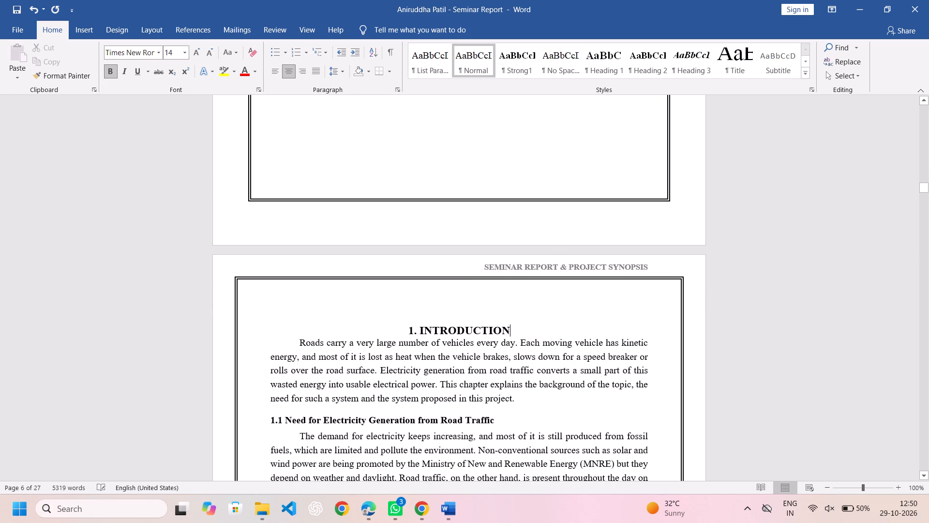
{"action": "key", "text": "Return"}
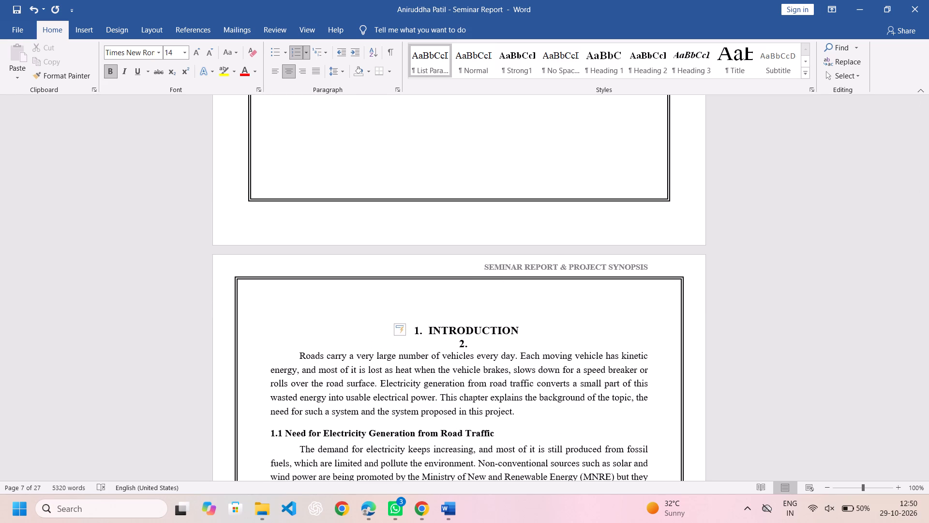
{"action": "key", "text": "BackSpace"}
Review the layout, headings, headers and footers from the Introduction through section 2.4 Summary of Literature.
{"action": "scroll", "coordinate": [512, 330], "scroll_direction": "down", "scroll_amount": 1}
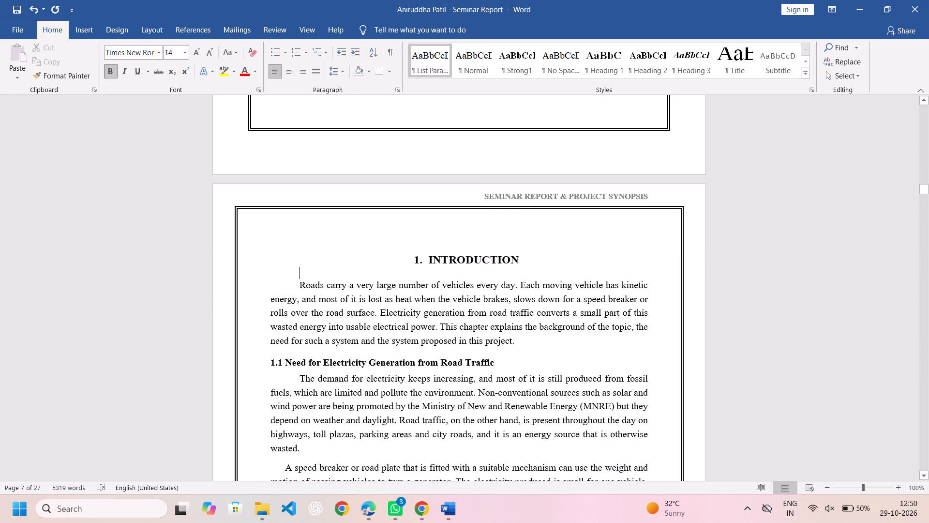
{"action": "scroll", "coordinate": [512, 330], "scroll_direction": "down", "scroll_amount": 3}
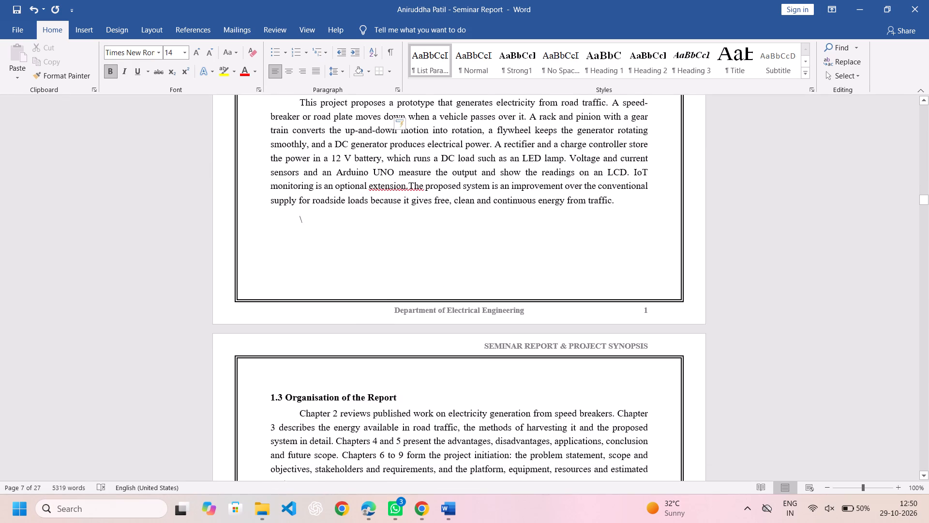
{"action": "scroll", "coordinate": [512, 330], "scroll_direction": "down", "scroll_amount": 1}
{"action": "scroll", "coordinate": [512, 330], "scroll_direction": "up", "scroll_amount": 3}
{"action": "scroll", "coordinate": [512, 330], "scroll_direction": "down", "scroll_amount": 1}
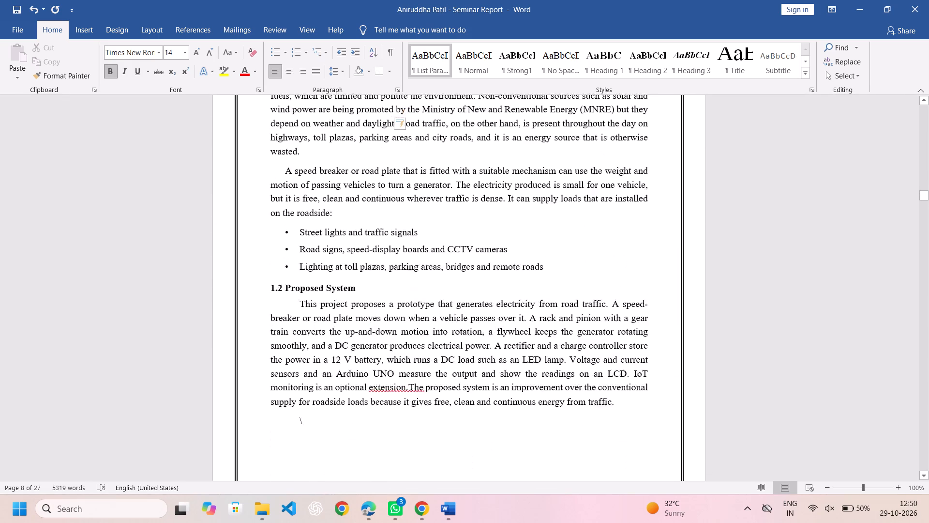
{"action": "scroll", "coordinate": [512, 330], "scroll_direction": "down", "scroll_amount": 3}
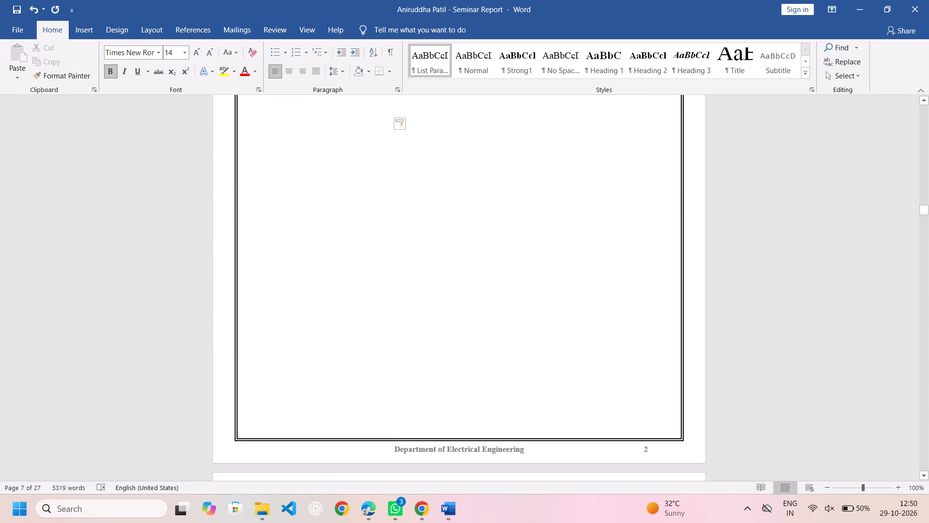
{"action": "scroll", "coordinate": [512, 330], "scroll_direction": "down", "scroll_amount": 1}
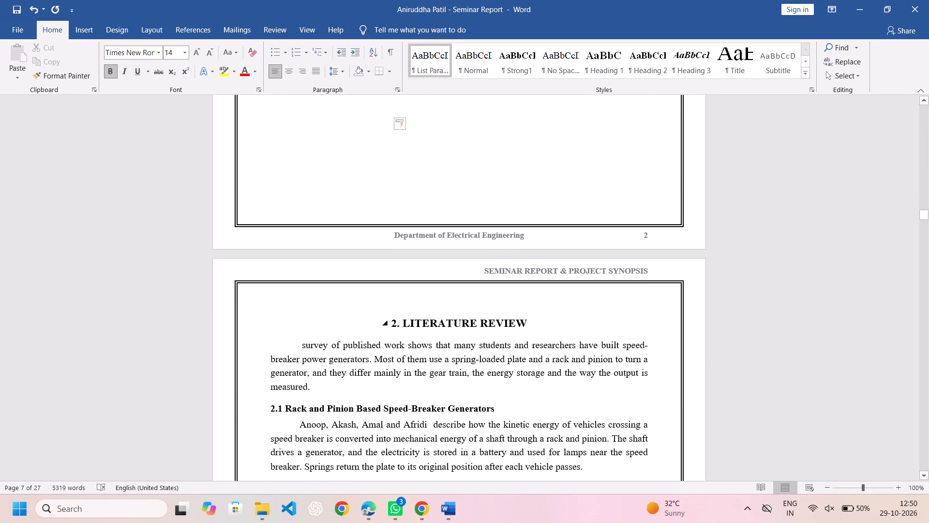
{"action": "scroll", "coordinate": [512, 330], "scroll_direction": "down", "scroll_amount": 1}
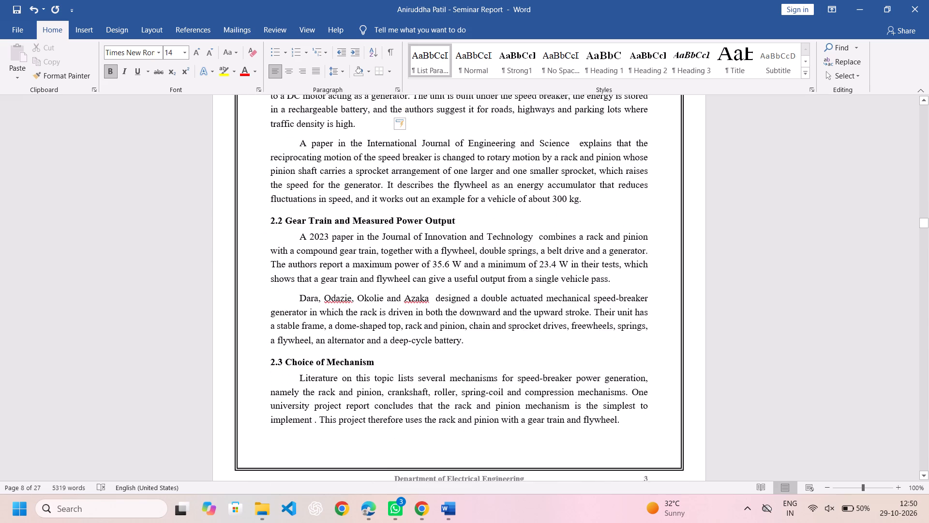
{"action": "scroll", "coordinate": [512, 330], "scroll_direction": "down", "scroll_amount": 1}
{"action": "scroll", "coordinate": [512, 330], "scroll_direction": "up", "scroll_amount": 1}
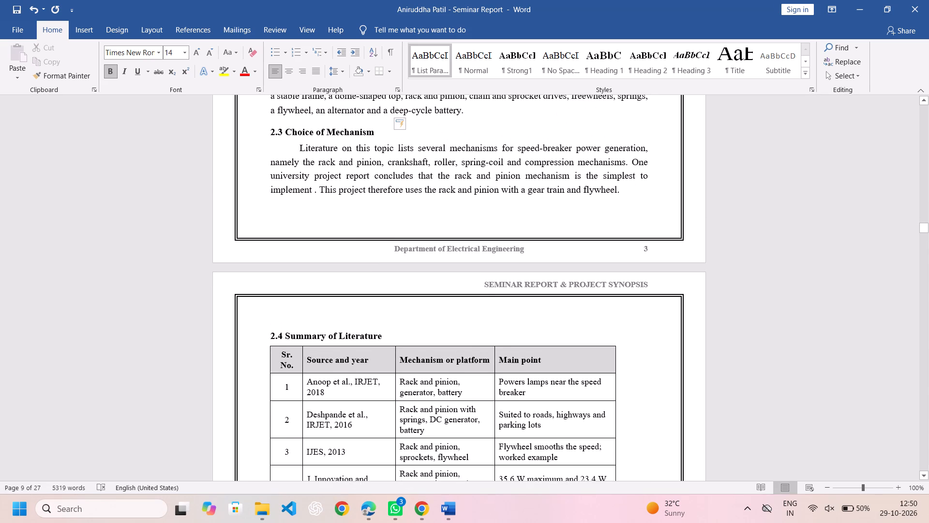
{"action": "scroll", "coordinate": [512, 330], "scroll_direction": "up", "scroll_amount": 5}
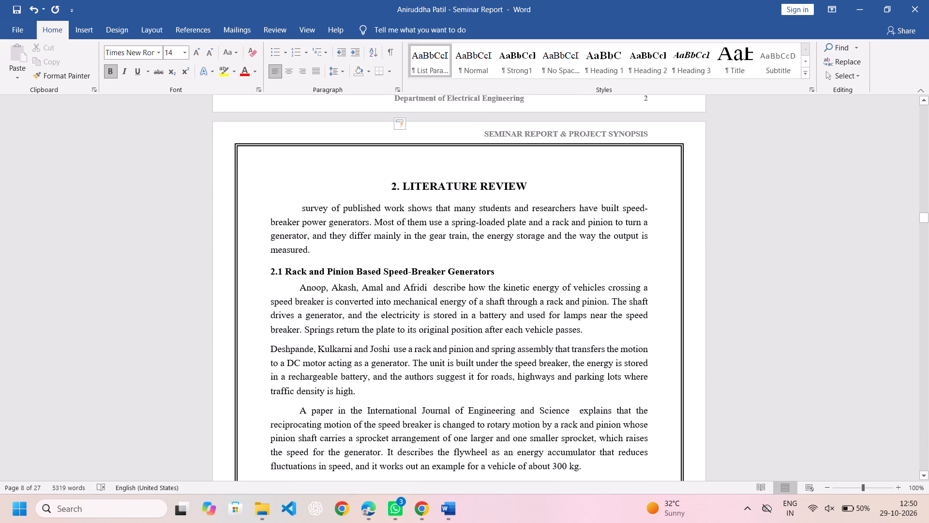
Review the layout, tables, figures and footers from chapter 2 through the block diagram and component pages of chapter 3.
{"action": "scroll", "coordinate": [512, 330], "scroll_direction": "down", "scroll_amount": 5}
{"action": "scroll", "coordinate": [512, 330], "scroll_direction": "down", "scroll_amount": 2, "text": "ctrl"}
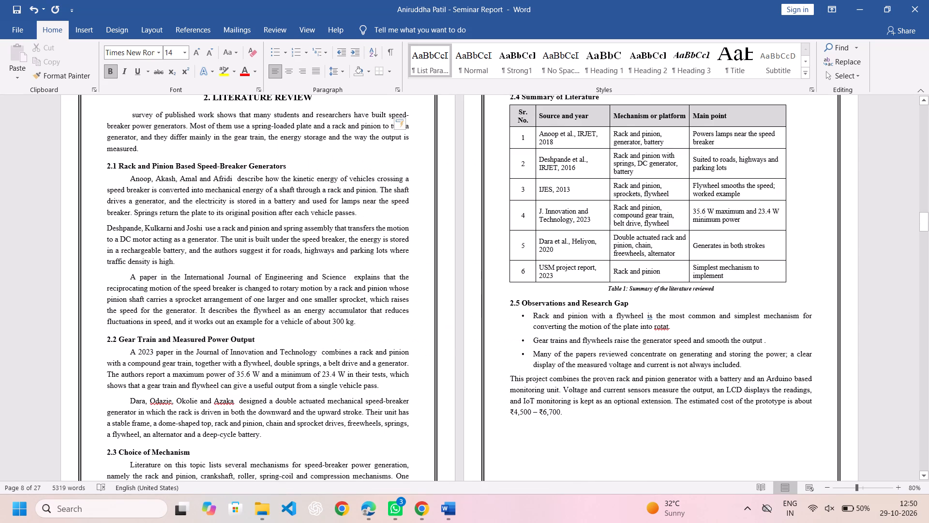
{"action": "scroll", "coordinate": [512, 330], "scroll_direction": "down", "scroll_amount": 3}
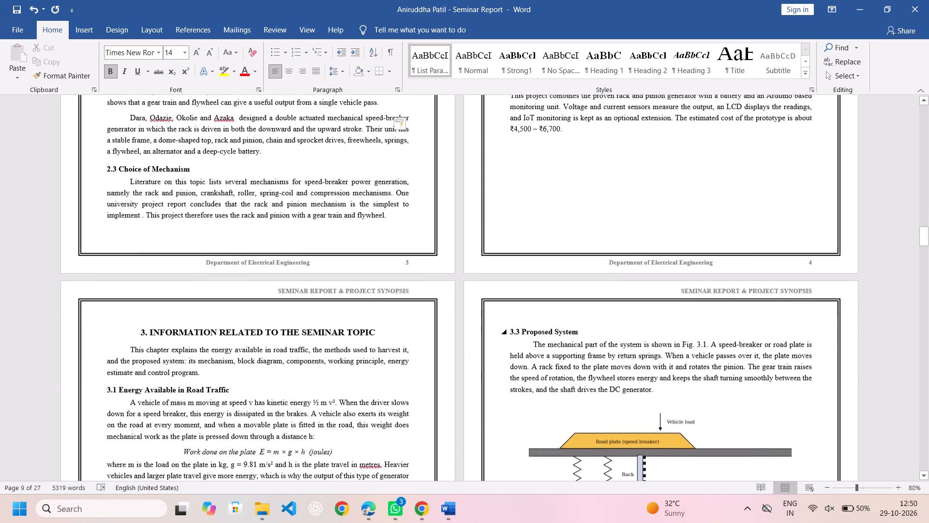
{"action": "scroll", "coordinate": [512, 330], "scroll_direction": "down", "scroll_amount": 3}
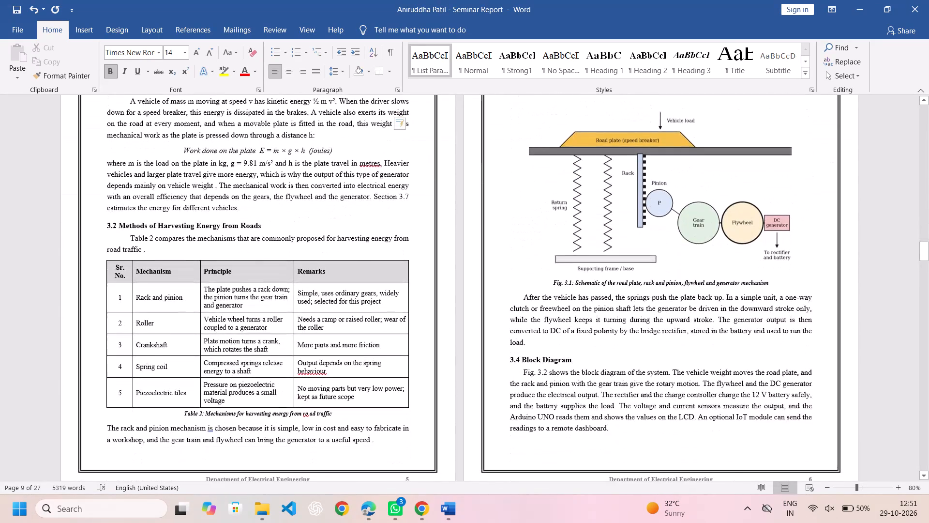
{"action": "scroll", "coordinate": [512, 330], "scroll_direction": "down", "scroll_amount": 2}
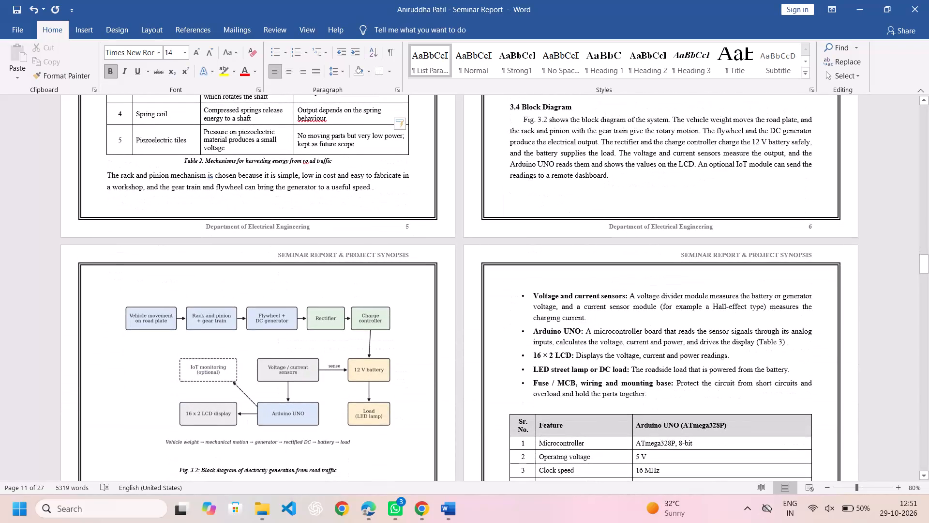
Shift the Department of Electrical Engineering text in the Section 2 footer further right by adding spaces before it.
{"action": "double_click", "coordinate": [598, 226]}
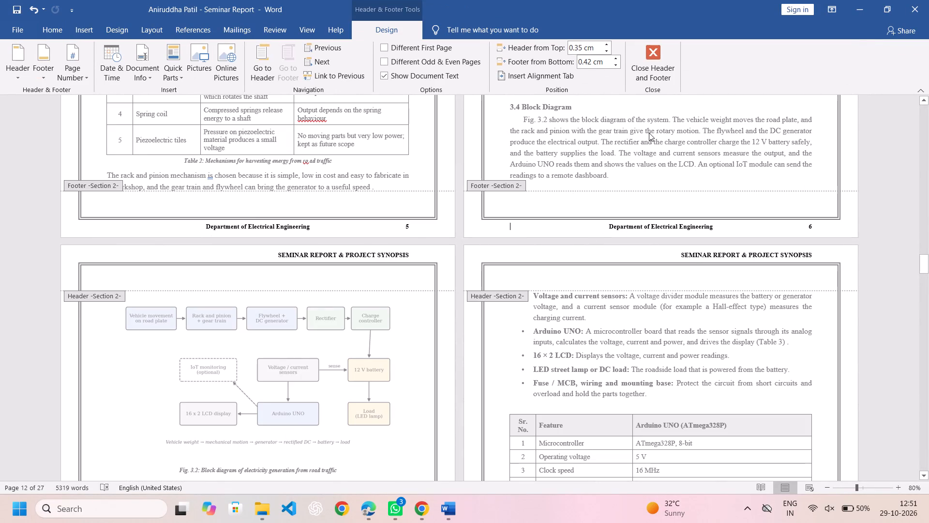
{"action": "left_click", "coordinate": [603, 228]}
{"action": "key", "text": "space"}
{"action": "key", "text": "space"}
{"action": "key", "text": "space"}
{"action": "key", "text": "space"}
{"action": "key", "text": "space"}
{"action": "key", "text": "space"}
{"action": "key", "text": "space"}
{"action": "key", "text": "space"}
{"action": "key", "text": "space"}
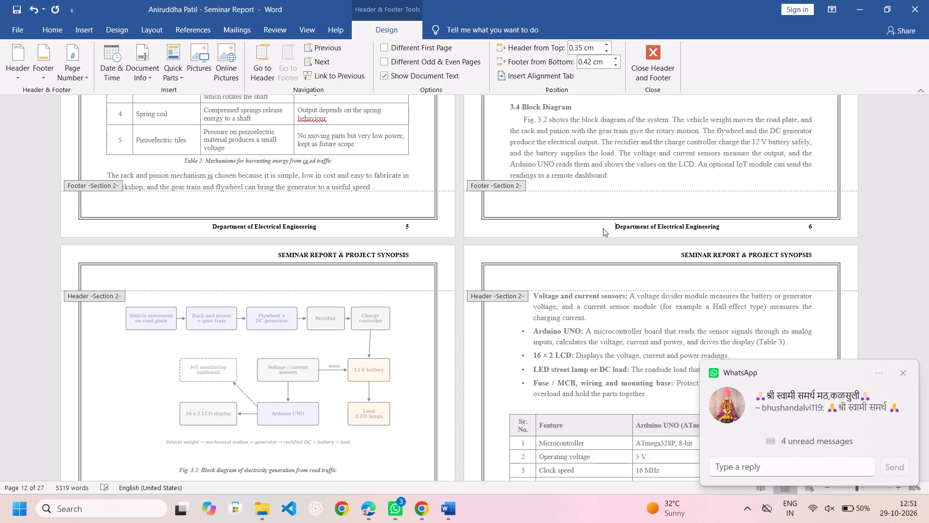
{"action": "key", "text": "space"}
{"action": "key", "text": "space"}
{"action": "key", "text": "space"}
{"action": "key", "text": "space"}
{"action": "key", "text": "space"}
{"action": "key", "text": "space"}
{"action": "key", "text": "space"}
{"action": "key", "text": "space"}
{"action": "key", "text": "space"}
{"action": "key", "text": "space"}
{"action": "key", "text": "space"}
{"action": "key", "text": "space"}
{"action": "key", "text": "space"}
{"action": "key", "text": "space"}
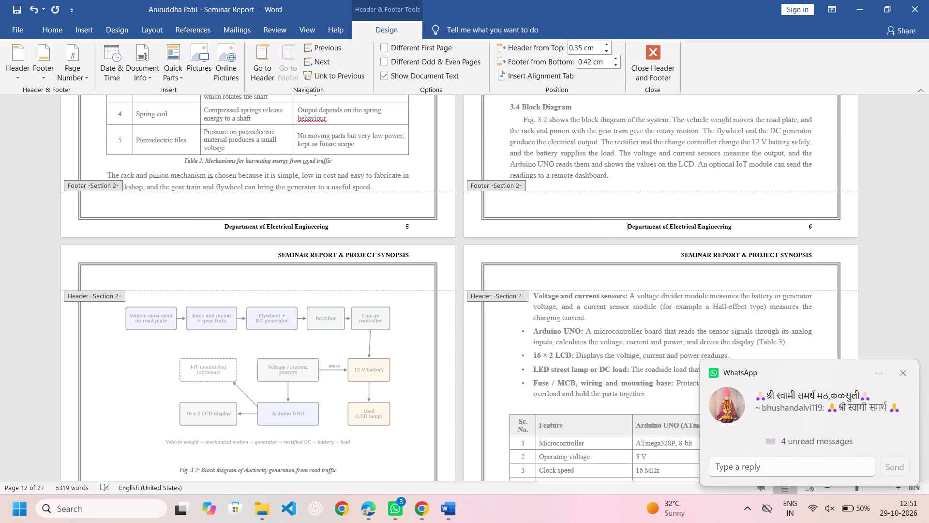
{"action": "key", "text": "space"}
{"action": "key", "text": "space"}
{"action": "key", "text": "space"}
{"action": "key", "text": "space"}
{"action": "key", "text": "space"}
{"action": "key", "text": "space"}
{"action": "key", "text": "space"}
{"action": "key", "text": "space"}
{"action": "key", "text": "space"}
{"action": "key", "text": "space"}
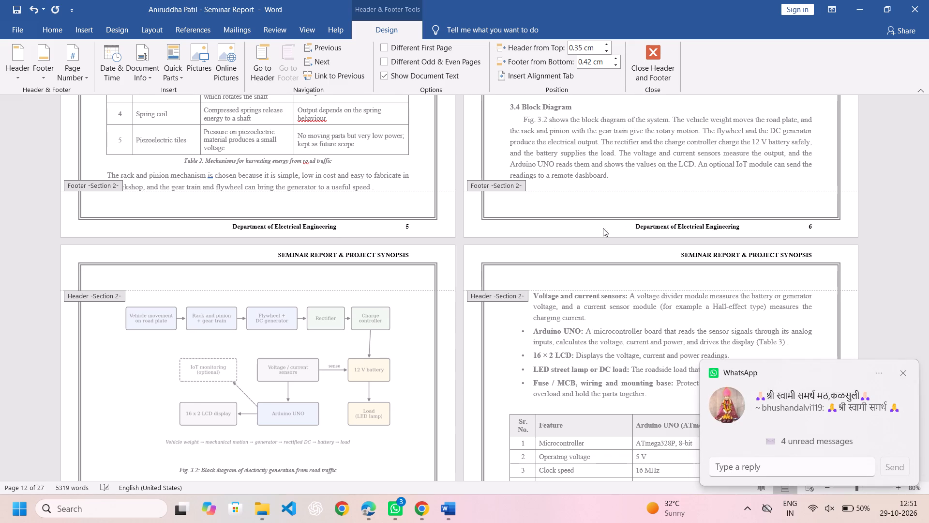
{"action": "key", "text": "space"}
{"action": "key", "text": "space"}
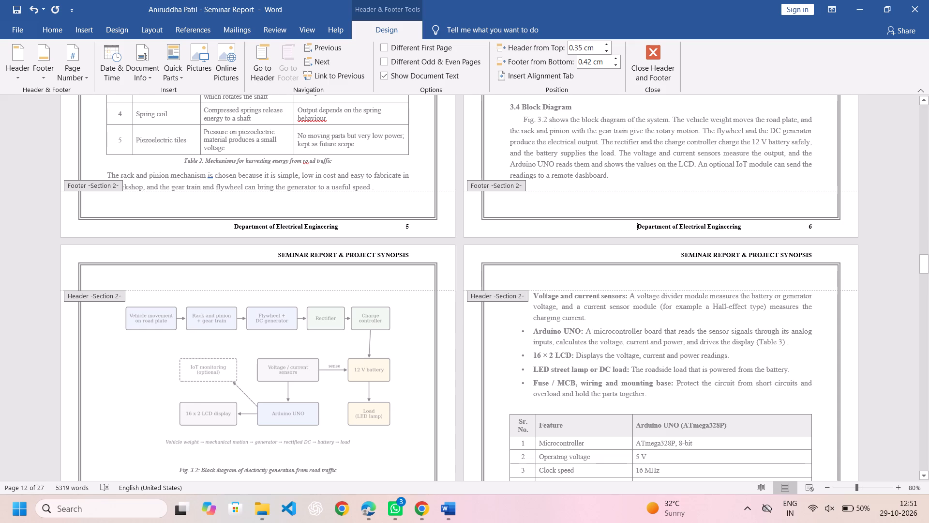
Try to add spaces before the page number in the Section 2 footer.
{"action": "left_click", "coordinate": [796, 225]}
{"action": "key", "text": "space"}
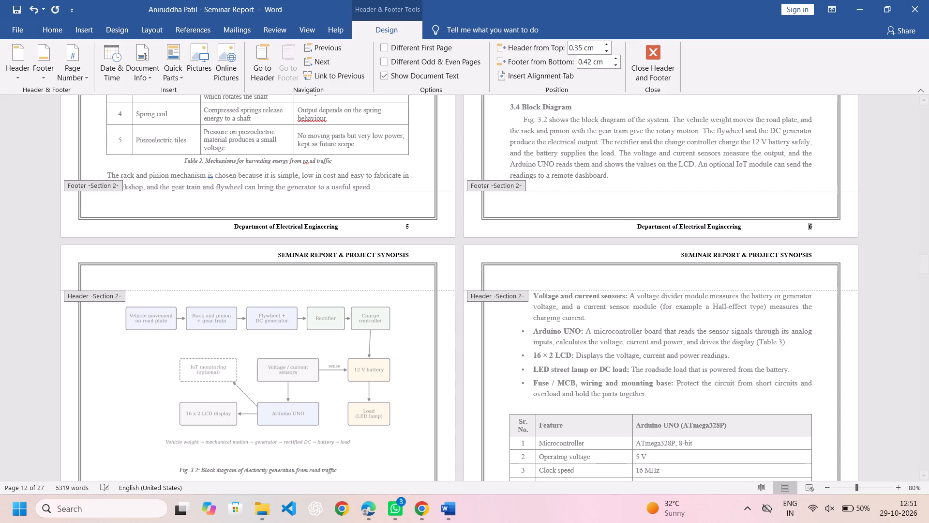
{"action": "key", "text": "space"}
{"action": "left_click", "coordinate": [796, 225]}
Add the word "page" before the page number in the section 2 footer.
{"action": "key", "text": "space"}
{"action": "key", "text": "space"}
{"action": "key", "text": "space"}
{"action": "key", "text": "space"}
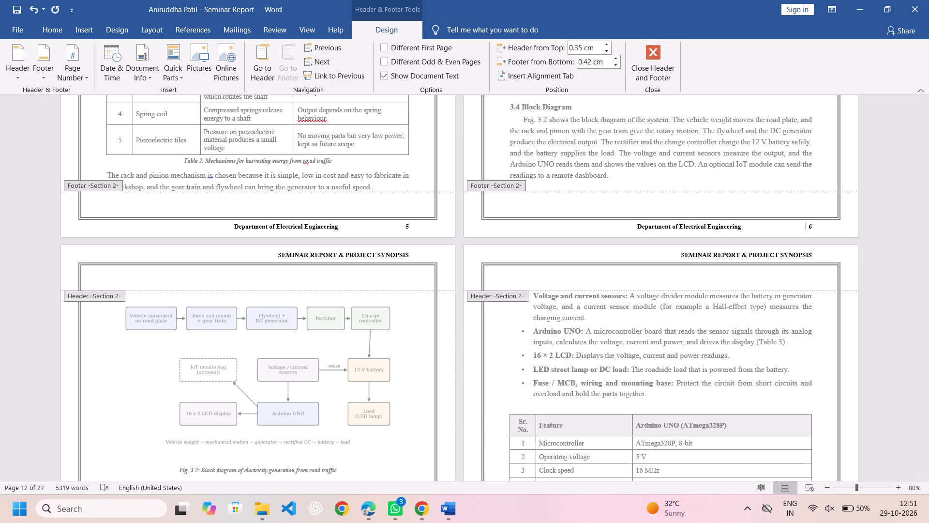
{"action": "type", "text": "page"}
Set the entire section 2 footer line, from the department name to the page number, to 10 pt.
{"action": "scroll", "coordinate": [796, 227], "scroll_direction": "down", "scroll_amount": 1}
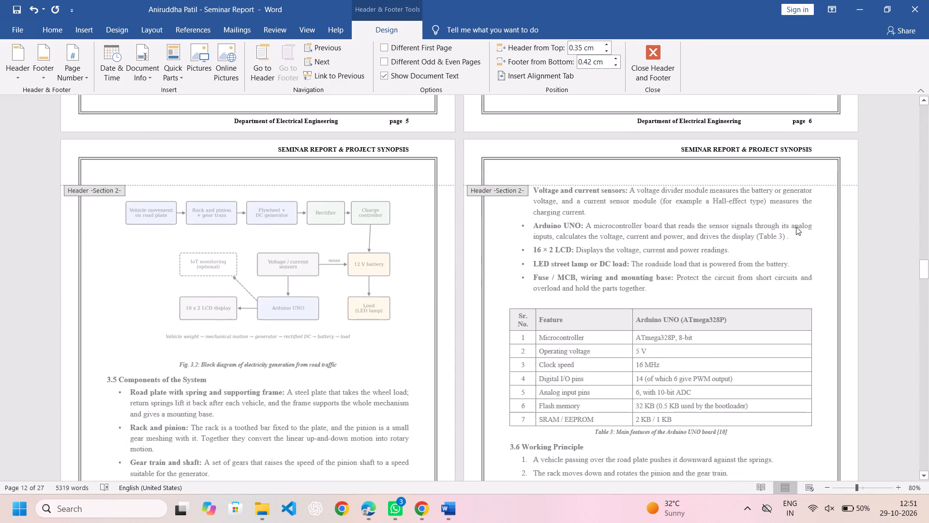
{"action": "scroll", "coordinate": [796, 227], "scroll_direction": "down", "scroll_amount": 2}
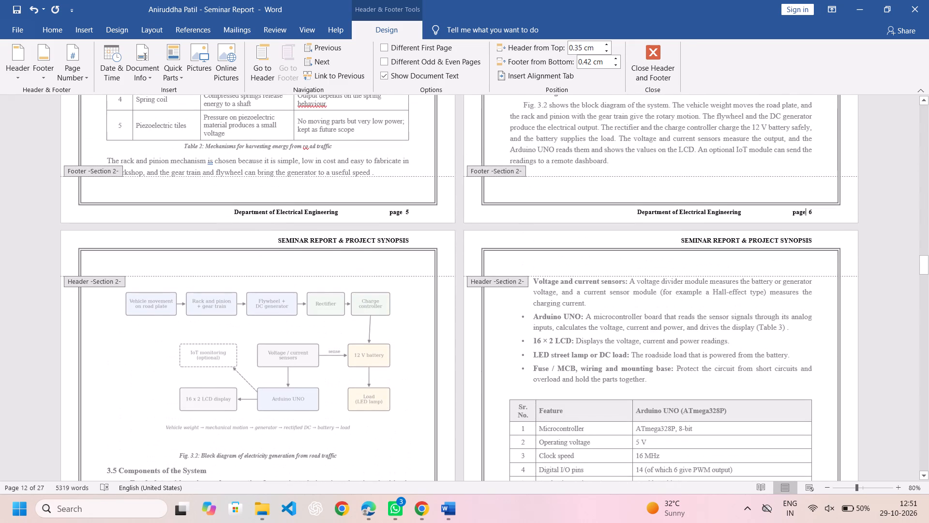
{"action": "scroll", "coordinate": [796, 227], "scroll_direction": "down", "scroll_amount": 2}
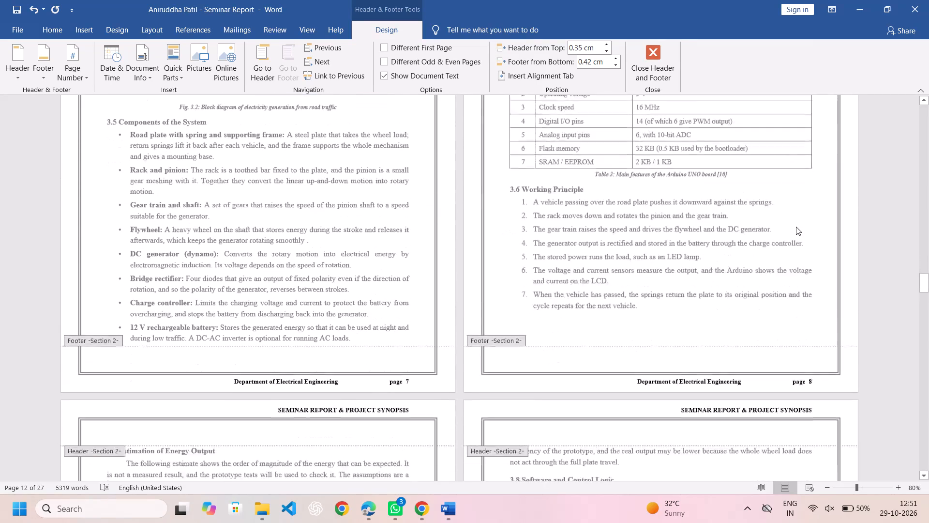
{"action": "scroll", "coordinate": [796, 227], "scroll_direction": "down", "scroll_amount": 3}
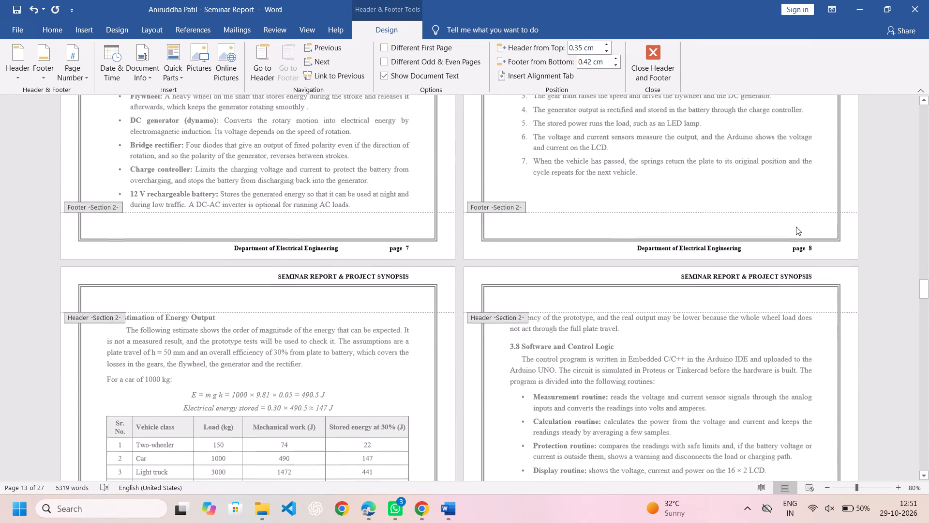
{"action": "left_click_drag", "start_coordinate": [788, 247], "coordinate": [807, 250]}
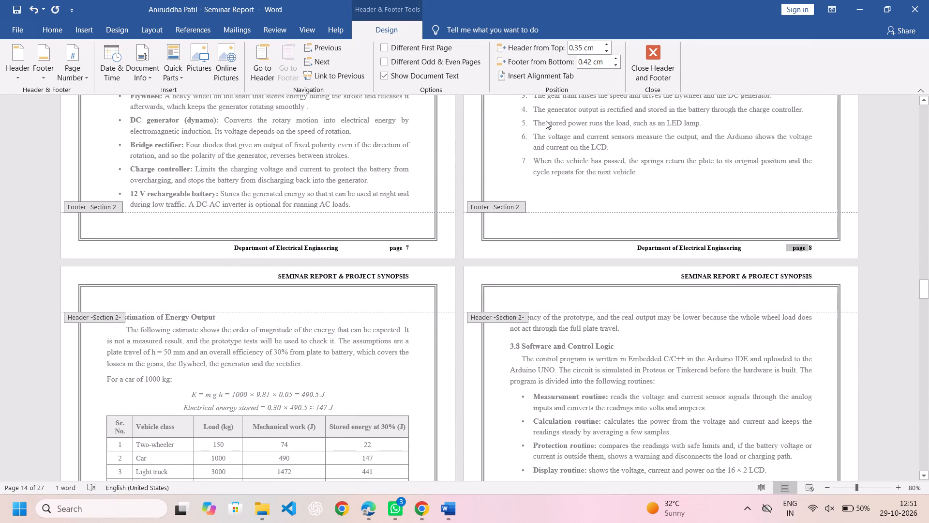
{"action": "left_click", "coordinate": [52, 24]}
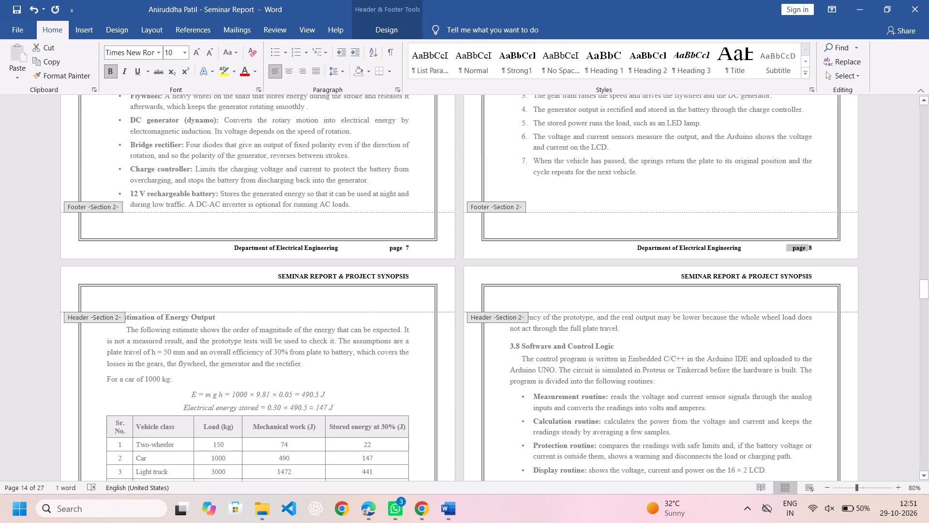
{"action": "left_click", "coordinate": [630, 244]}
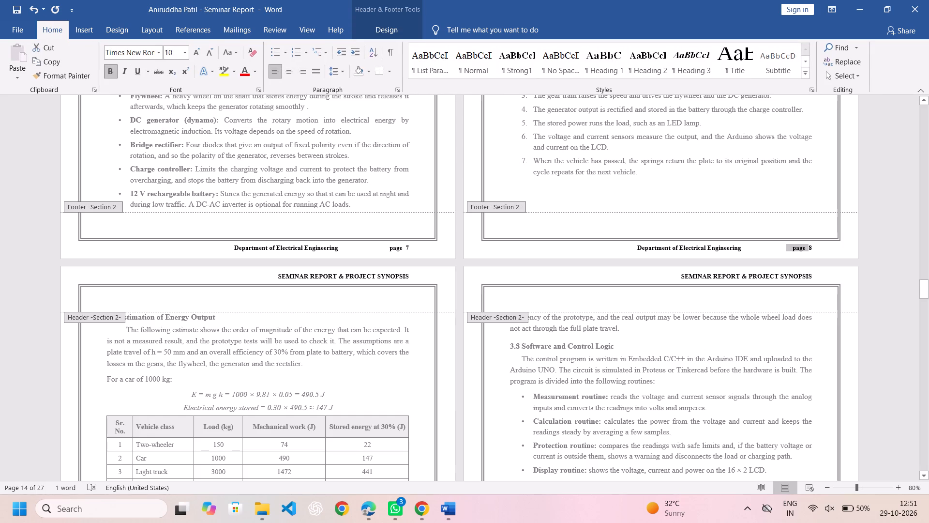
{"action": "double_click", "coordinate": [633, 246]}
{"action": "left_click", "coordinate": [561, 246]}
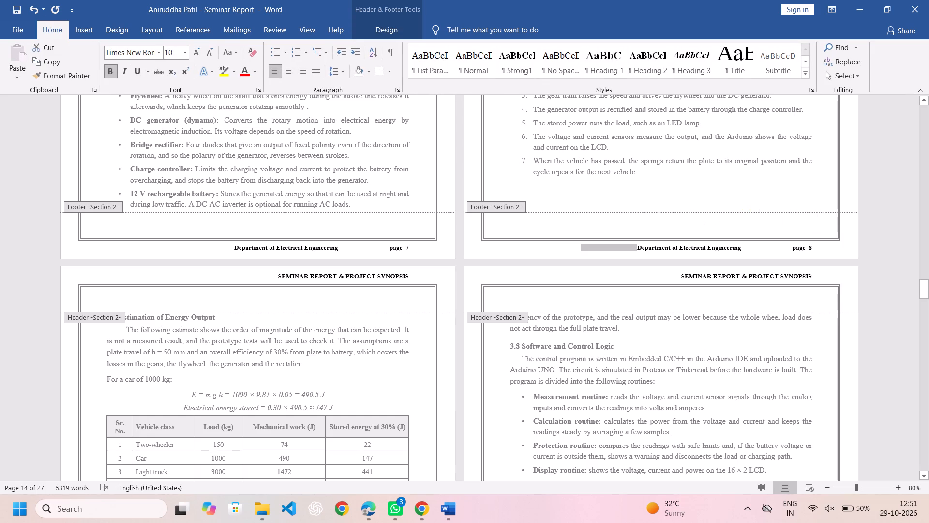
{"action": "left_click_drag", "start_coordinate": [634, 250], "coordinate": [680, 247]}
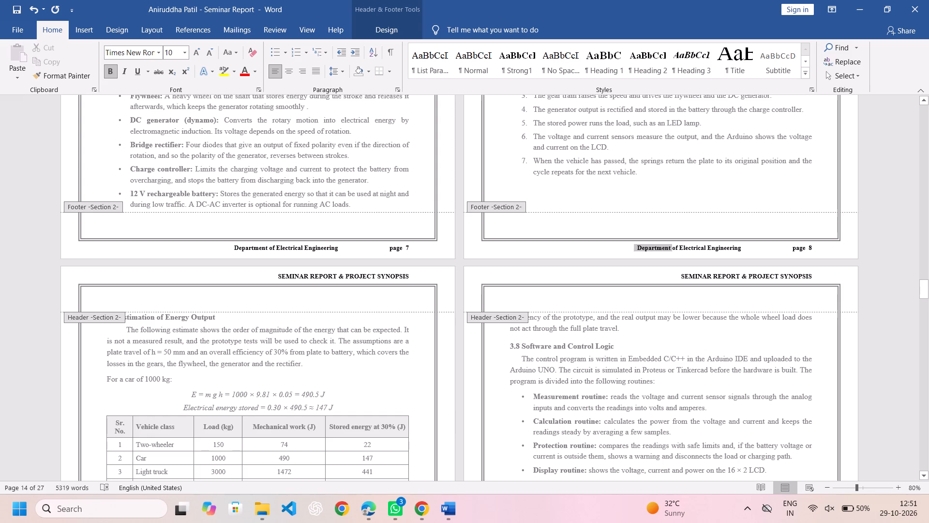
{"action": "left_click_drag", "start_coordinate": [680, 247], "coordinate": [813, 245]}
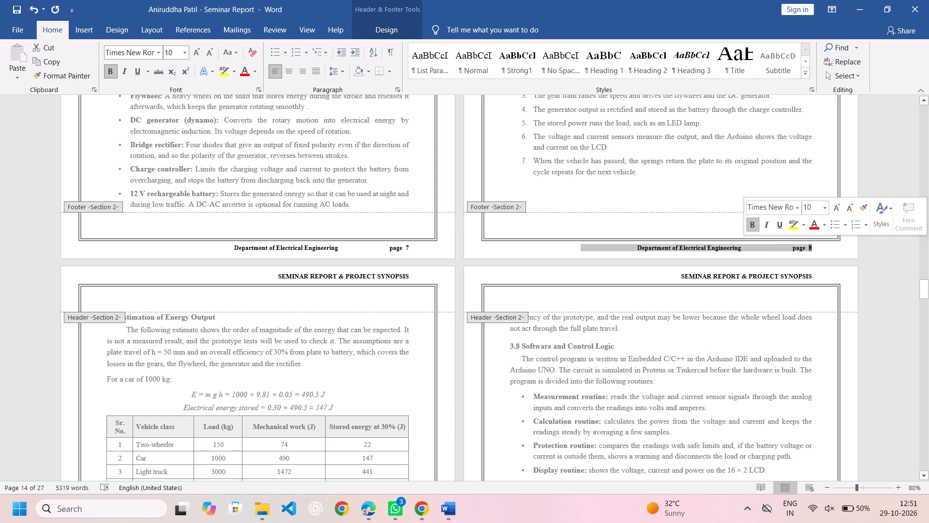
{"action": "left_click", "coordinate": [183, 51]}
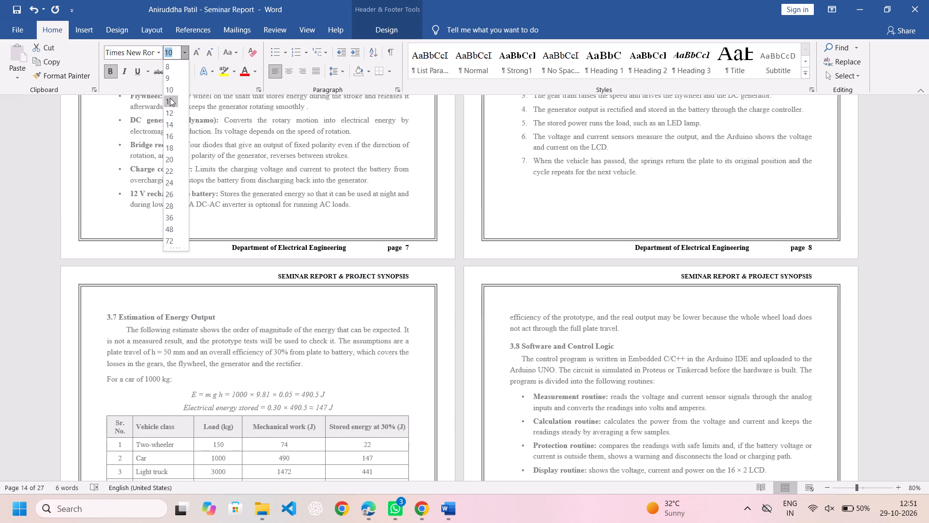
{"action": "left_click", "coordinate": [171, 91]}
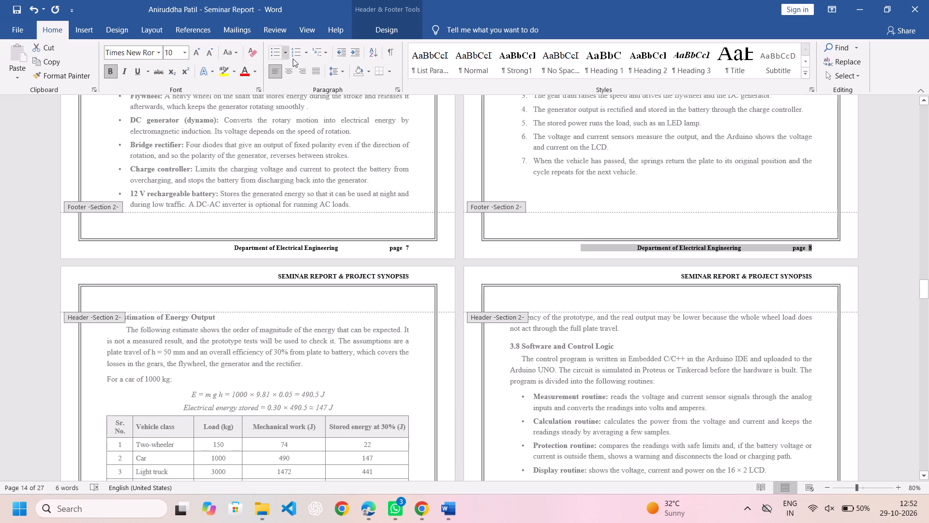
Change the footer line's case to Capitalize Each Word and return to the body text.
{"action": "left_click", "coordinate": [230, 54]}
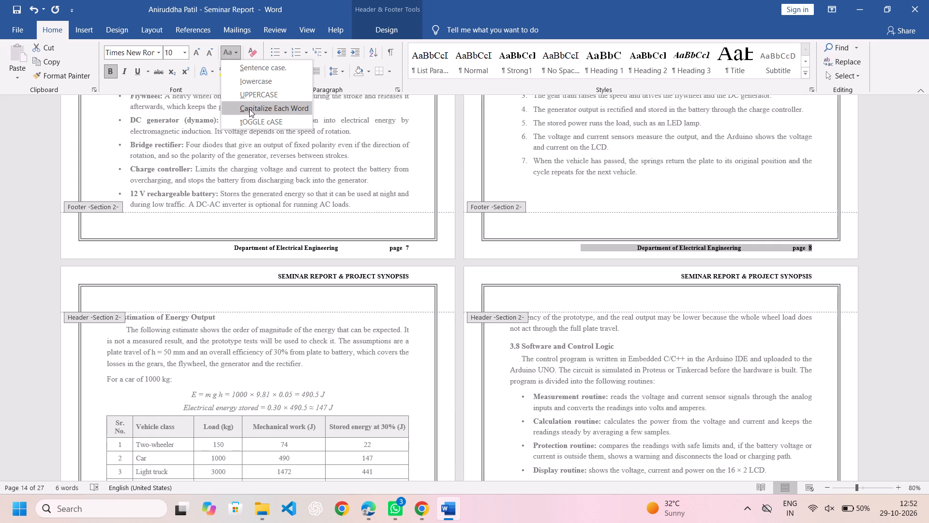
{"action": "left_click", "coordinate": [249, 109]}
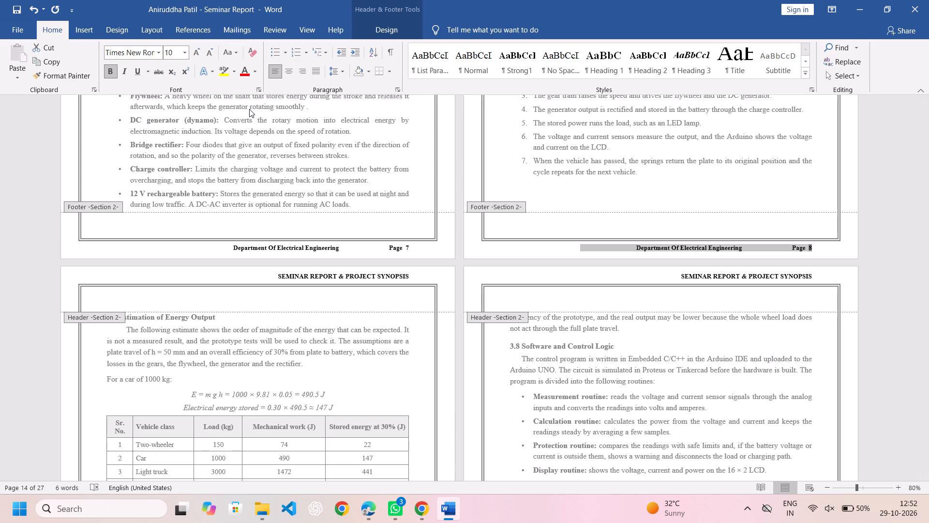
{"action": "scroll", "coordinate": [249, 109], "scroll_direction": "up", "scroll_amount": 4}
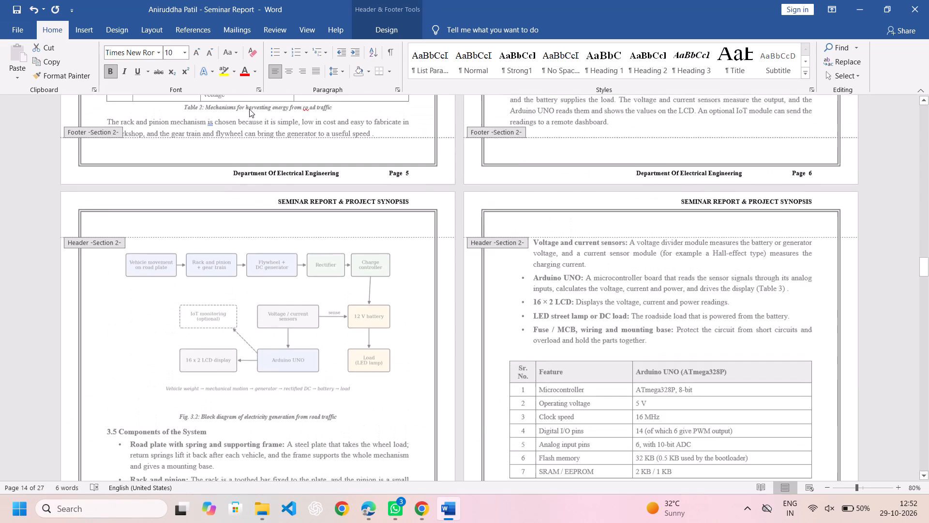
{"action": "scroll", "coordinate": [249, 109], "scroll_direction": "up", "scroll_amount": 1}
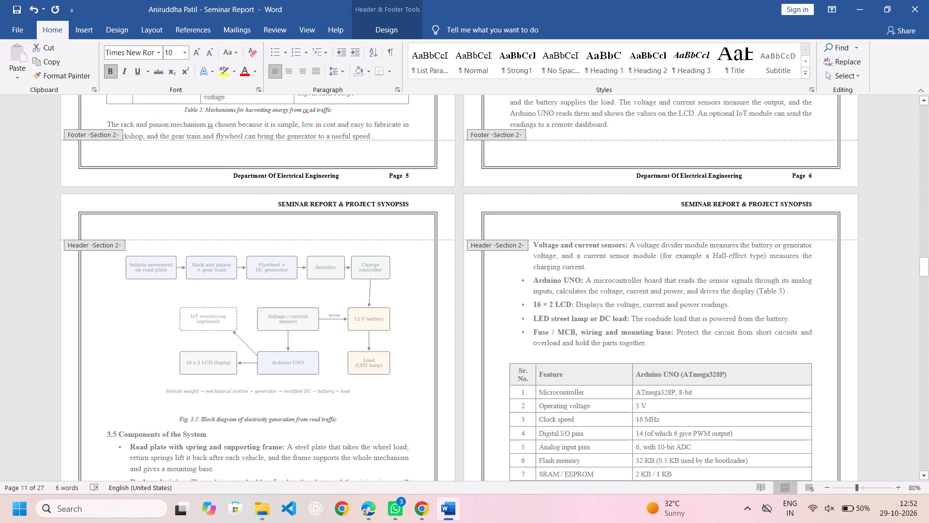
{"action": "double_click", "coordinate": [210, 230]}
{"action": "double_click", "coordinate": [122, 298]}
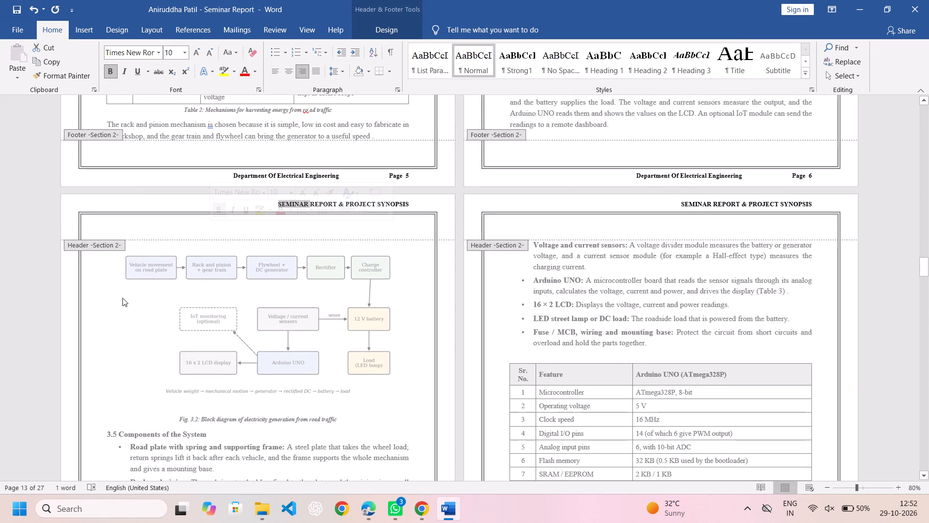
{"action": "left_click", "coordinate": [90, 287]}
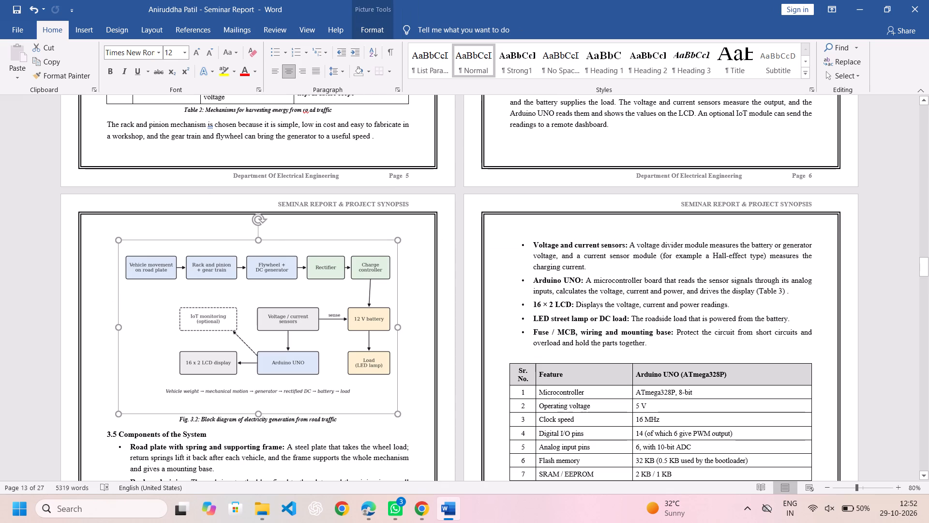
{"action": "left_click", "coordinate": [99, 348]}
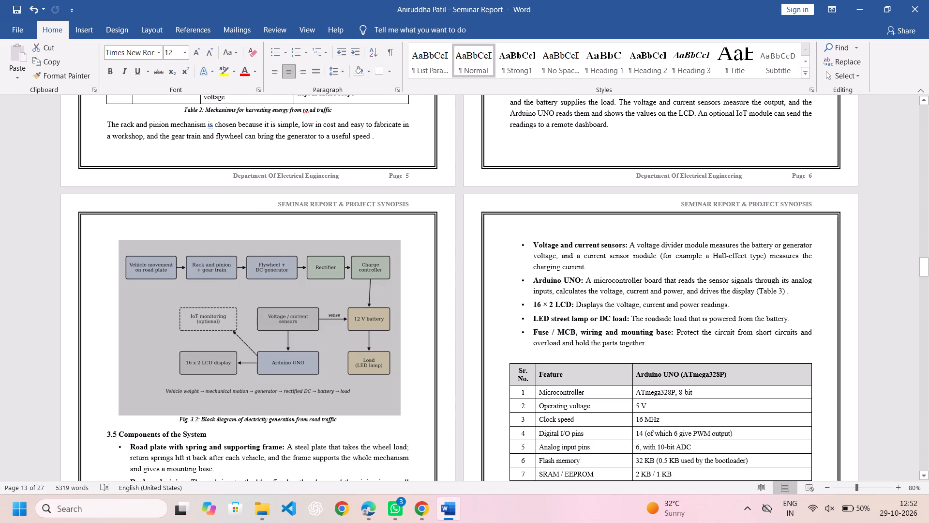
{"action": "left_click", "coordinate": [107, 455]}
Save the seminar report under its current name.
{"action": "key", "text": "ctrl+s"}
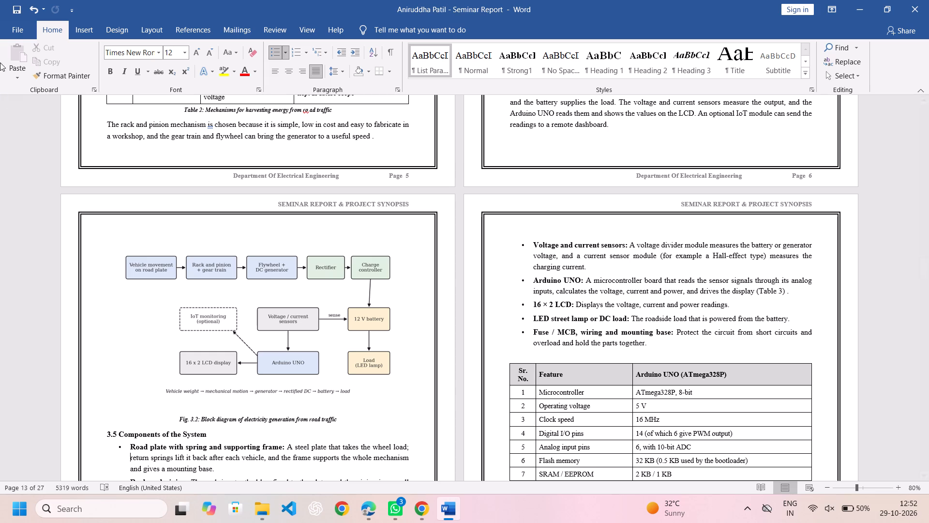
{"action": "left_click", "coordinate": [18, 22]}
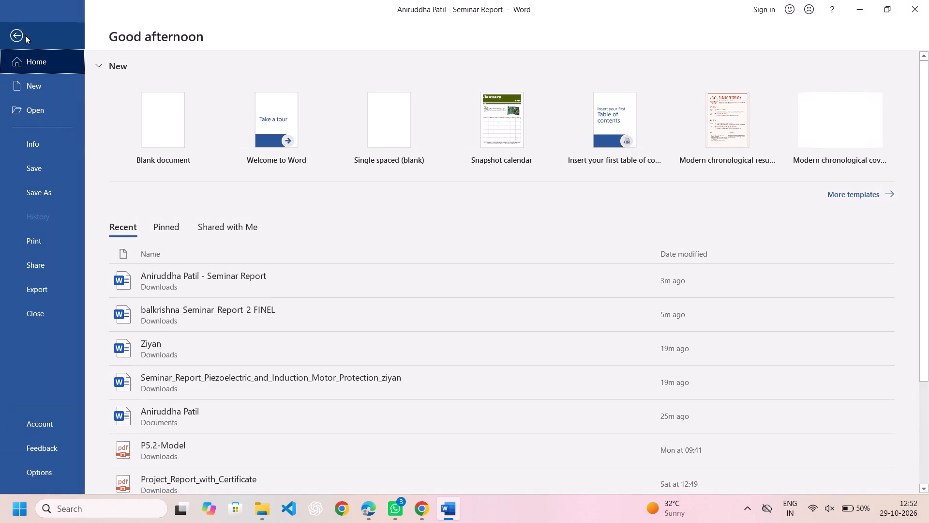
{"action": "left_click", "coordinate": [46, 192]}
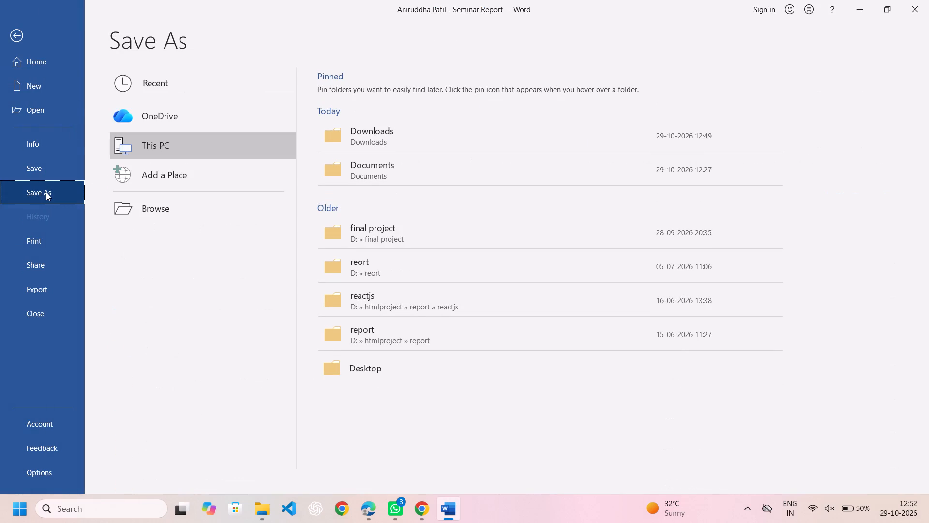